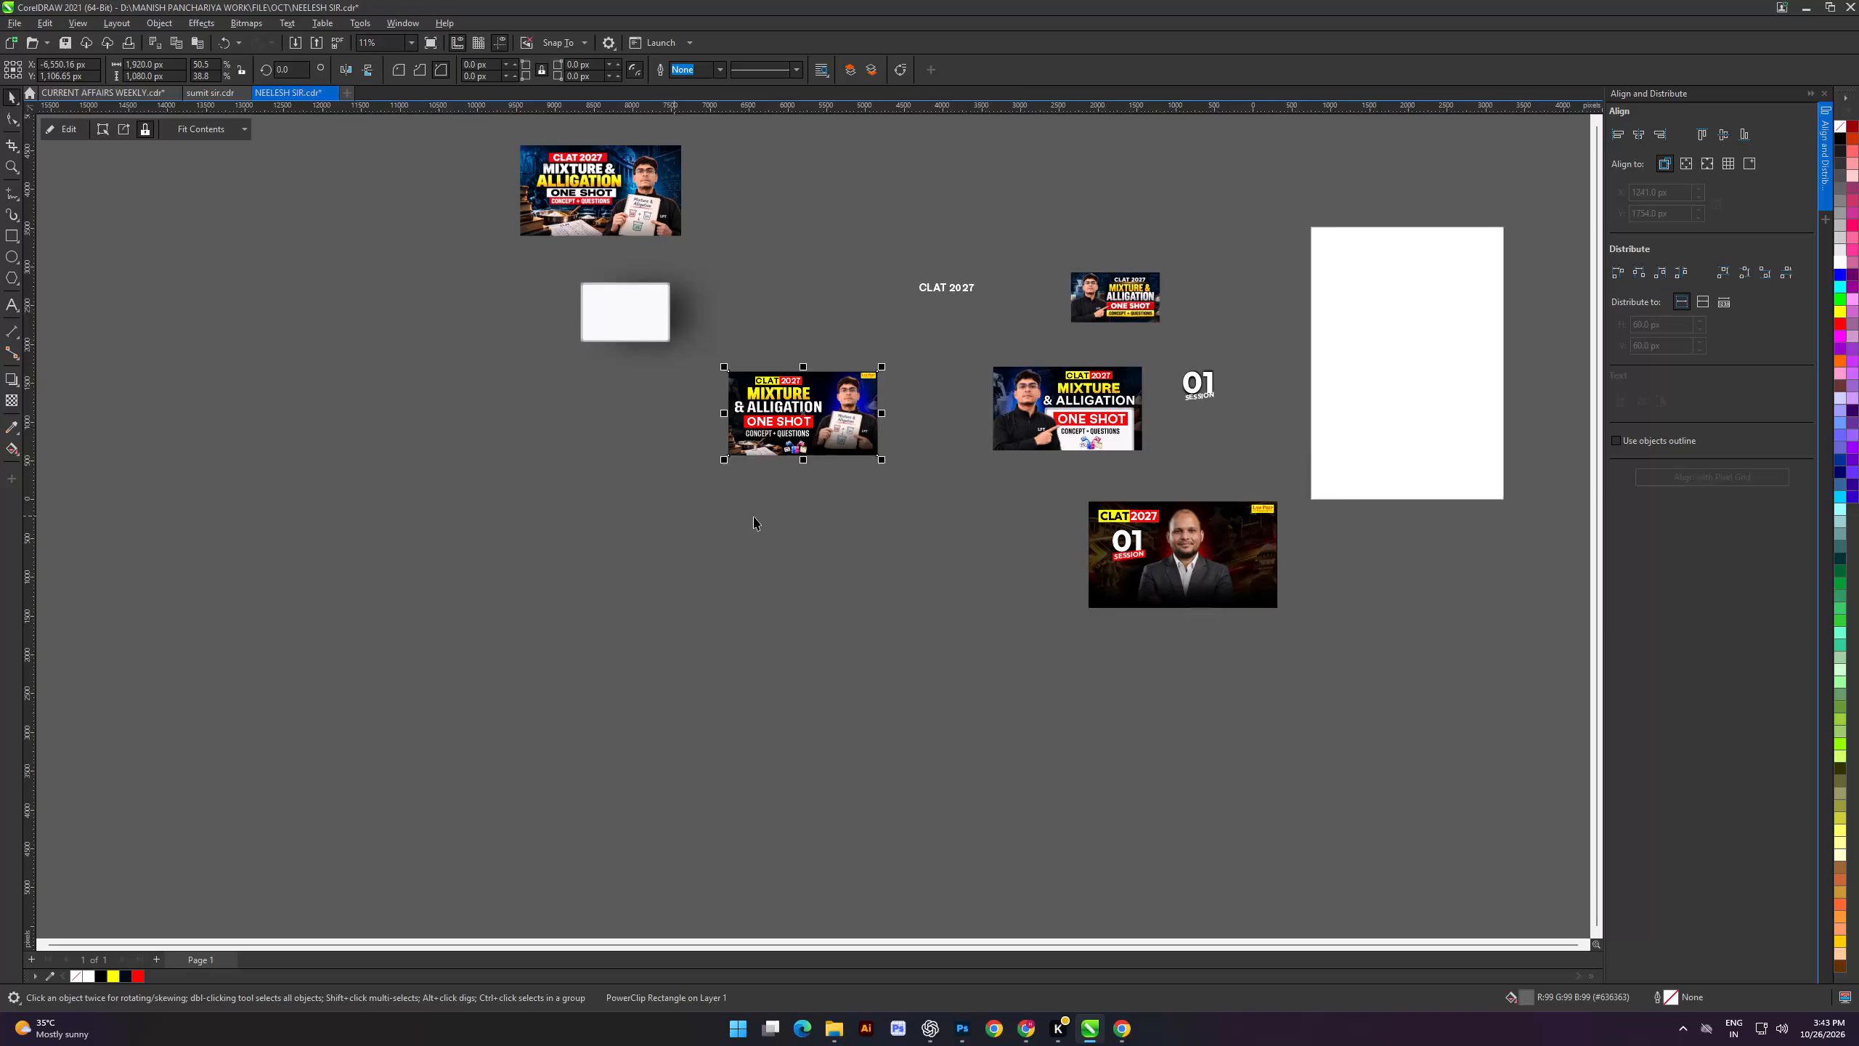
Draw a rectangle in the empty area beside the existing thumbnails and size it to 1080 × 1350 px.
alt+scroll(781, 469, down, 5)
scroll(792, 466, down, 1)
shift+scroll(802, 463, up, 3)
alt+scroll(814, 462, down, 4)
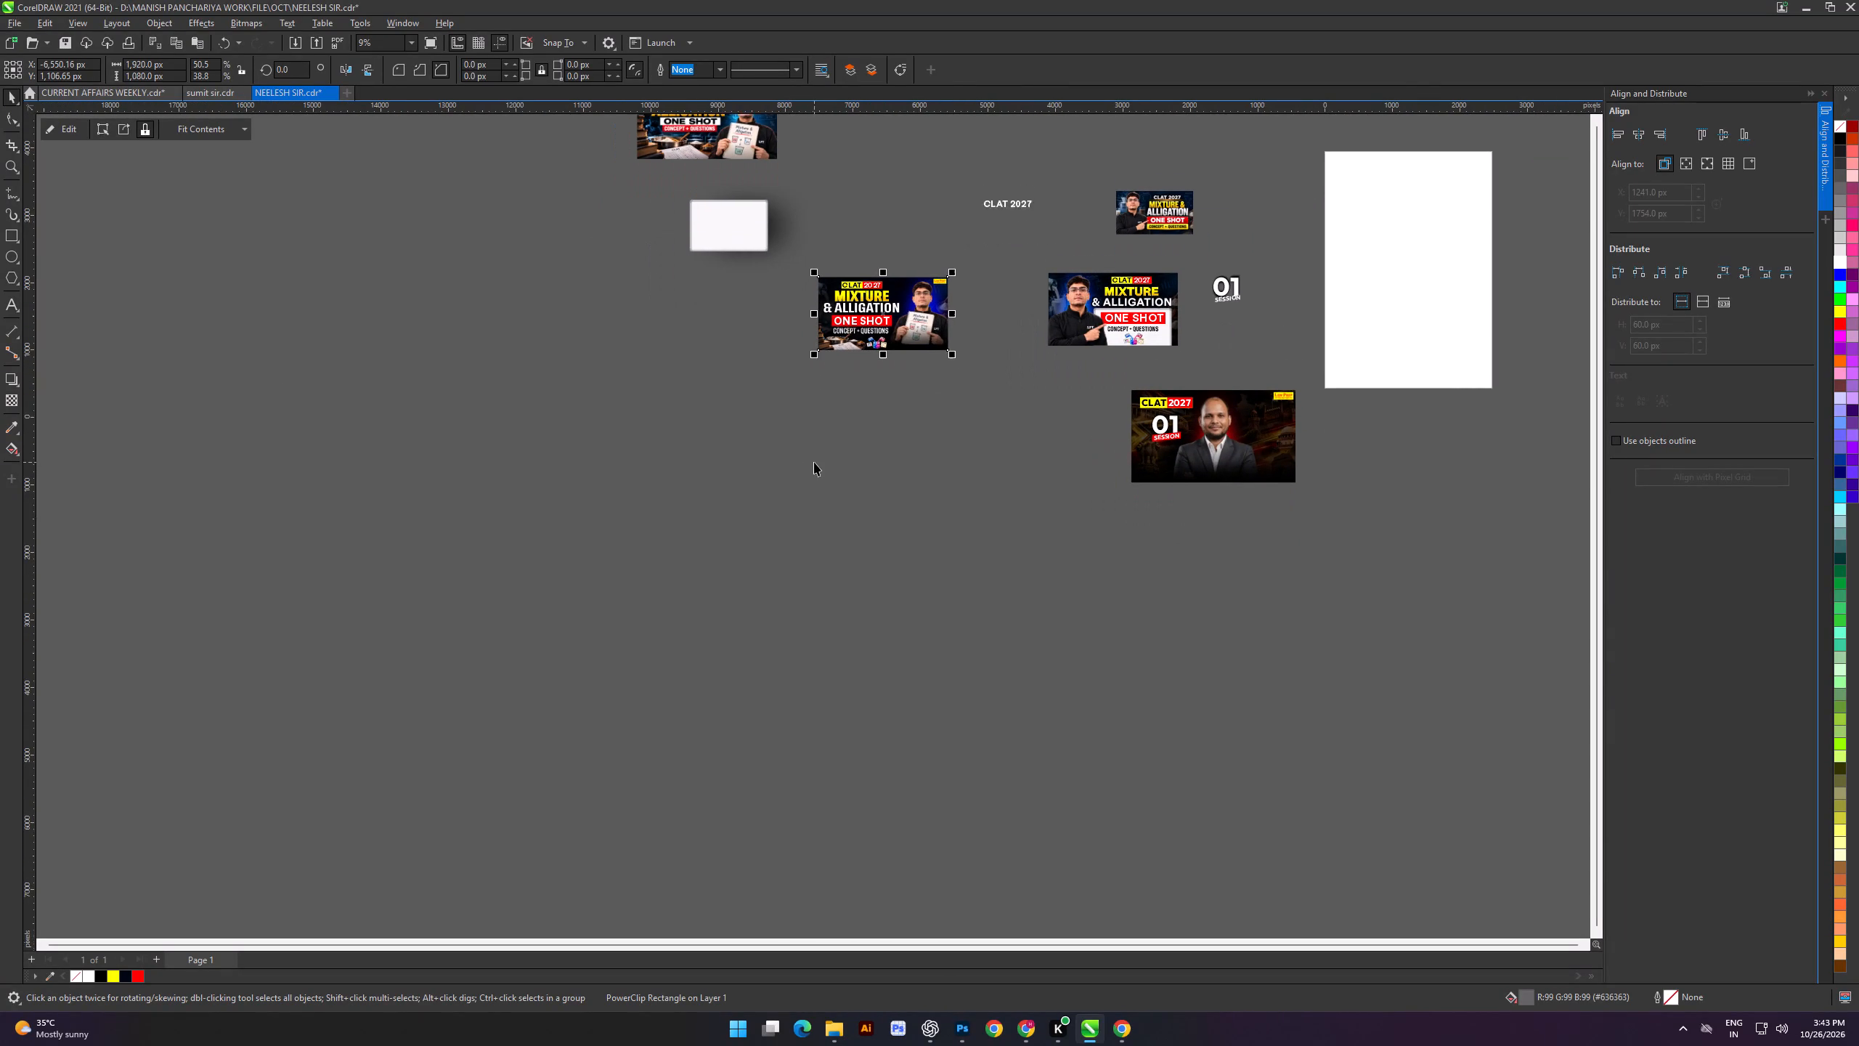
click(9, 240)
drag(432, 399, 614, 636)
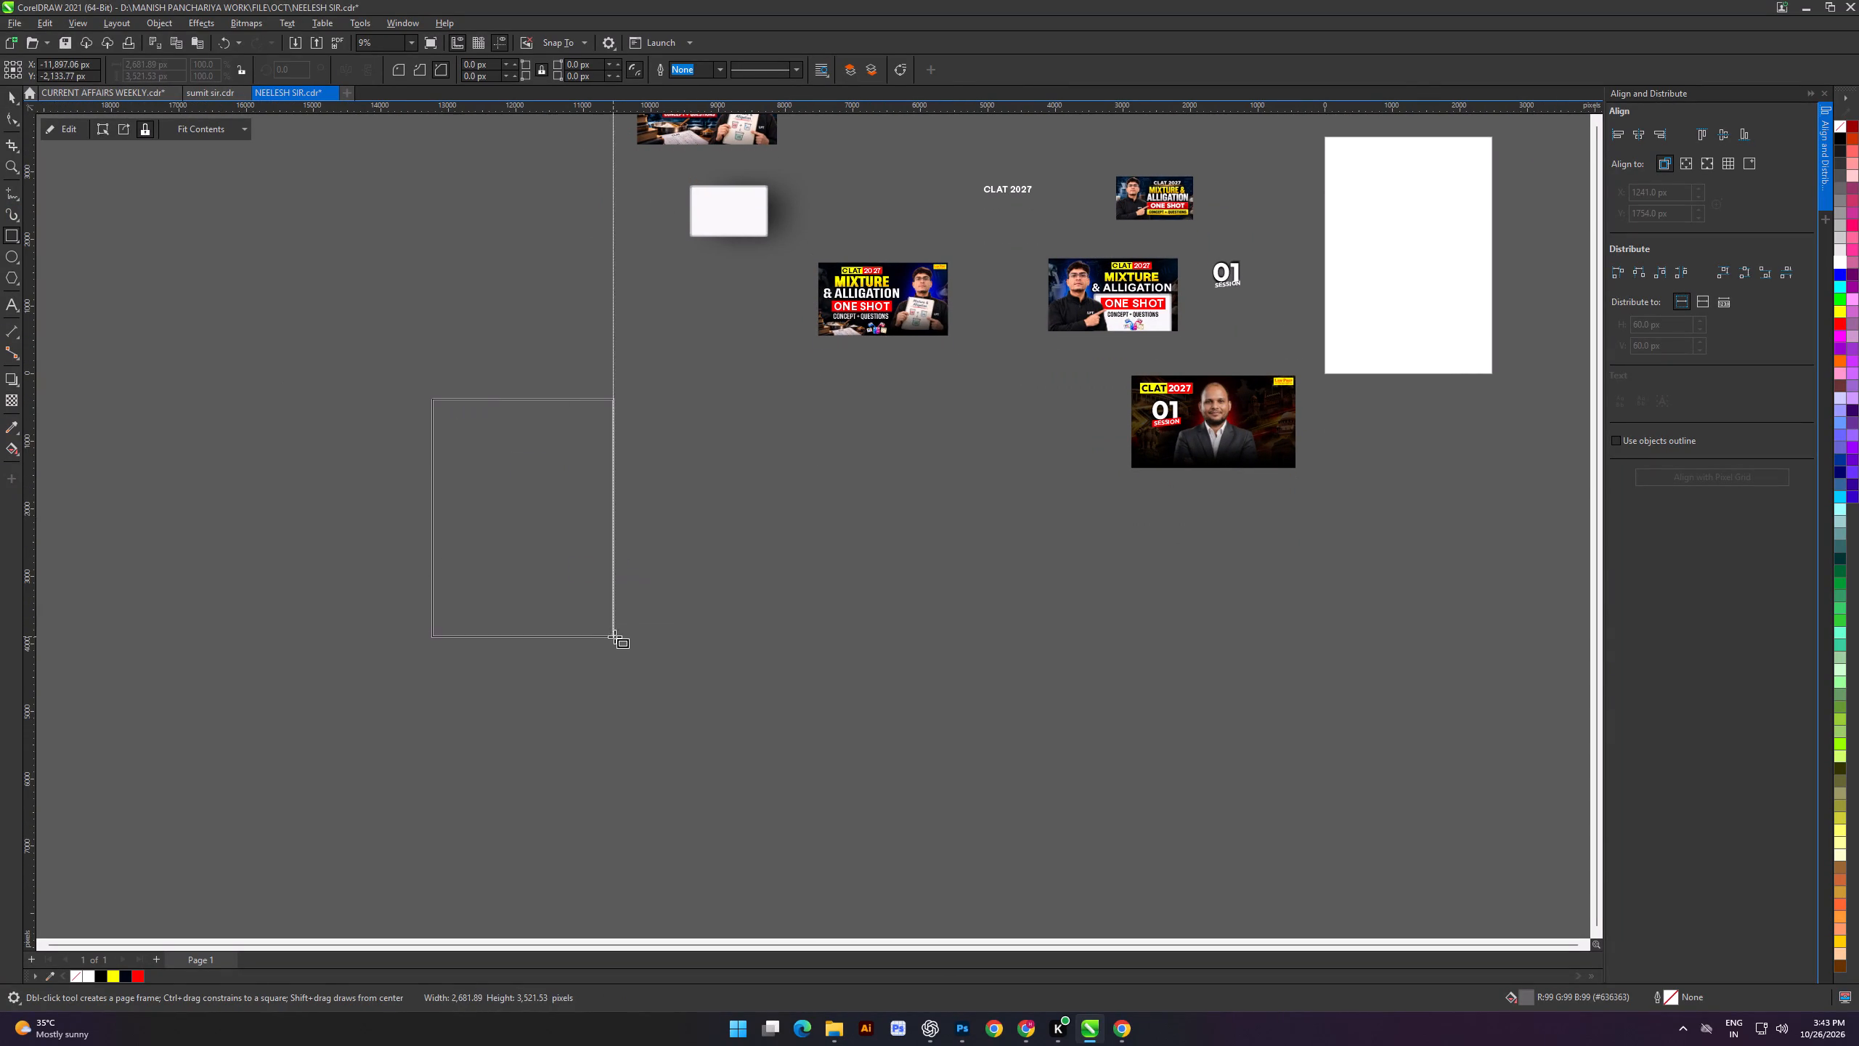
drag(176, 65, 70, 68)
text(1080)
key(Tab)
text(1350)
key(Return)
Move the new rectangle closer to the thumbnails, fill it with white and remove its outline.
click(9, 97)
drag(285, 504, 293, 509)
scroll(550, 640, up, 3)
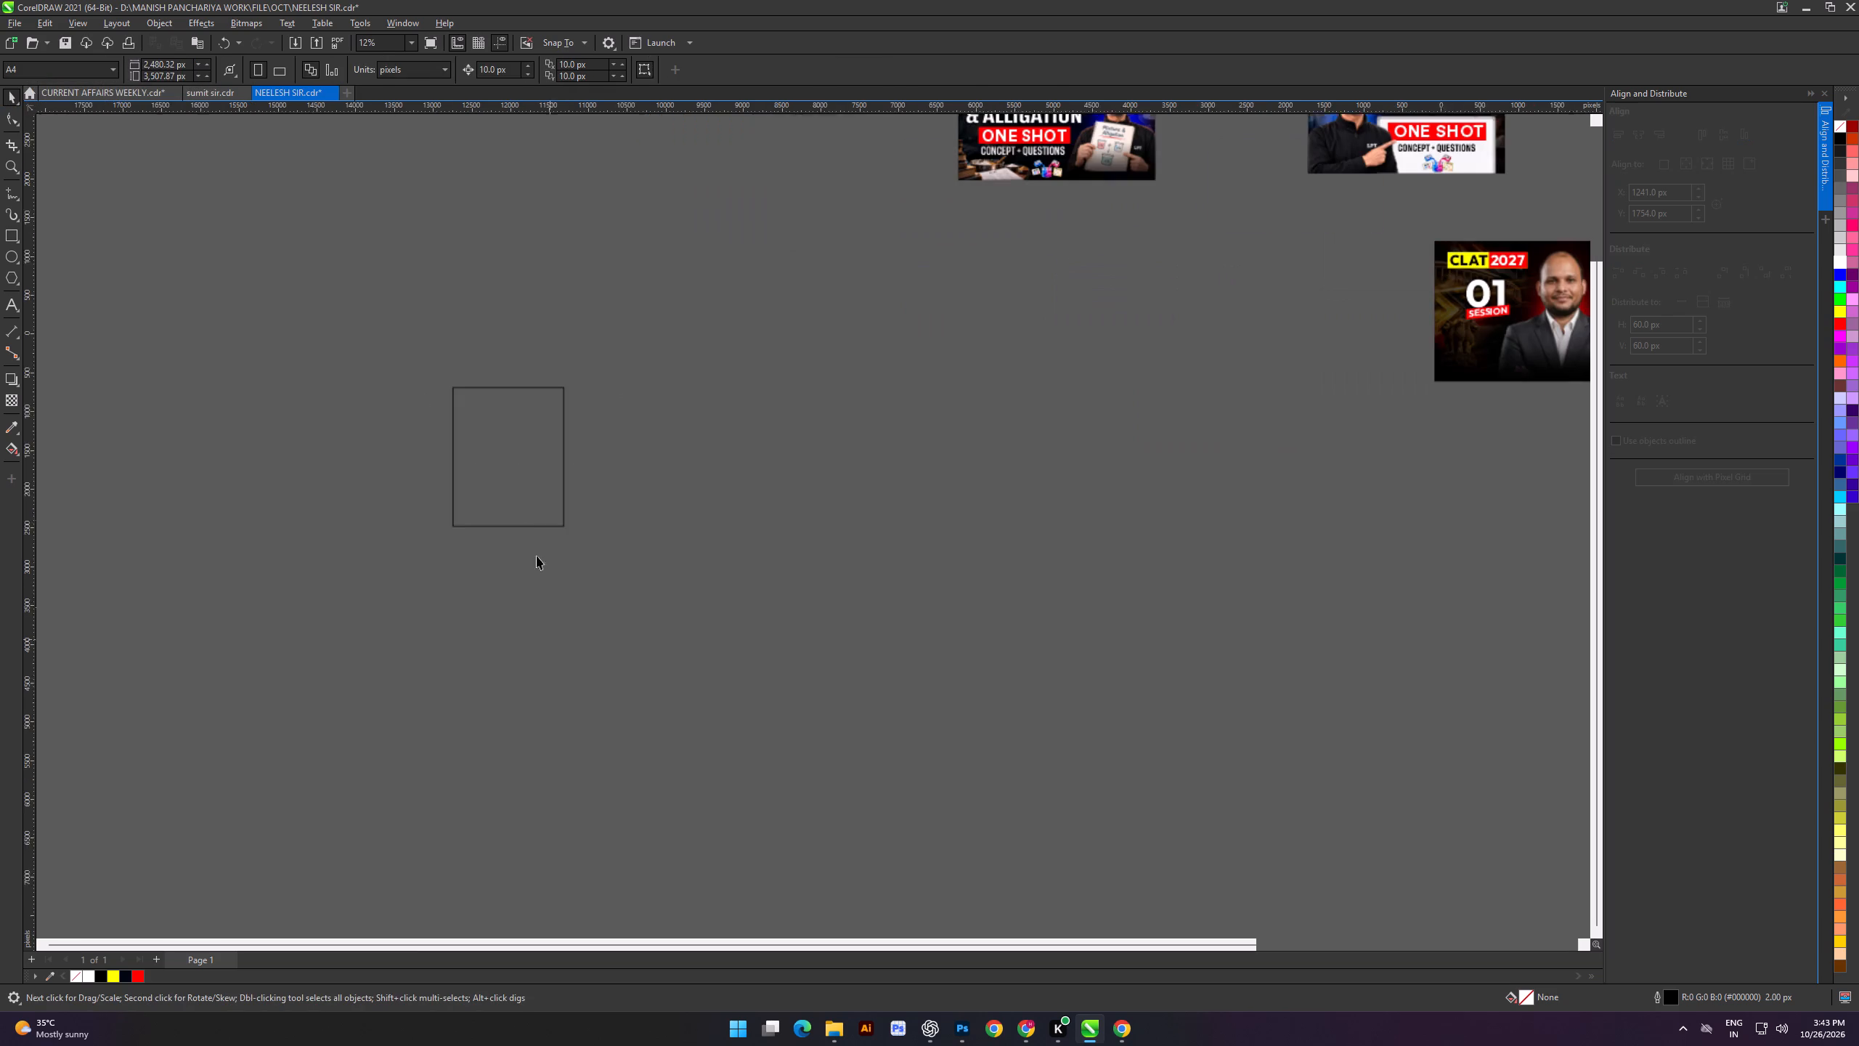
drag(495, 471, 749, 421)
click(731, 490)
click(762, 425)
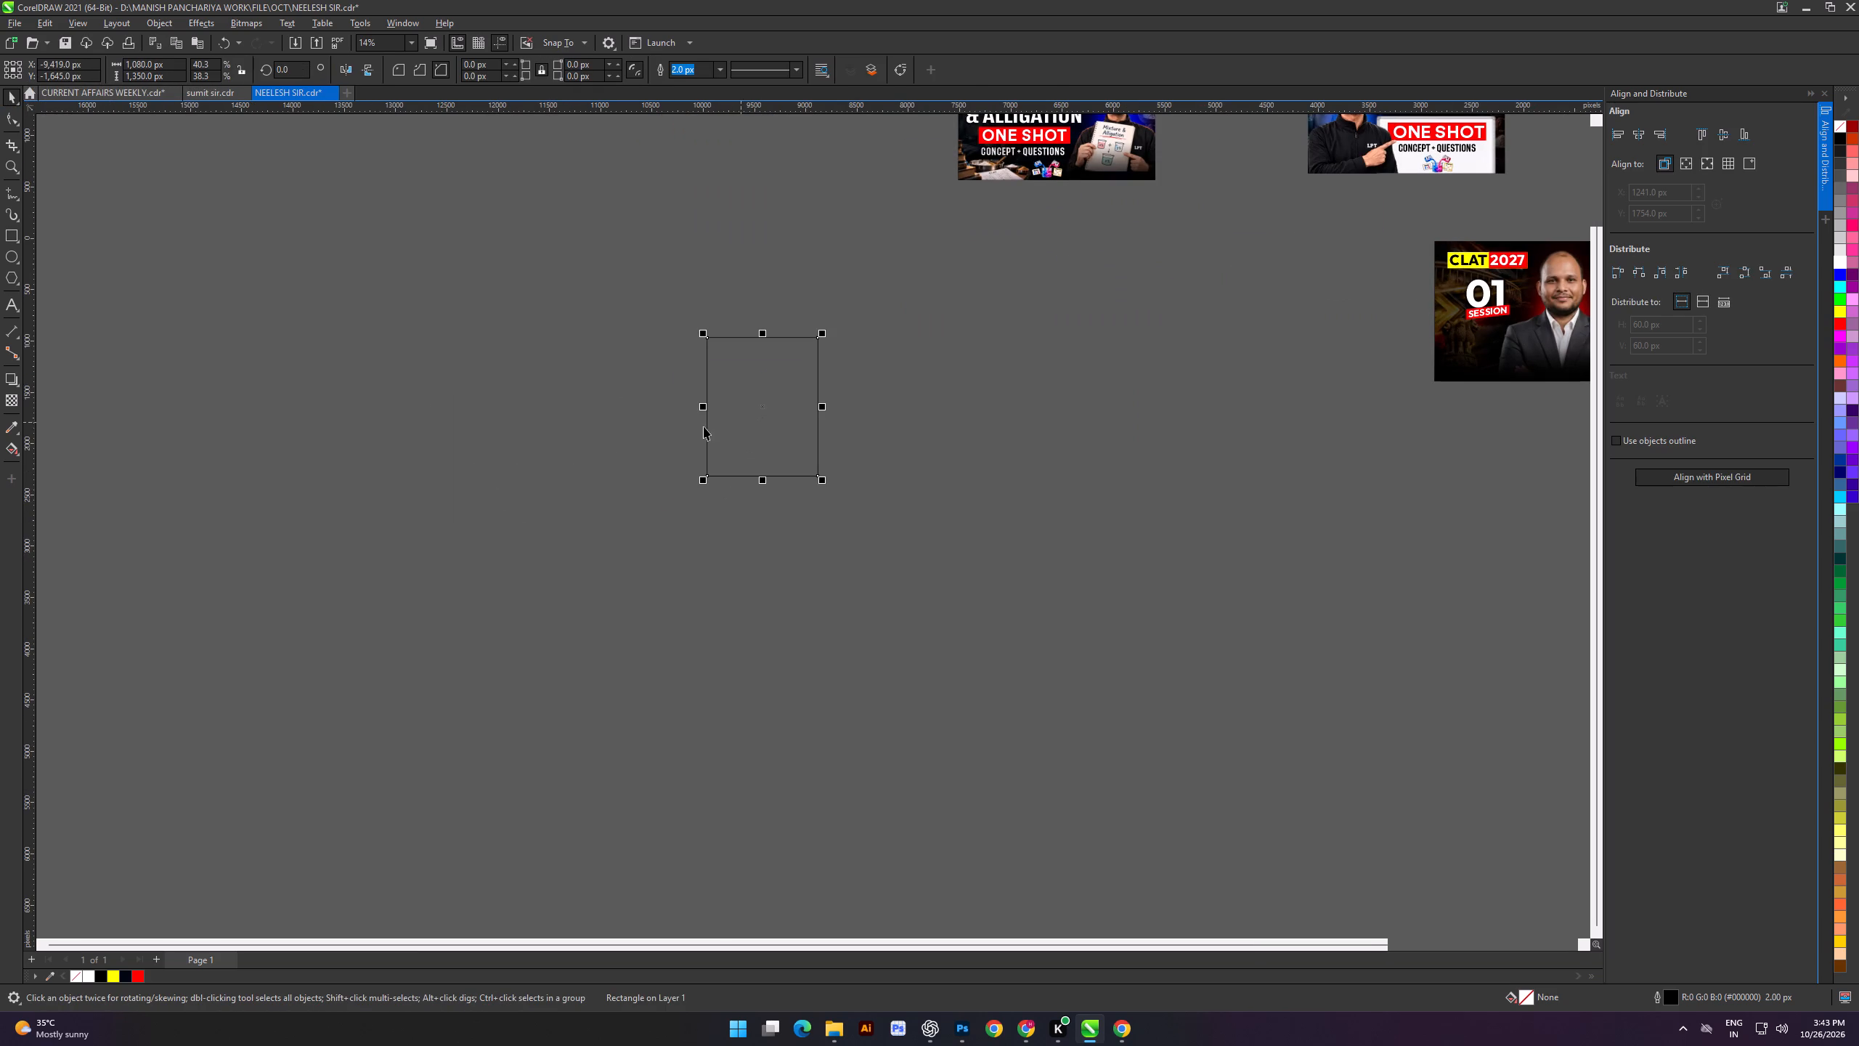
click(1835, 264)
right_click(1839, 121)
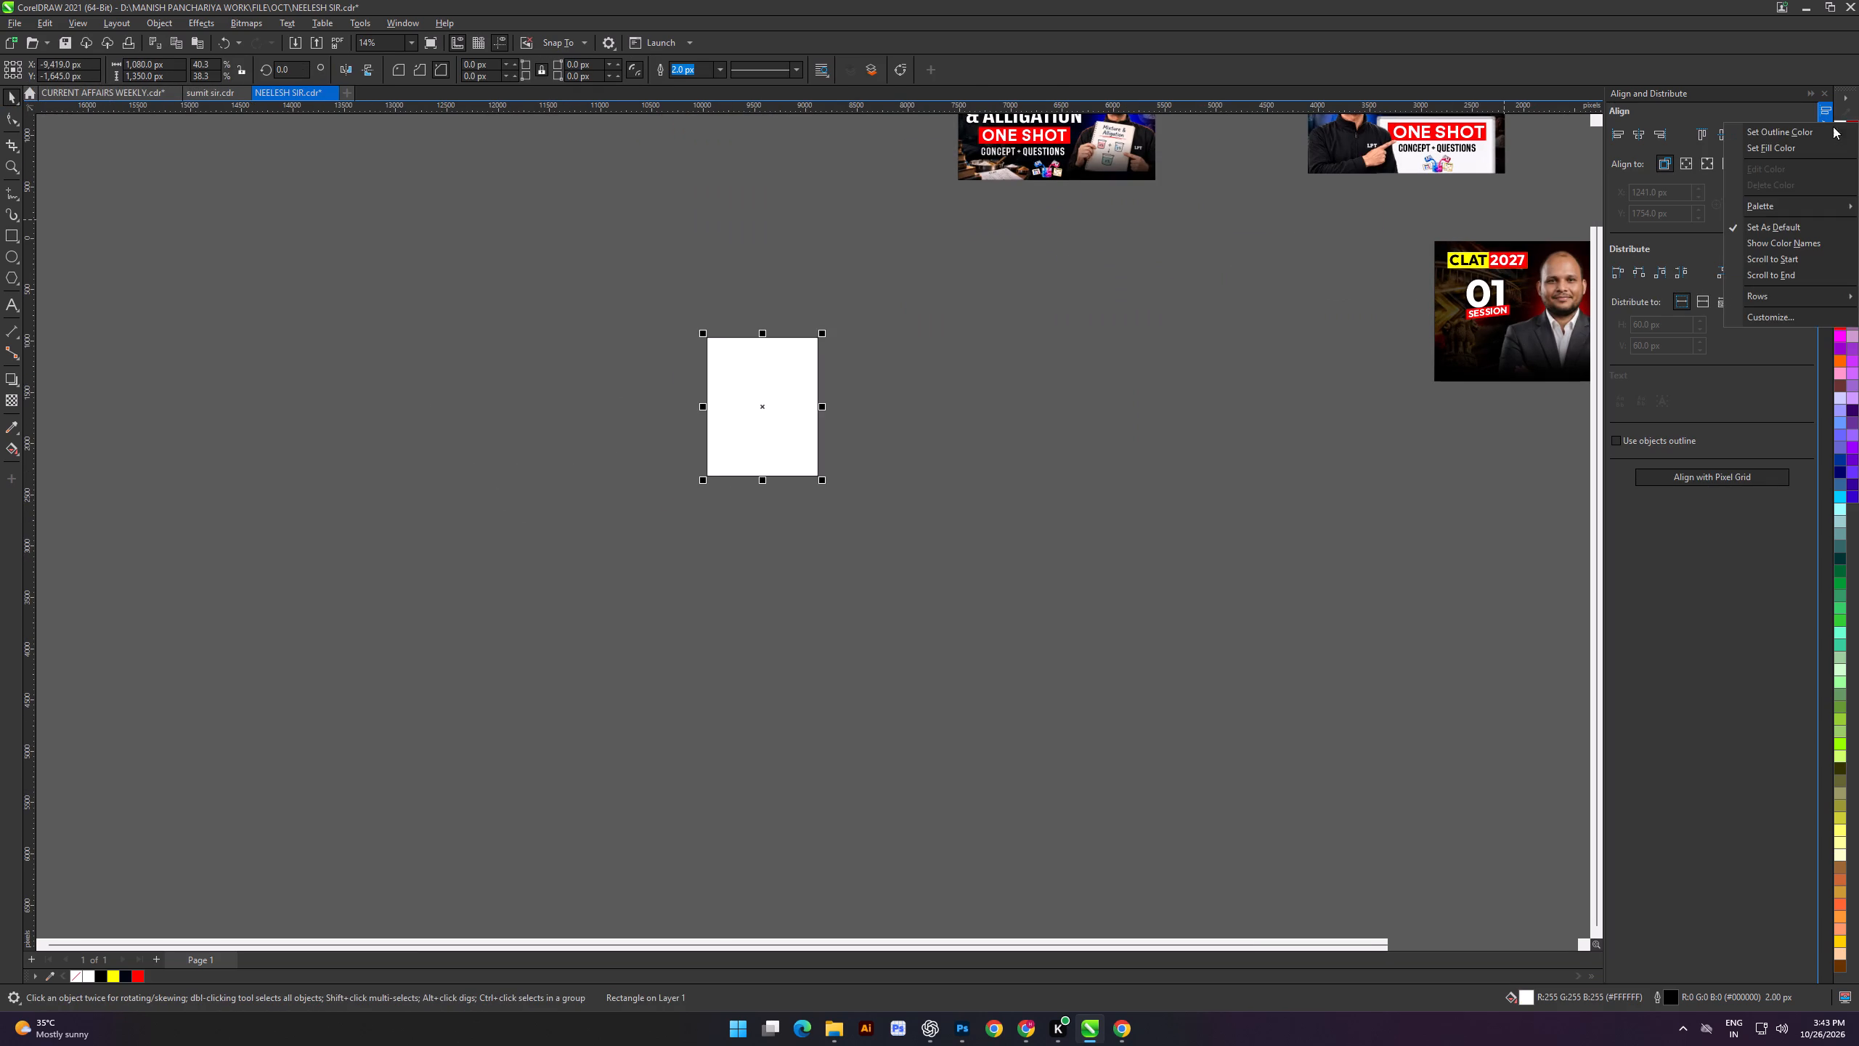
click(1818, 131)
click(1117, 496)
Import the IPMAT Cracker Crew WhatsApp image from Downloads and place it beside the white rectangle.
key(ctrl+i)
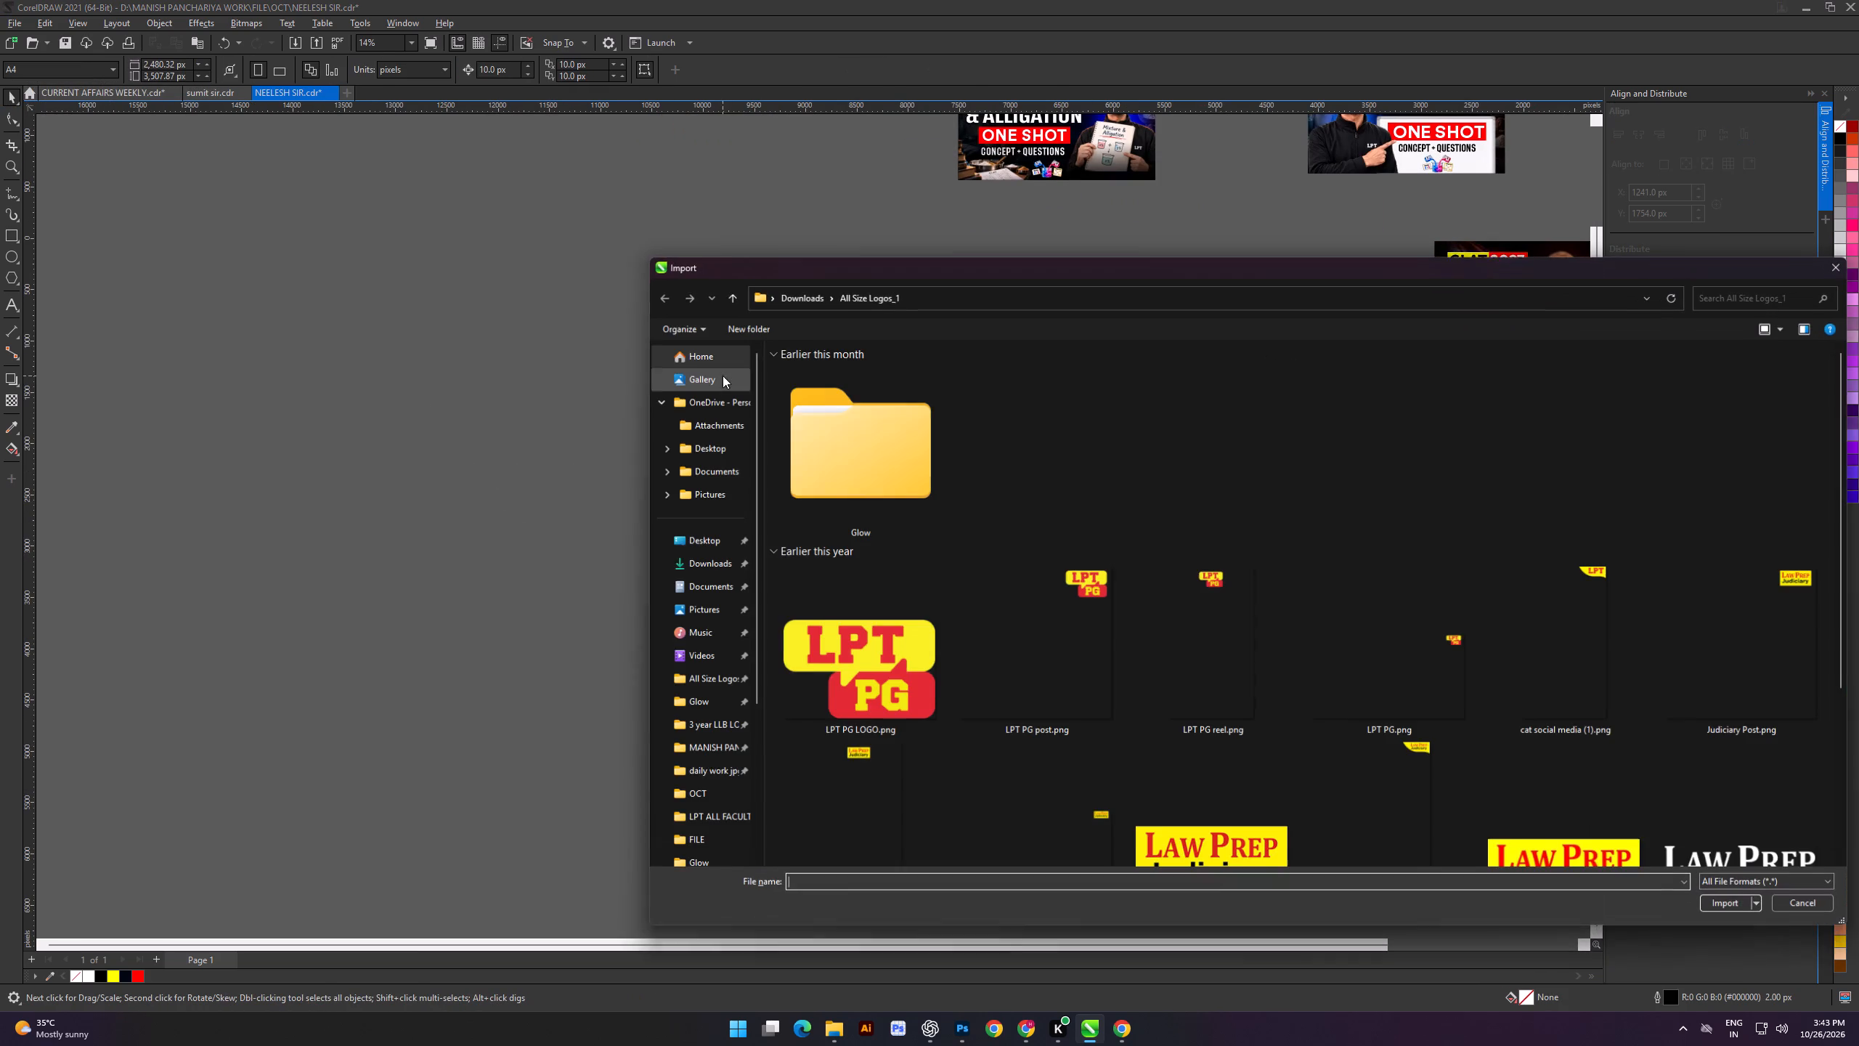
click(680, 596)
click(685, 579)
click(690, 565)
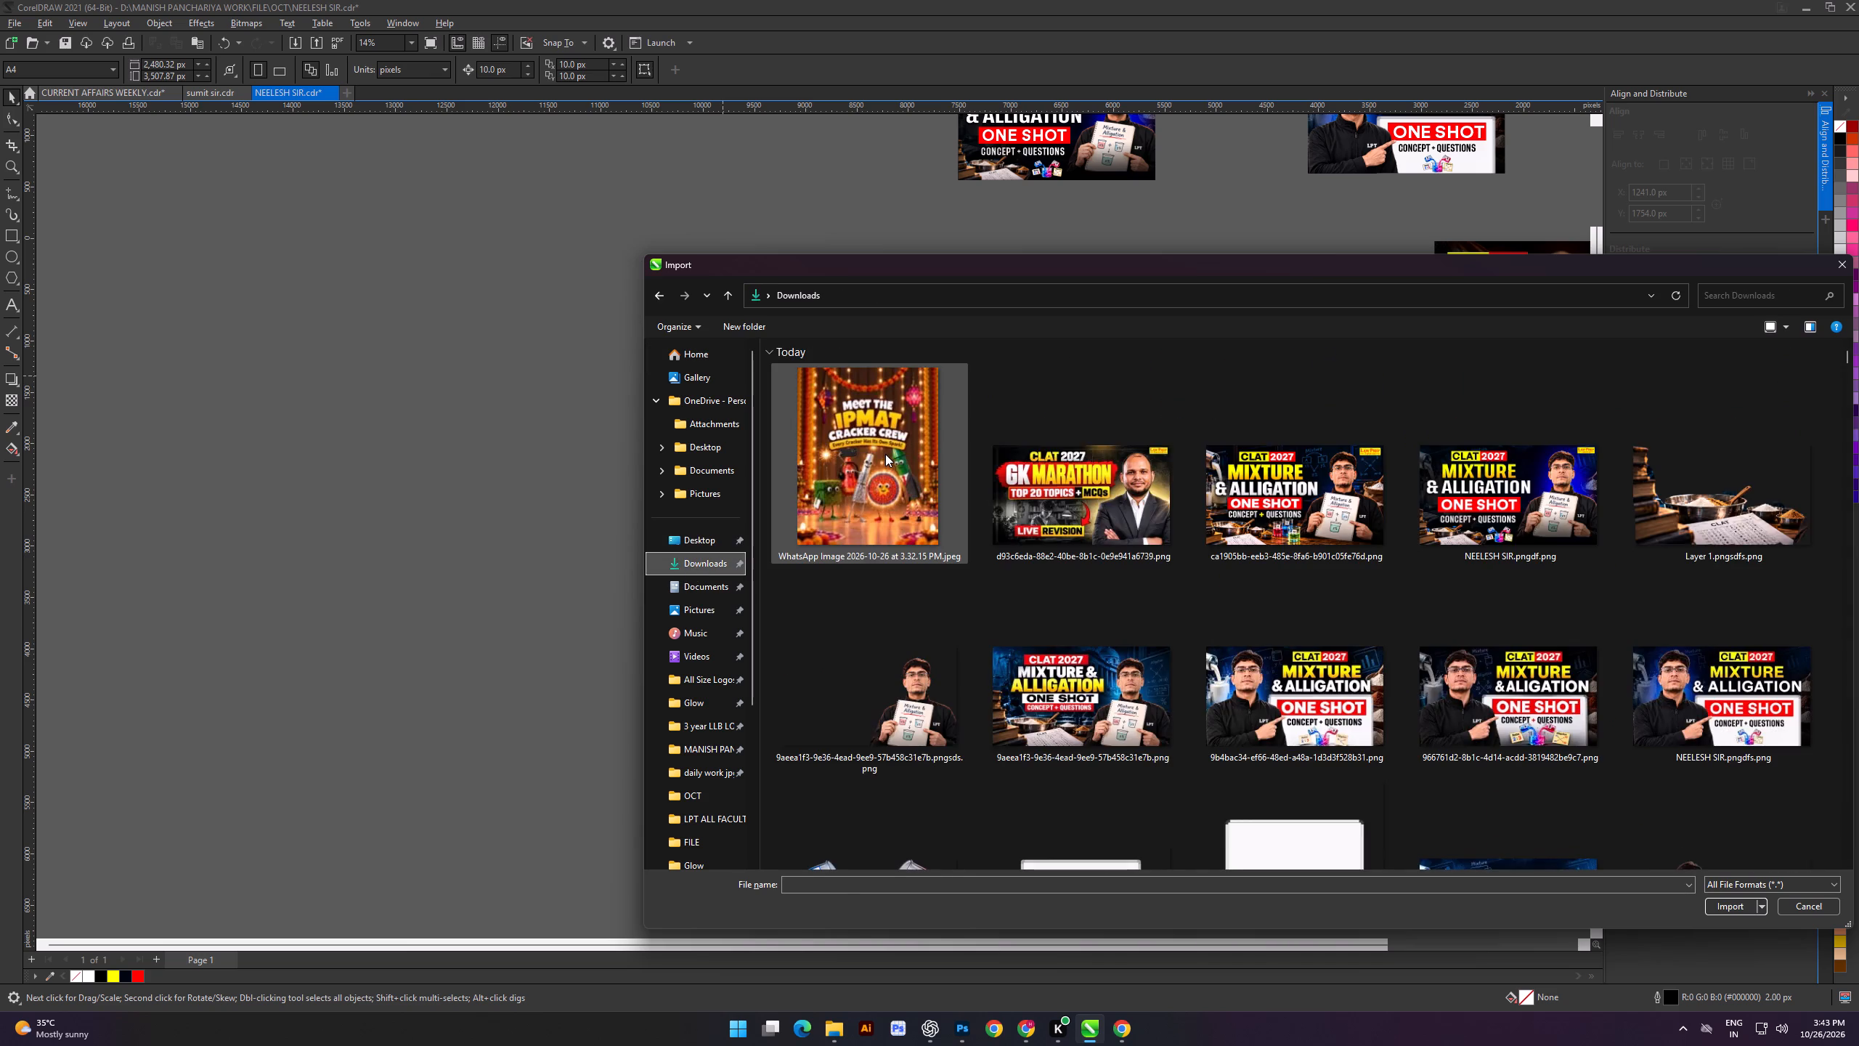
double_click(885, 454)
drag(431, 323, 566, 503)
PowerClip the IPMAT Cracker Crew image inside the white rectangle.
scroll(589, 482, up, 6)
key(d)
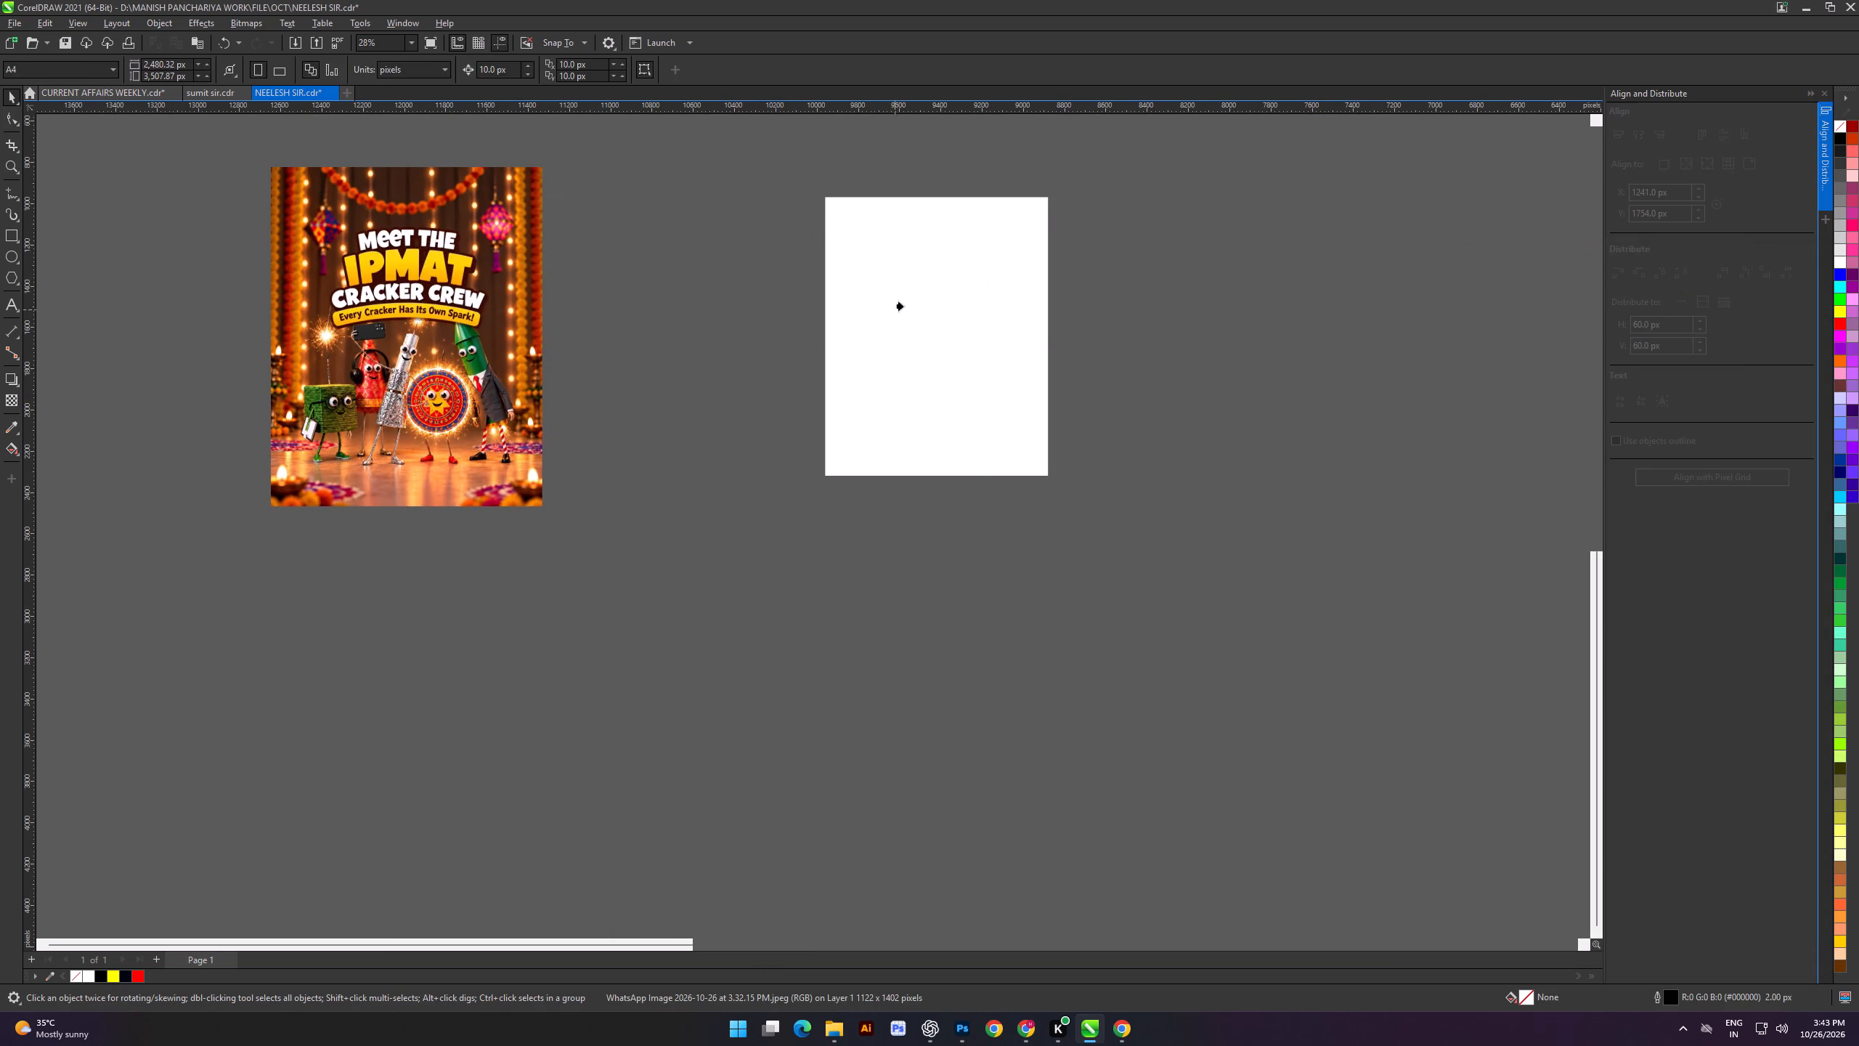
triple_click(937, 287)
Scale the clipped image about its centre to about 1082 × 1352 px so it just covers the frame, and finish editing the contents.
scroll(959, 340, up, 1)
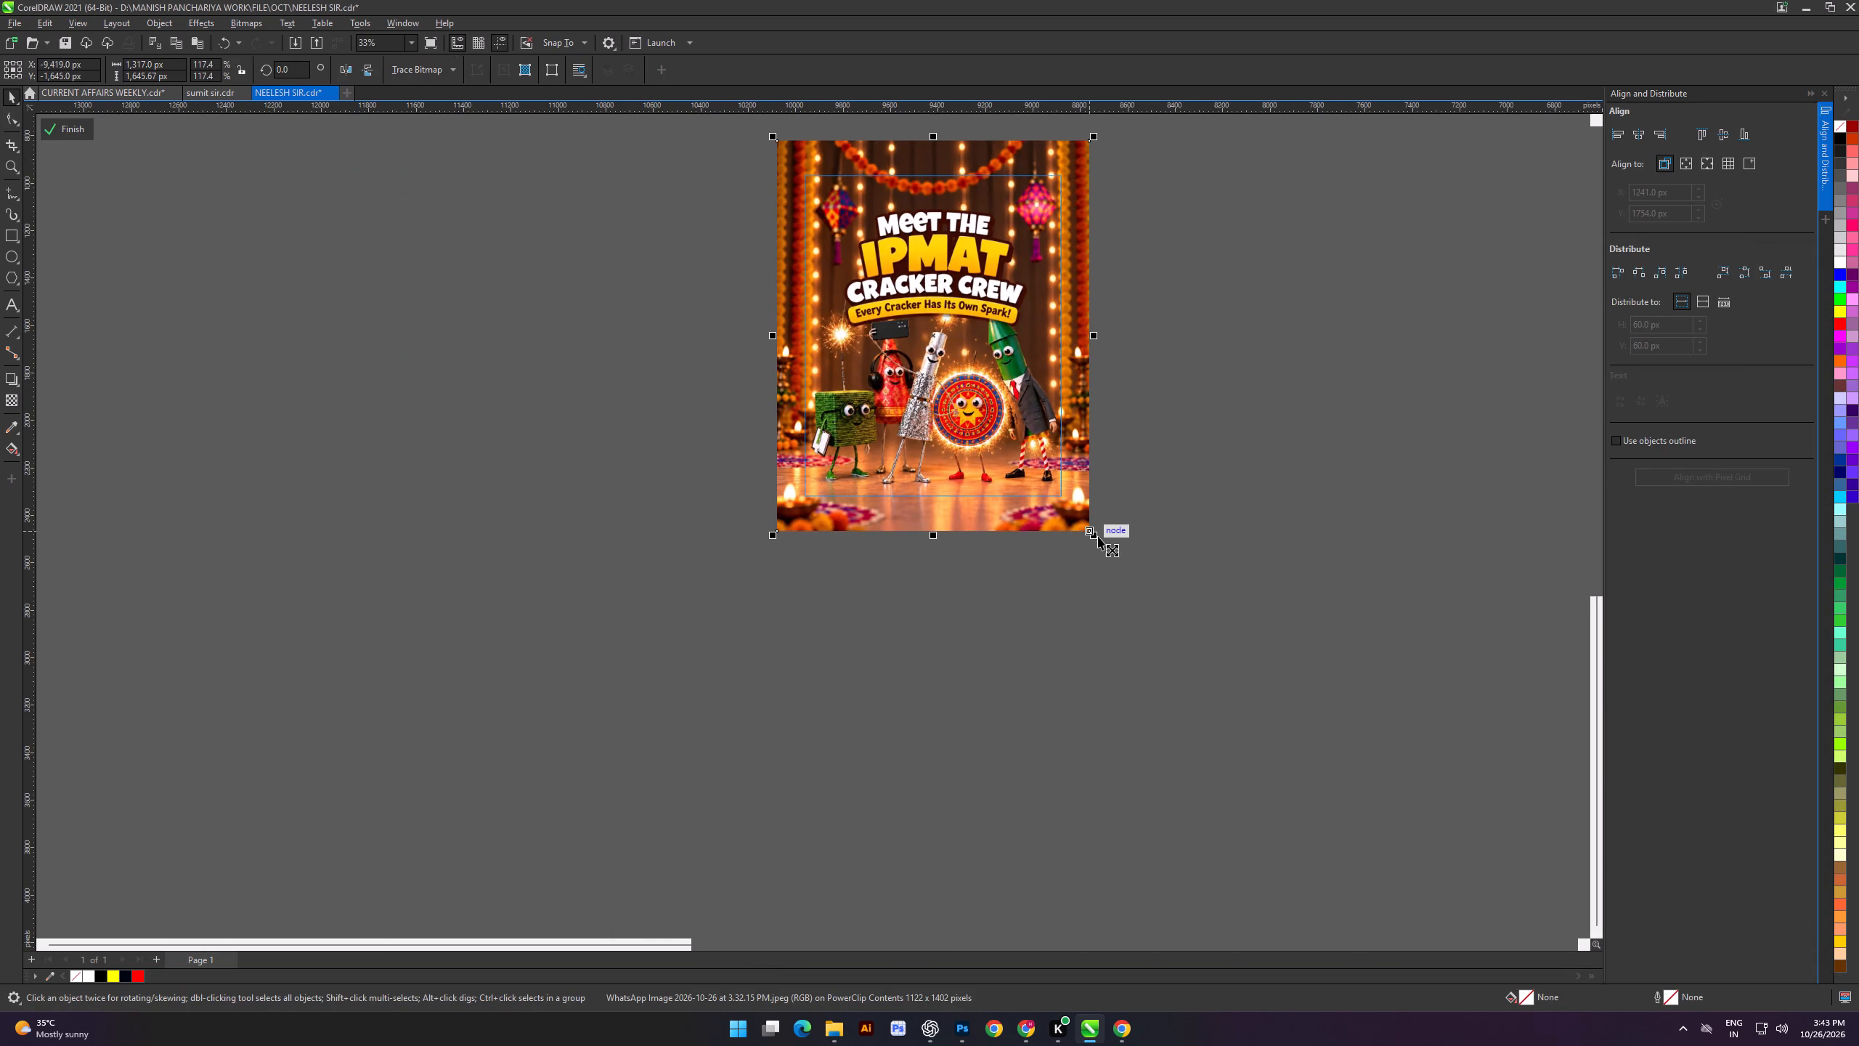
shift+drag(1098, 537, 1071, 535)
click(847, 606)
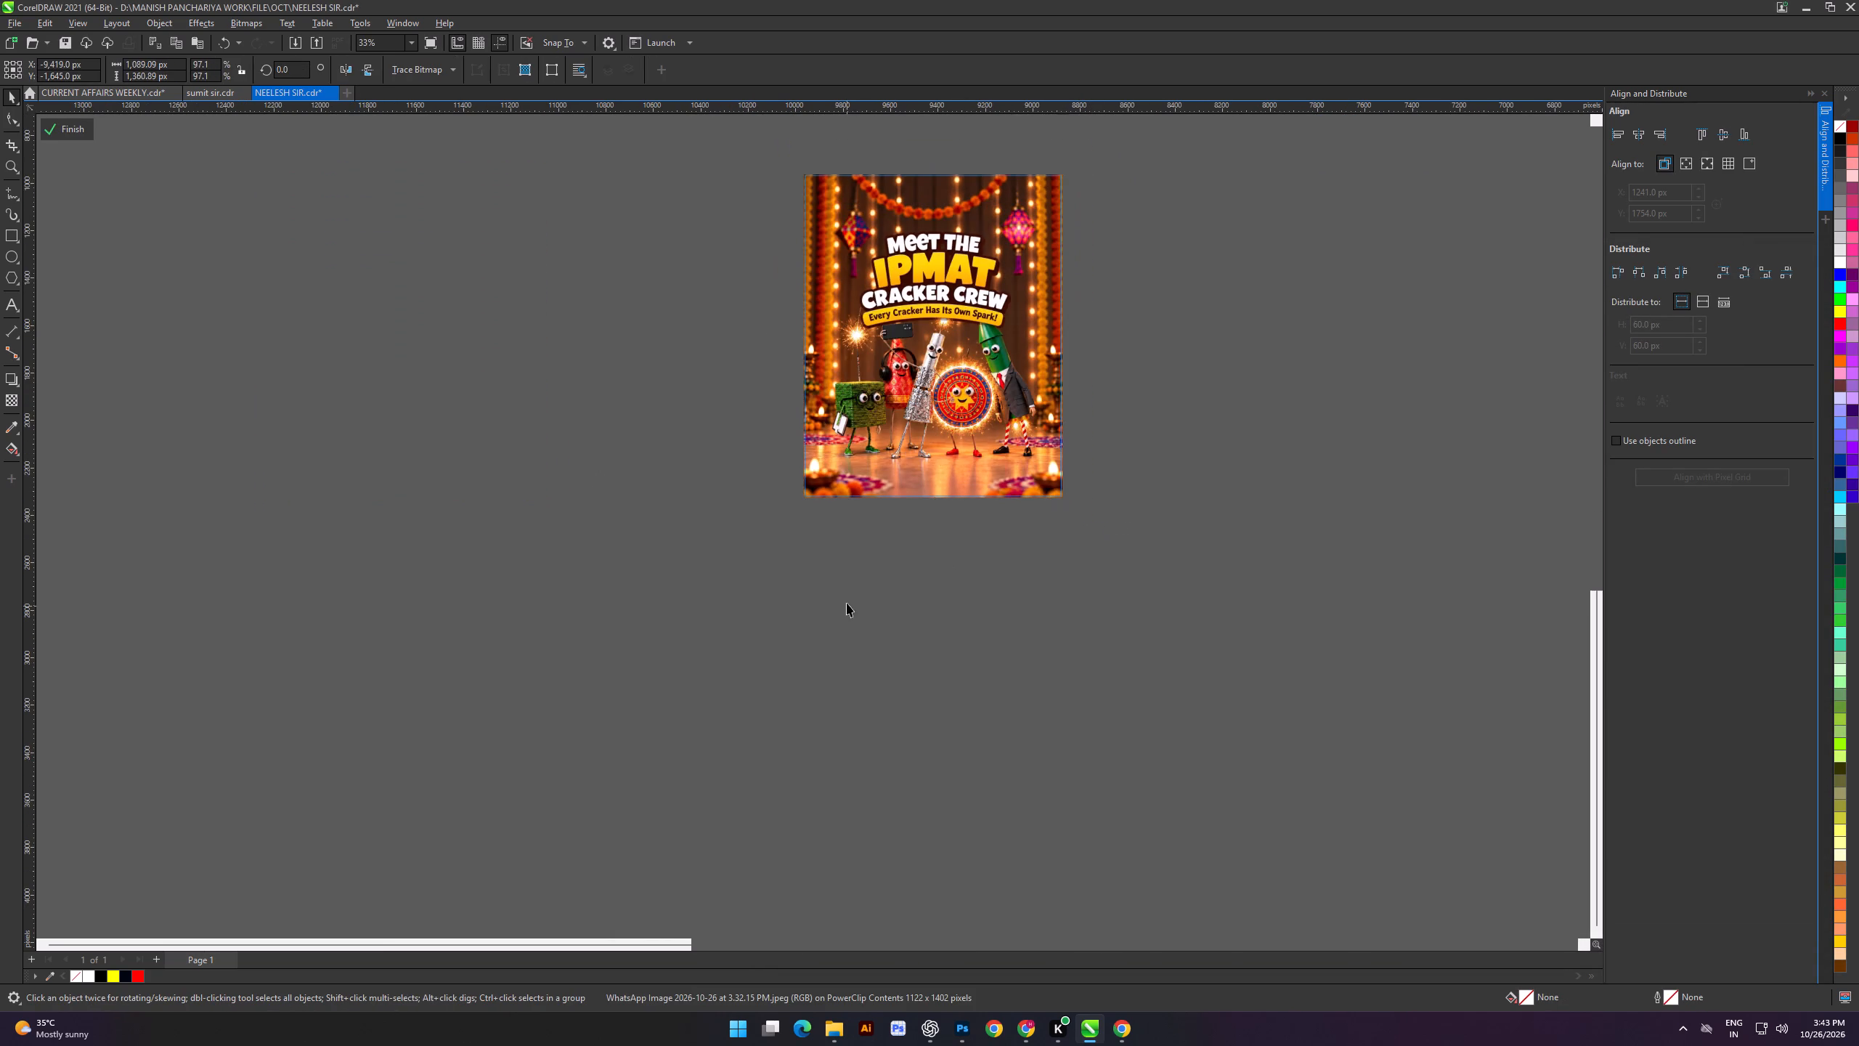
alt+scroll(920, 431, up, 8)
scroll(1065, 515, up, 10)
click(1270, 593)
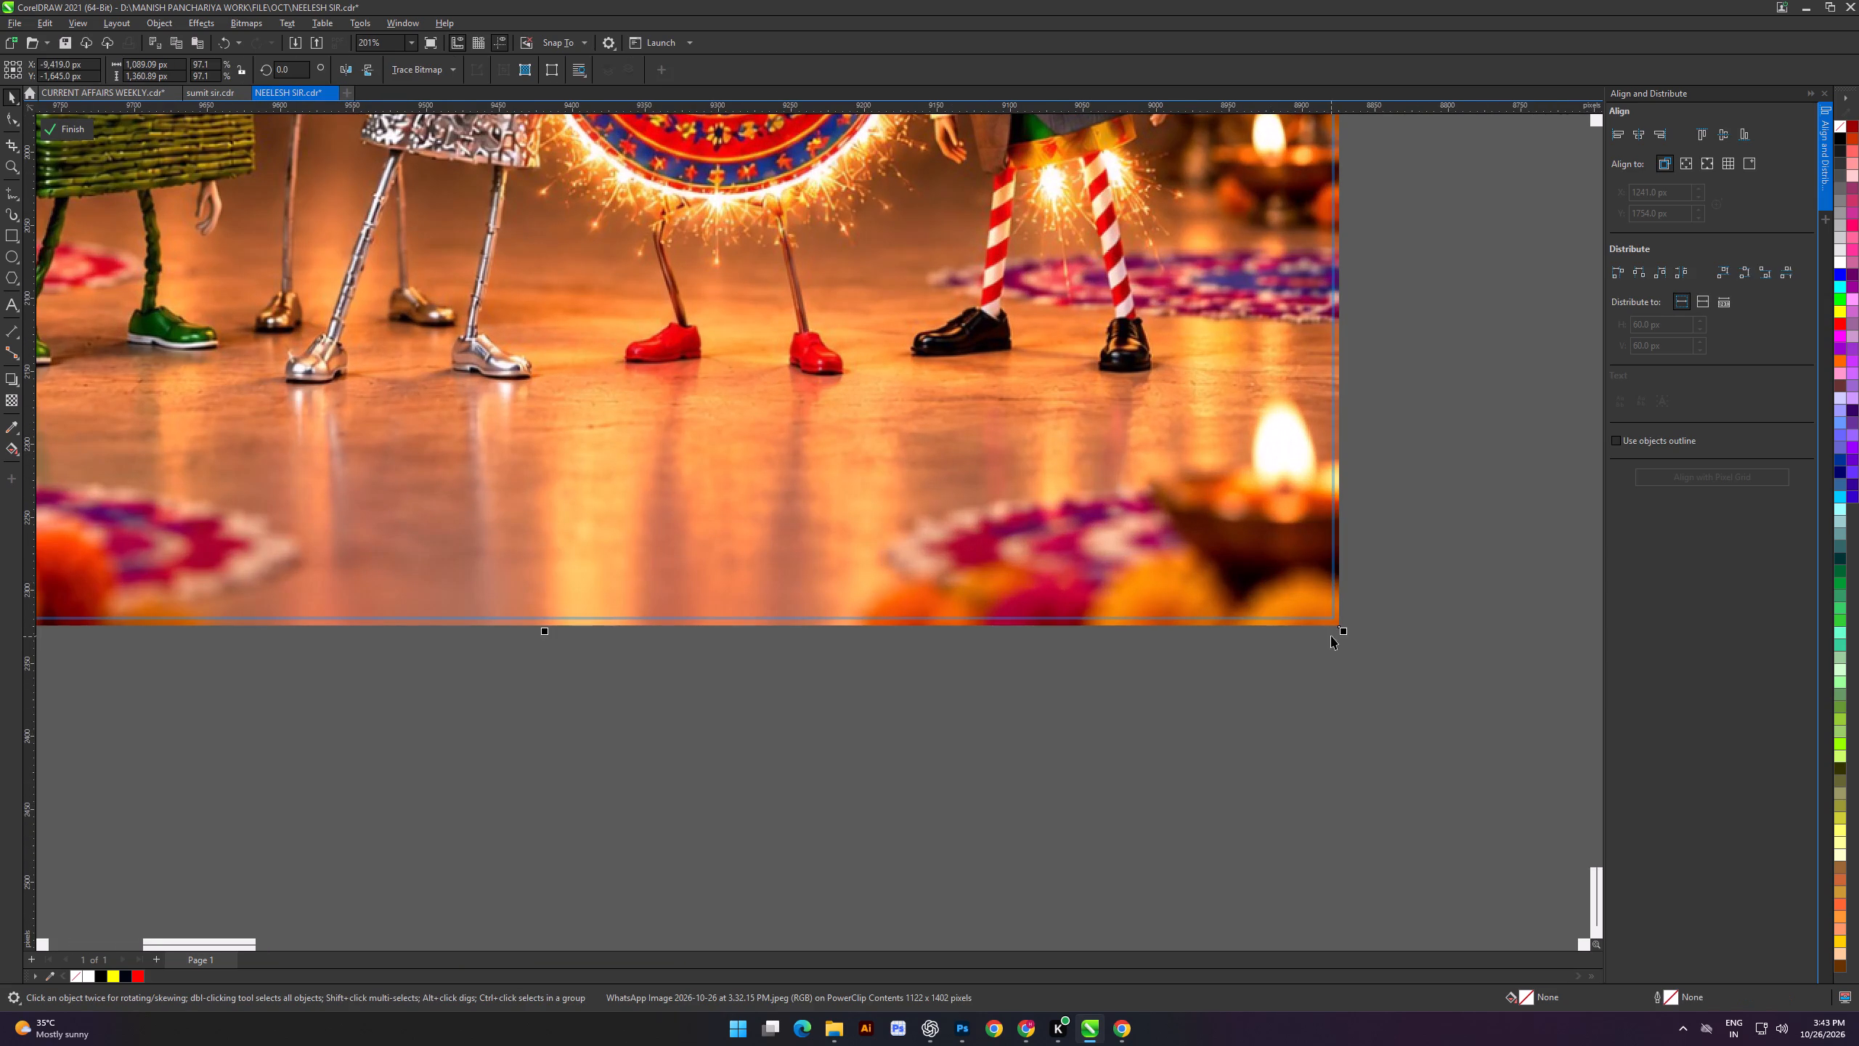
shift+drag(1348, 634, 1341, 634)
drag(1288, 726, 1285, 715)
scroll(1154, 501, down, 11)
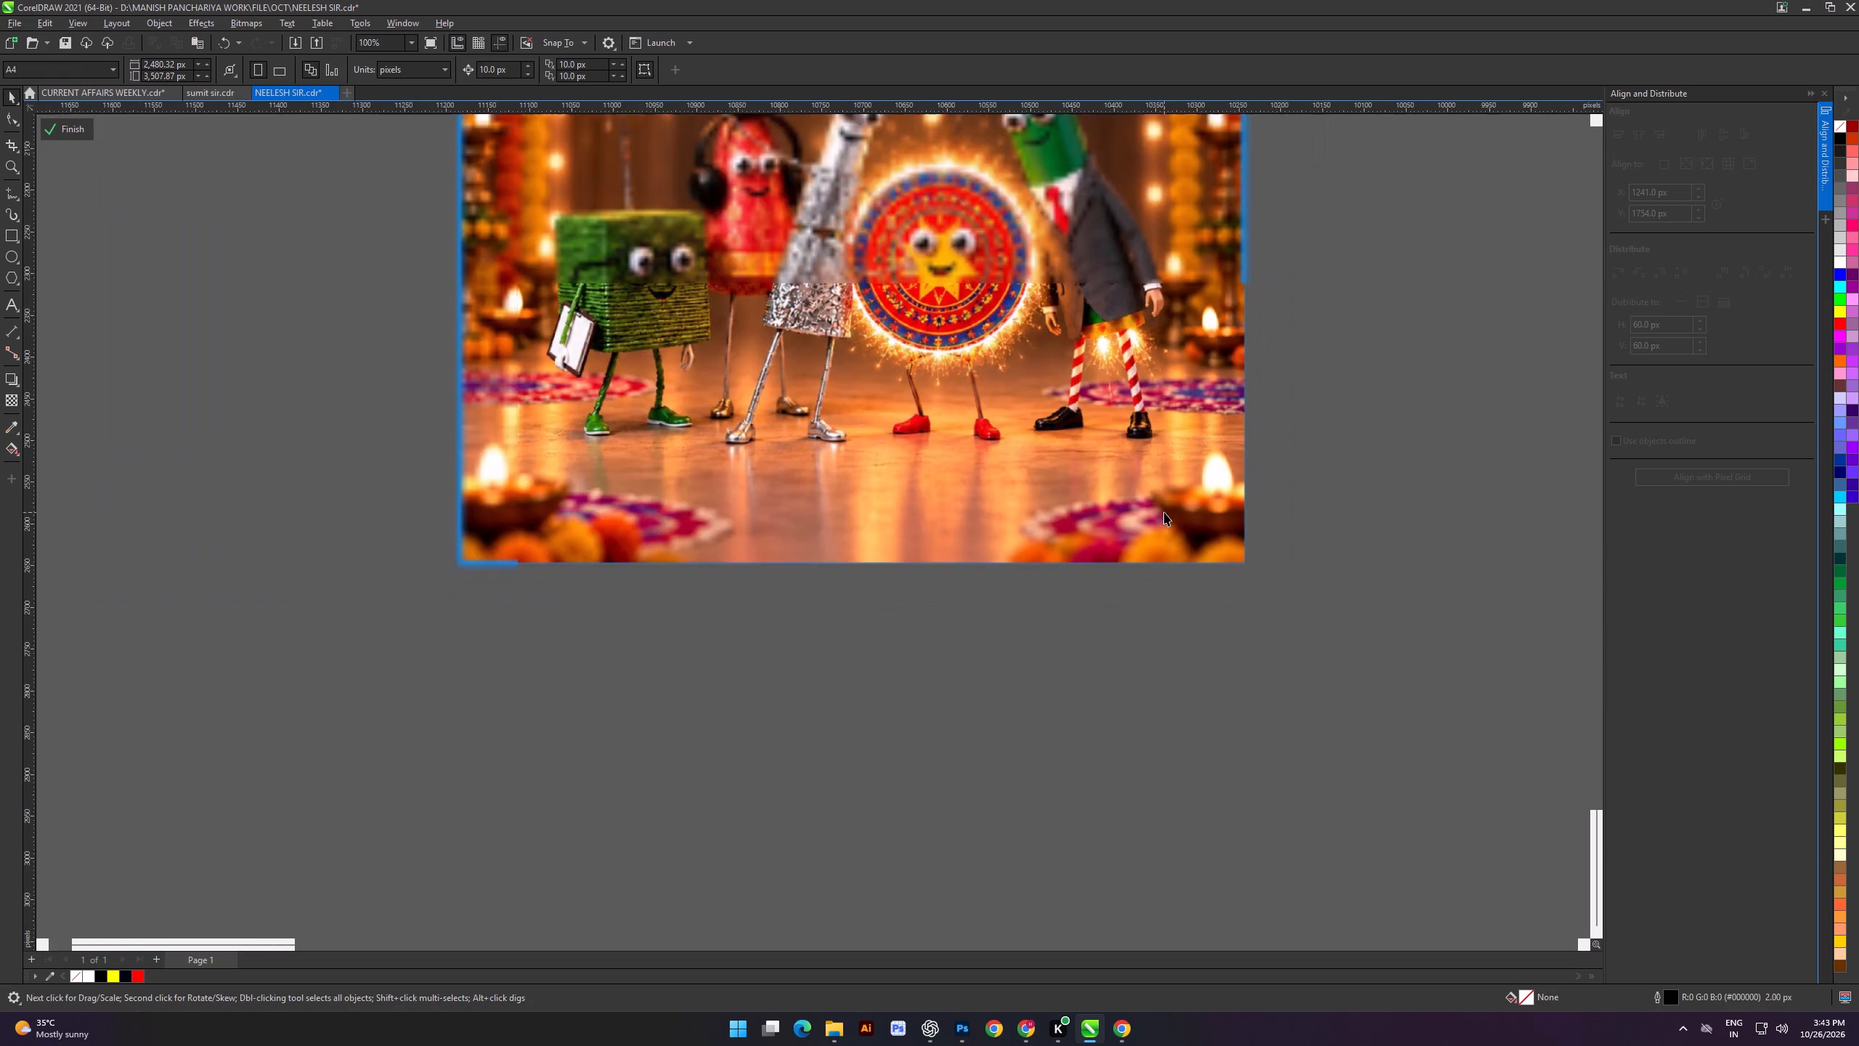
scroll(1164, 512, down, 13)
scroll(1195, 456, up, 20)
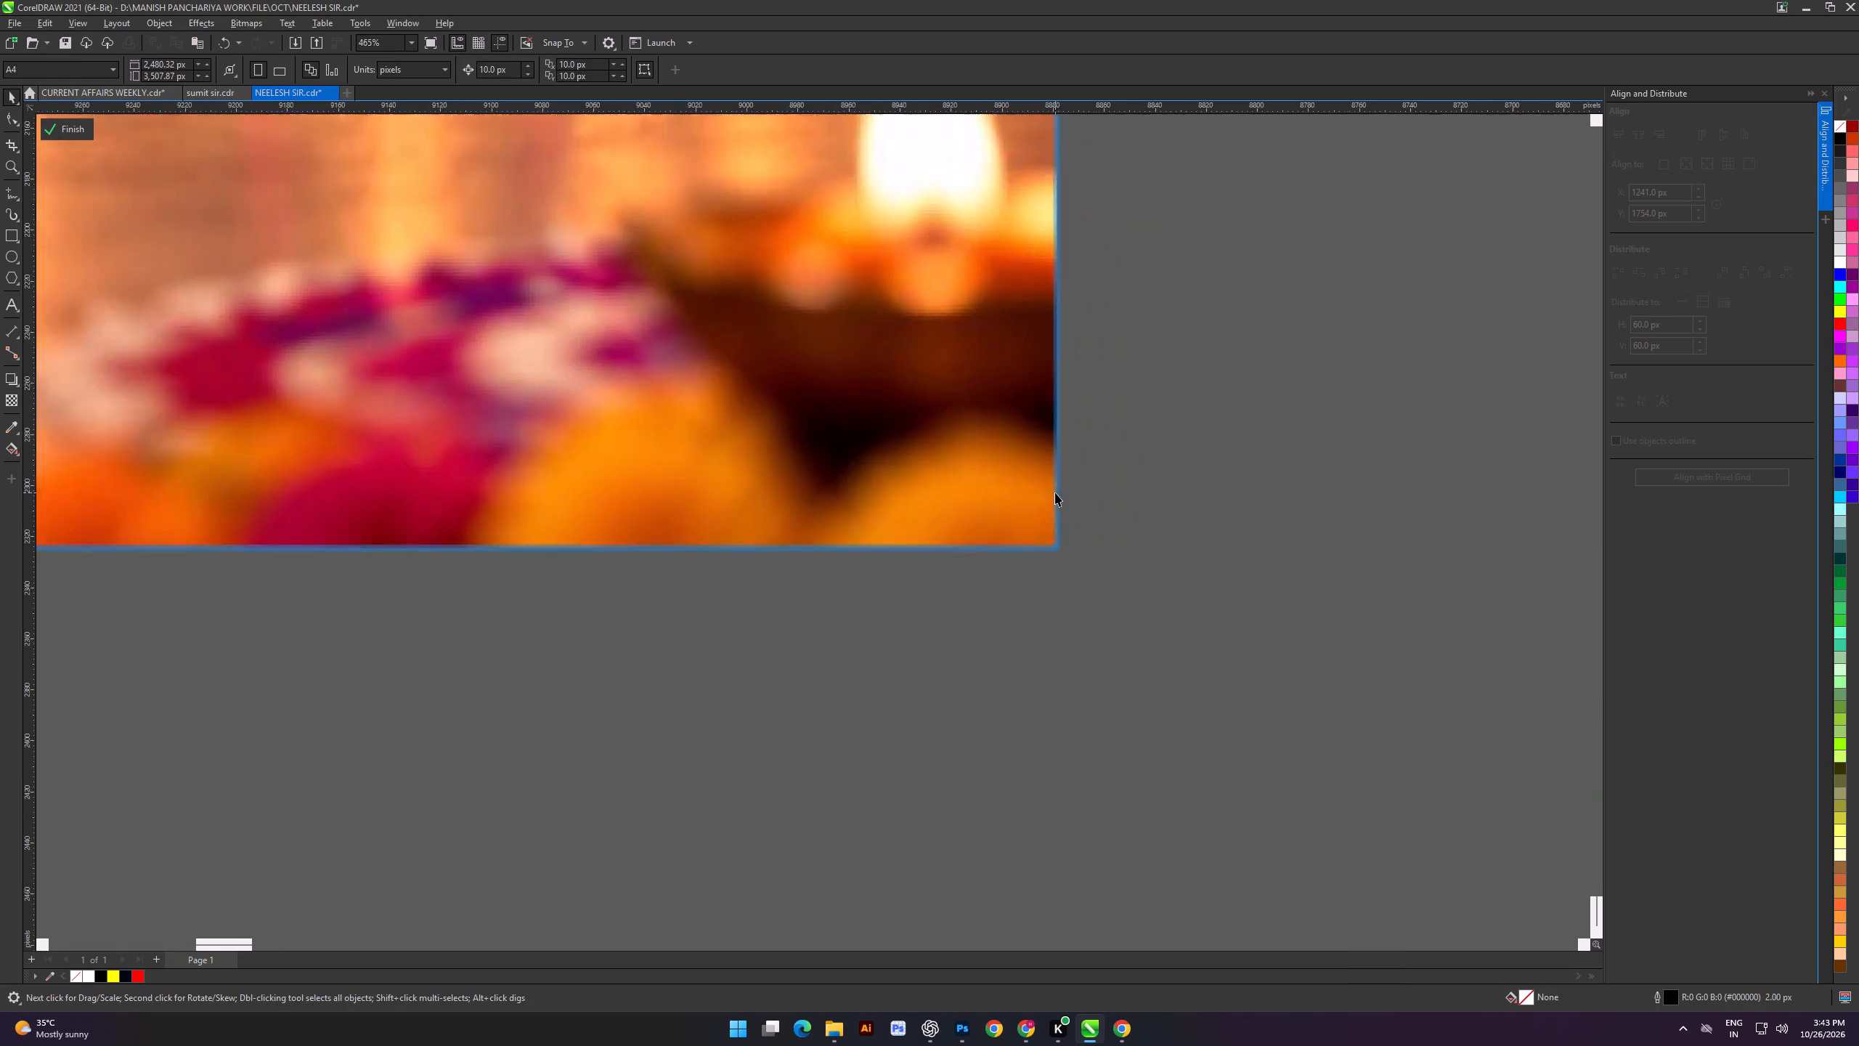
scroll(1055, 492, up, 10)
click(1028, 524)
shift+drag(1067, 641, 1078, 654)
scroll(1102, 572, down, 20)
scroll(1102, 572, down, 19)
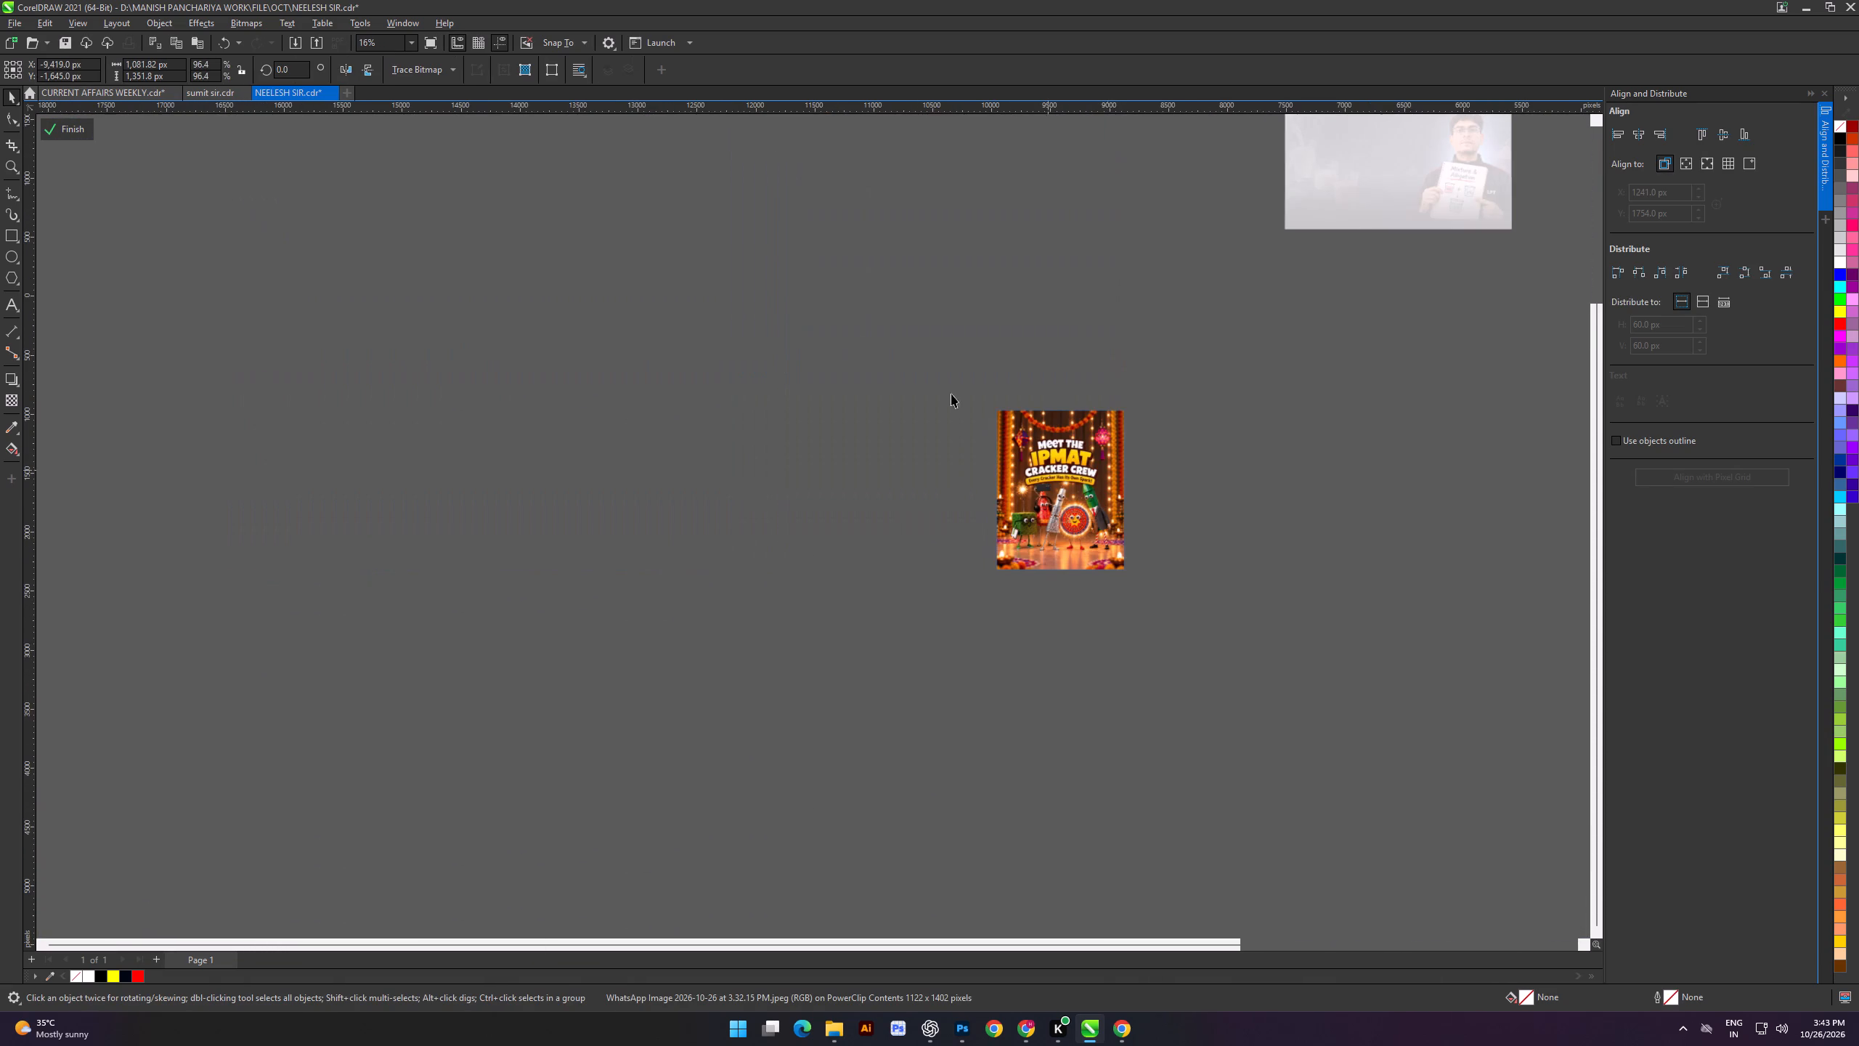
click(54, 131)
drag(557, 668, 645, 686)
Import the yellow LPT logo from the All Size Logos_1 folder, place it beside the poster and enlarge it.
scroll(1271, 331, up, 4)
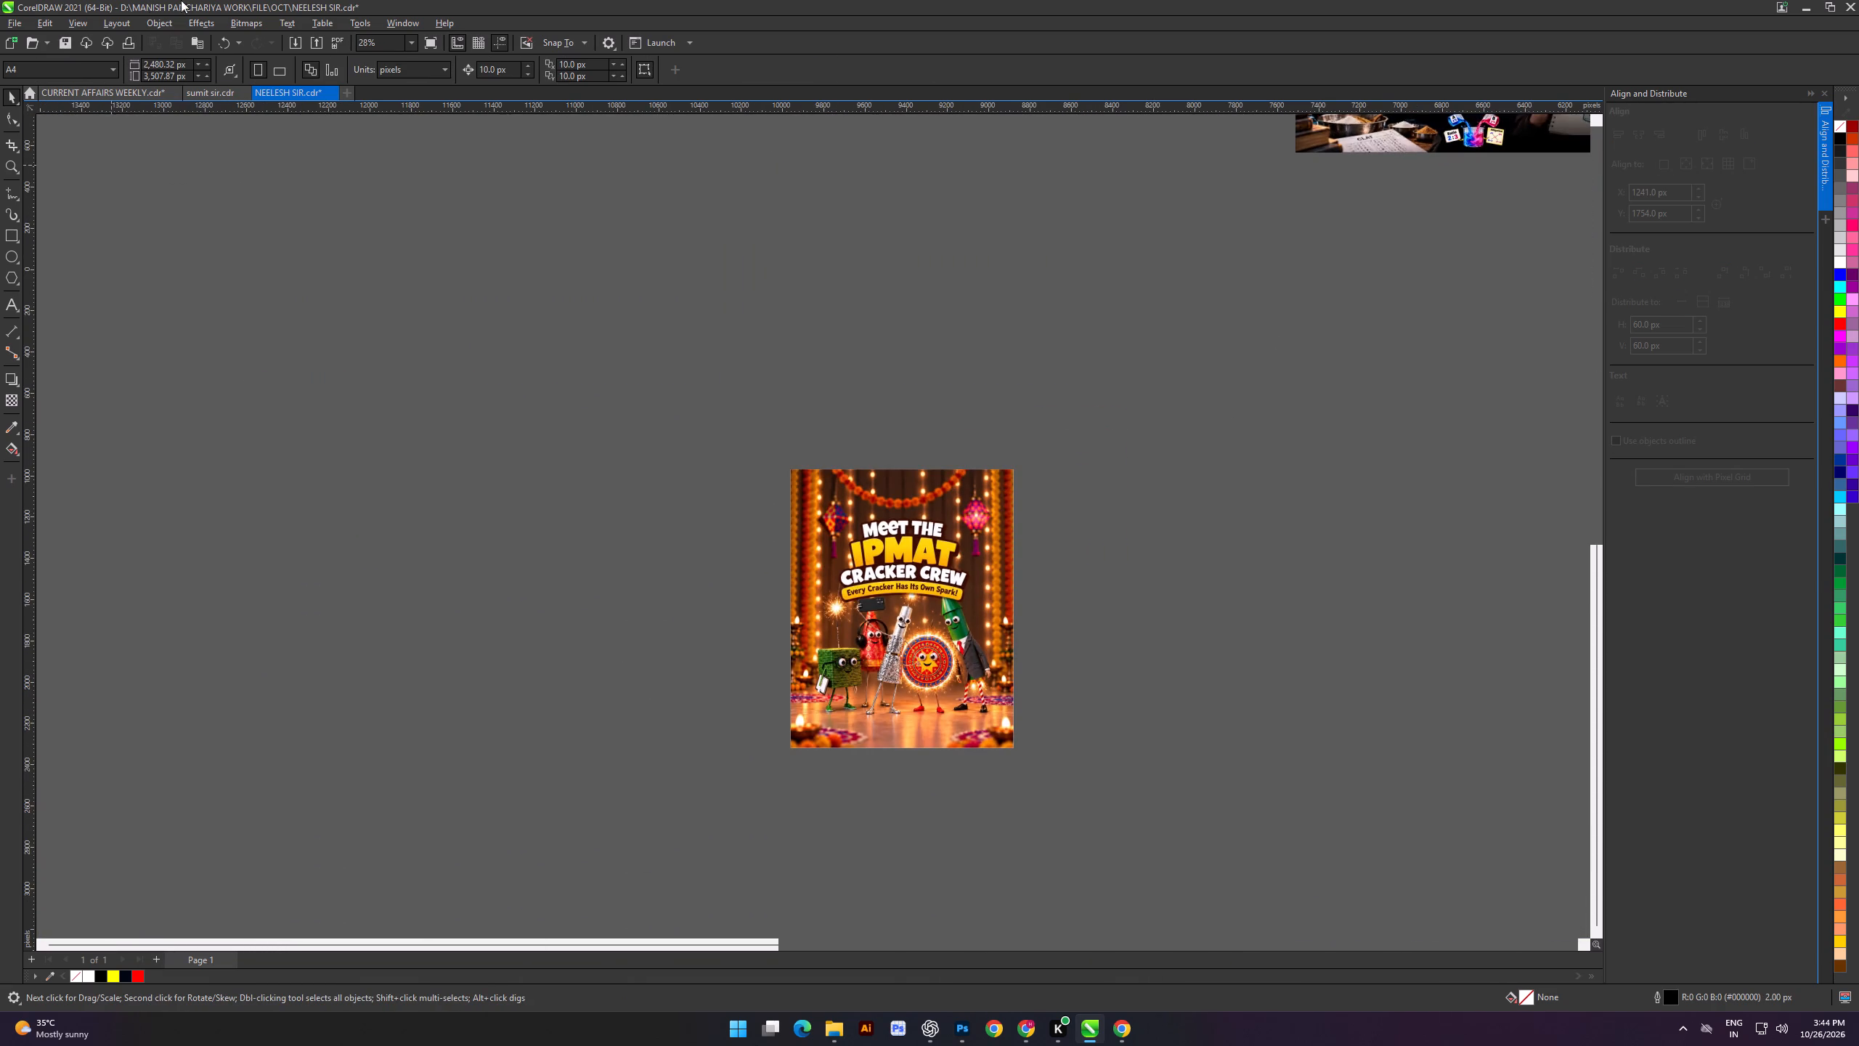
alt+scroll(669, 376, down, 5)
scroll(910, 519, up, 6)
scroll(890, 479, down, 4)
shift+scroll(728, 477, up, 3)
click(661, 463)
scroll(836, 490, up, 3)
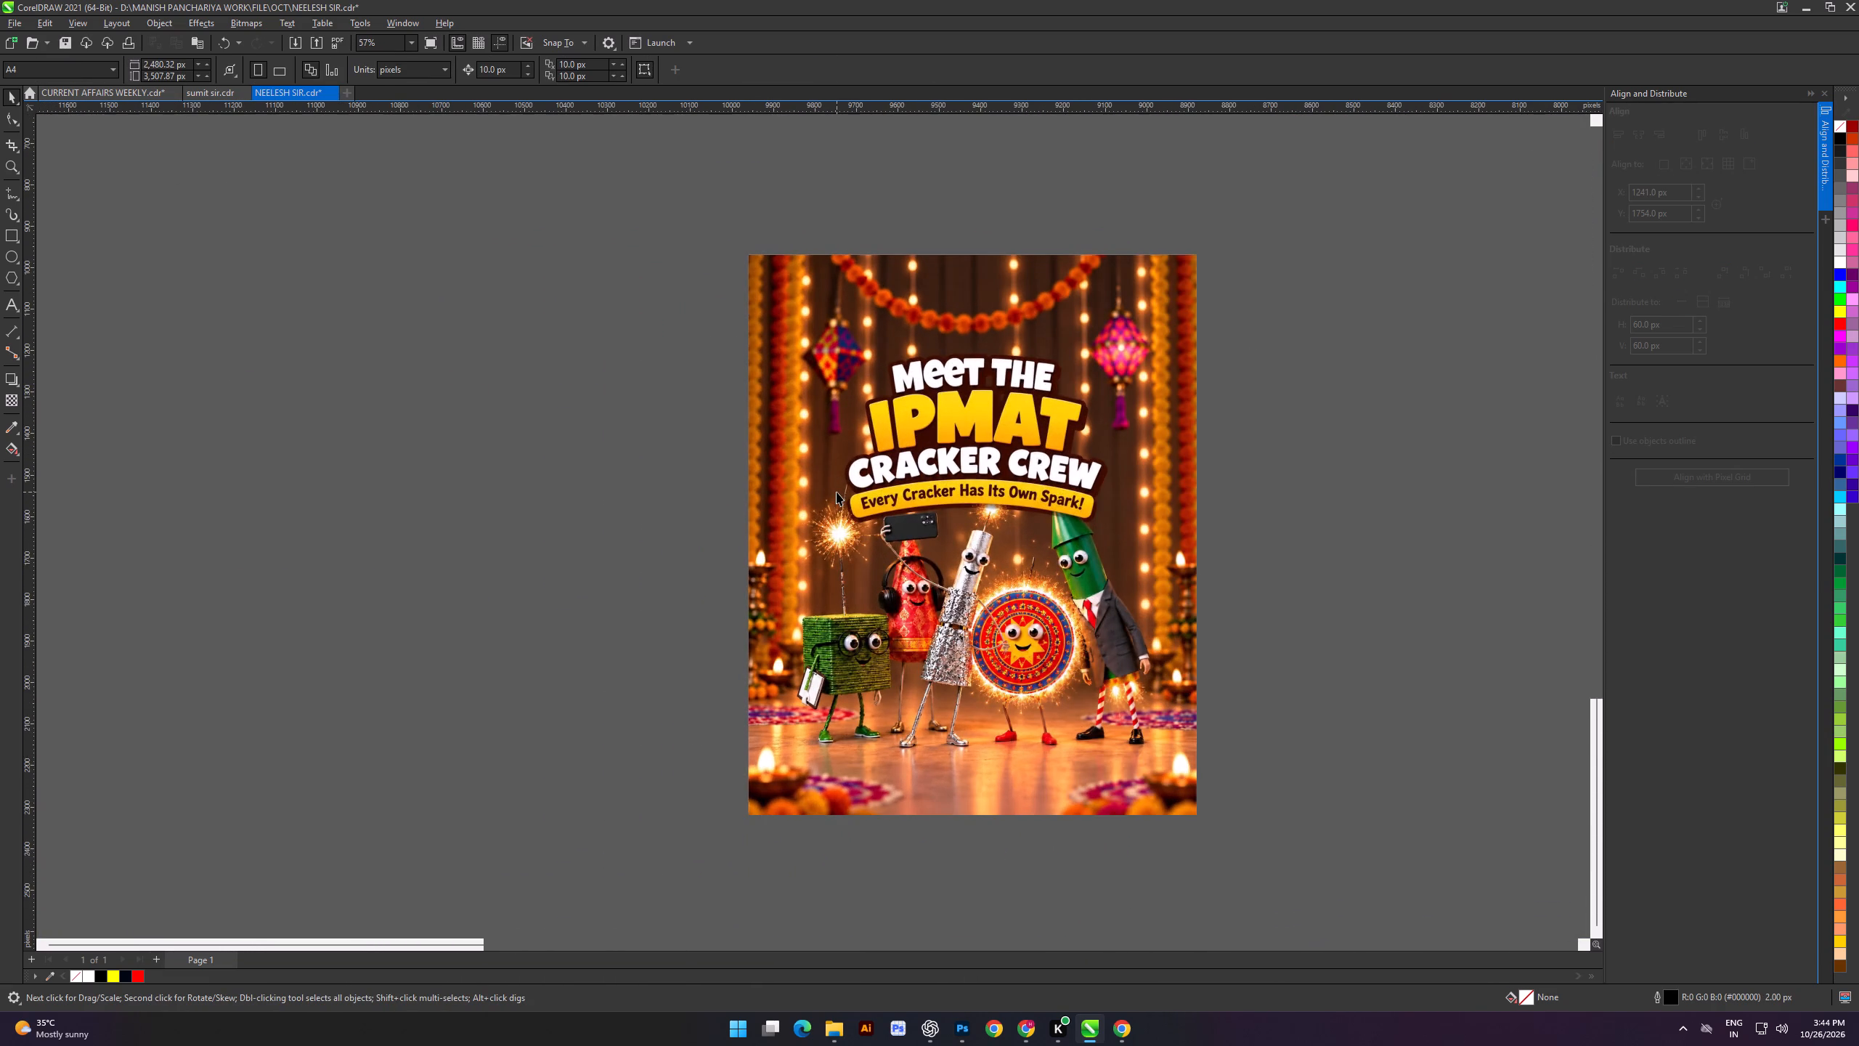
key(ctrl+i)
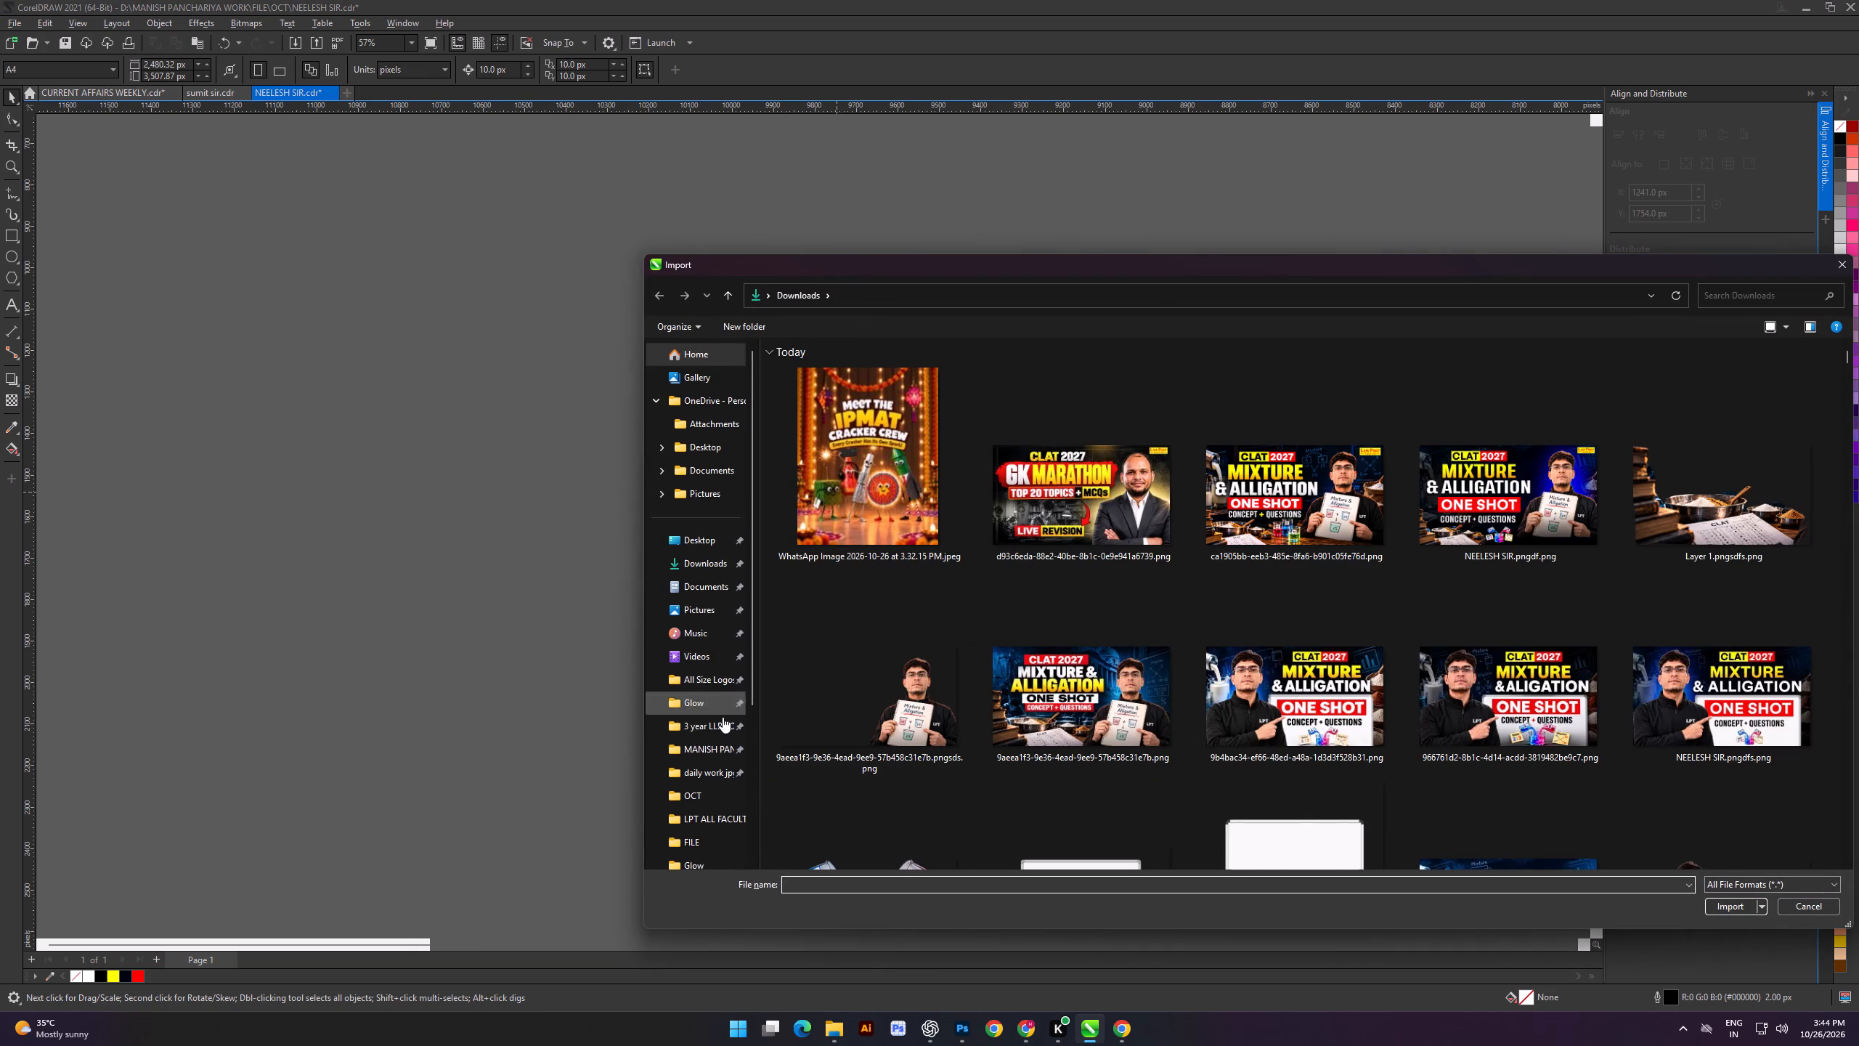
click(717, 652)
click(715, 678)
scroll(1468, 648, down, 1)
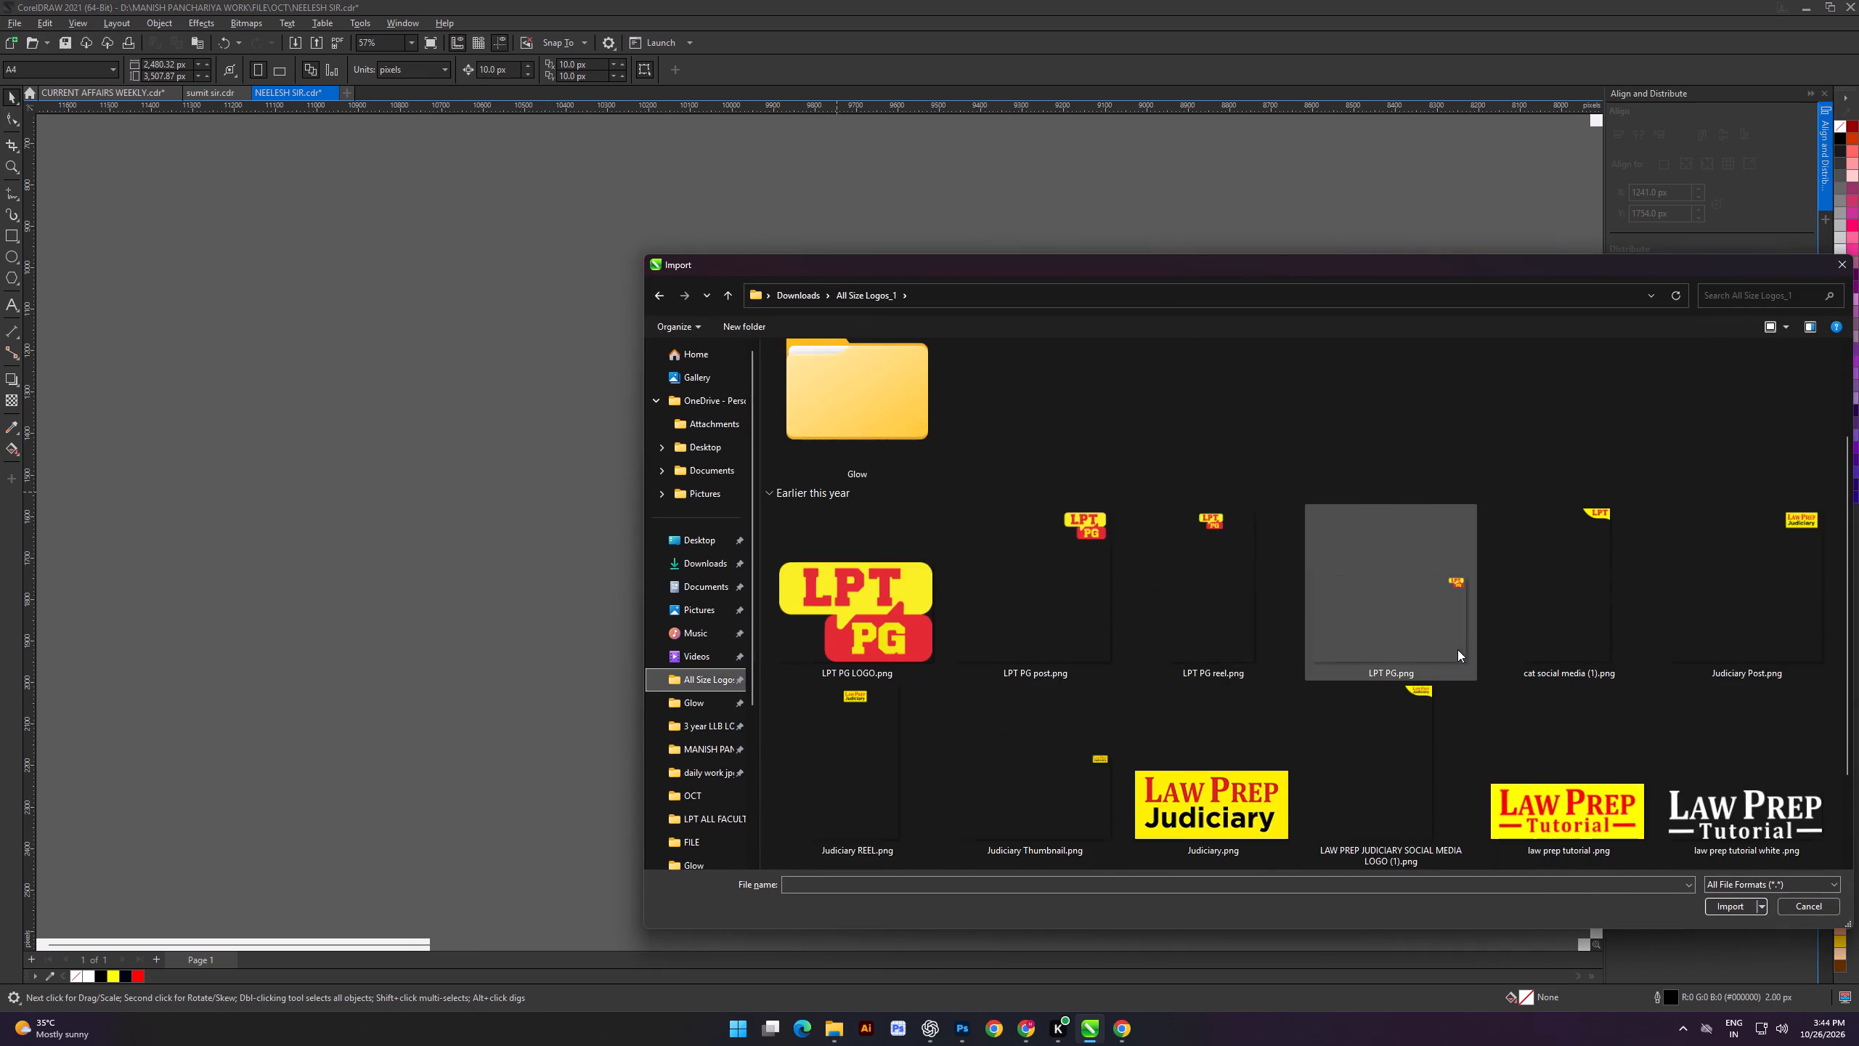
scroll(1457, 649, down, 2)
double_click(1428, 766)
drag(591, 227, 625, 266)
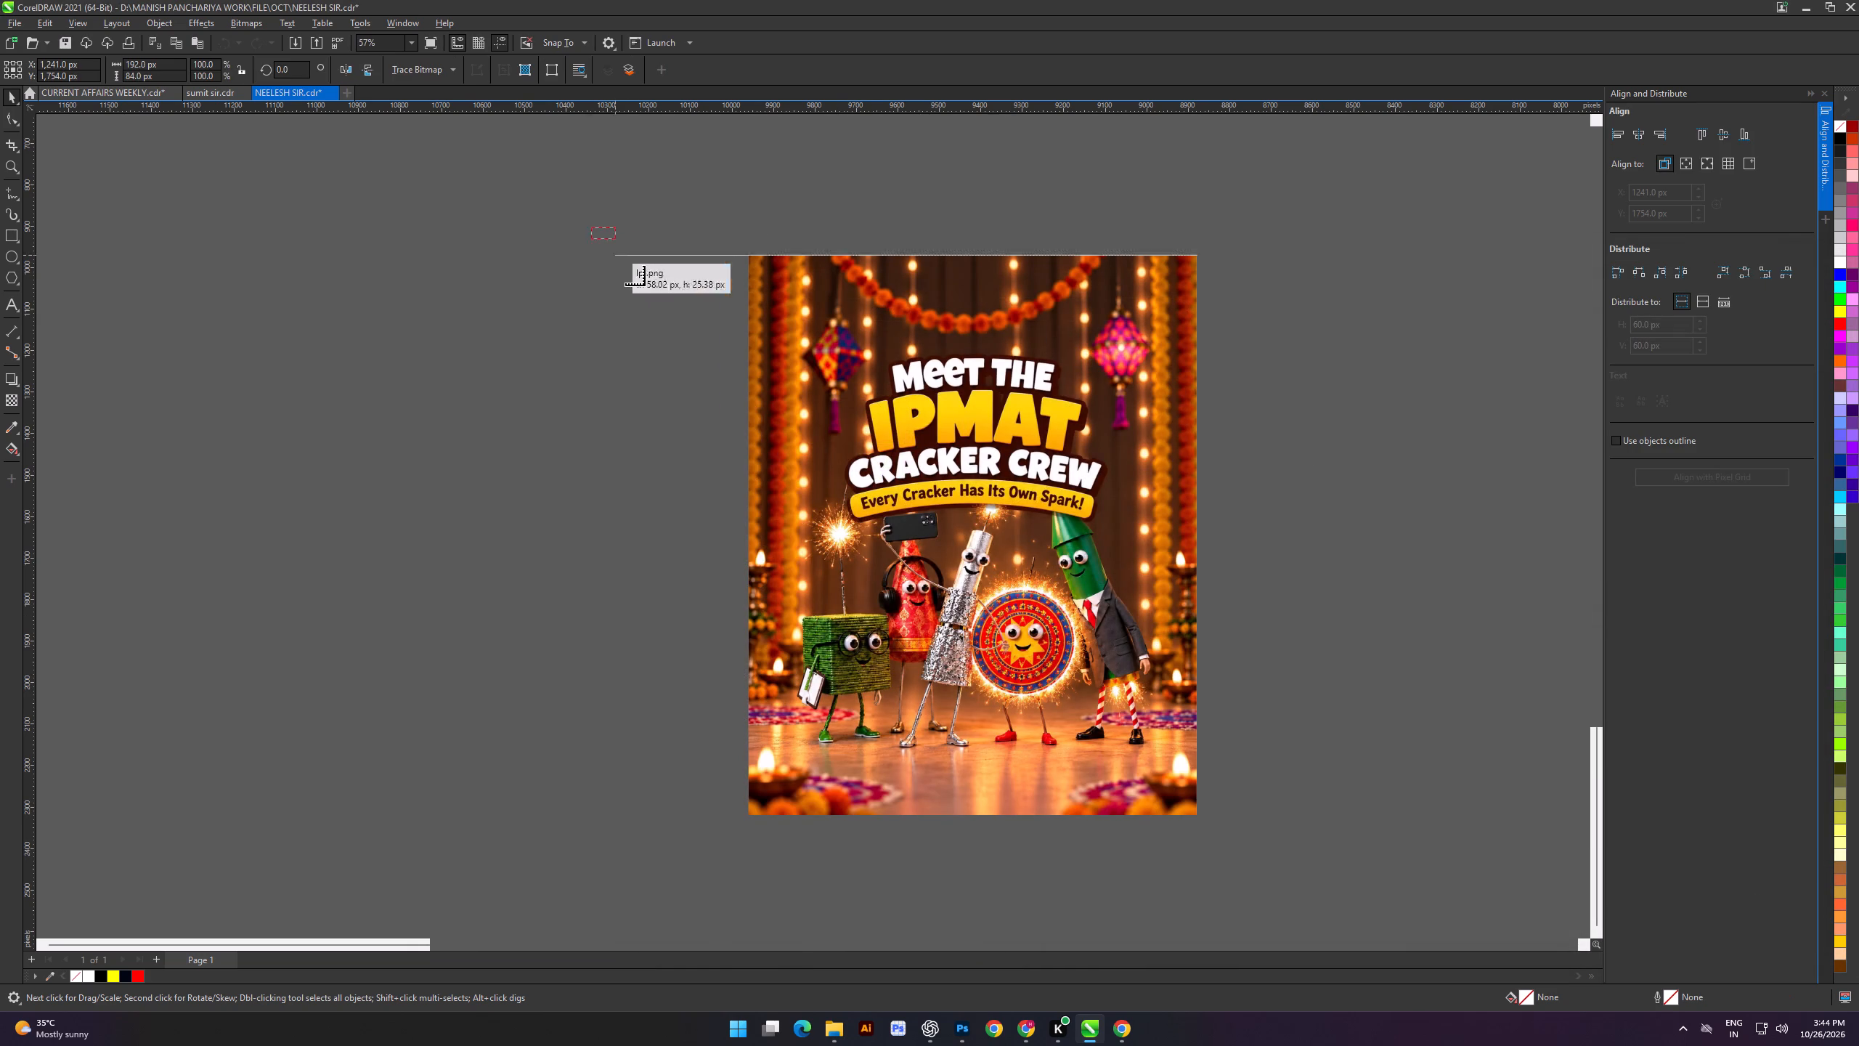
drag(625, 266, 682, 322)
drag(627, 378, 625, 371)
Move the LPT logo to the poster's top centre above the heading and select it together with the poster for alignment.
drag(632, 251, 971, 292)
drag(989, 286, 990, 296)
shift+click(1054, 300)
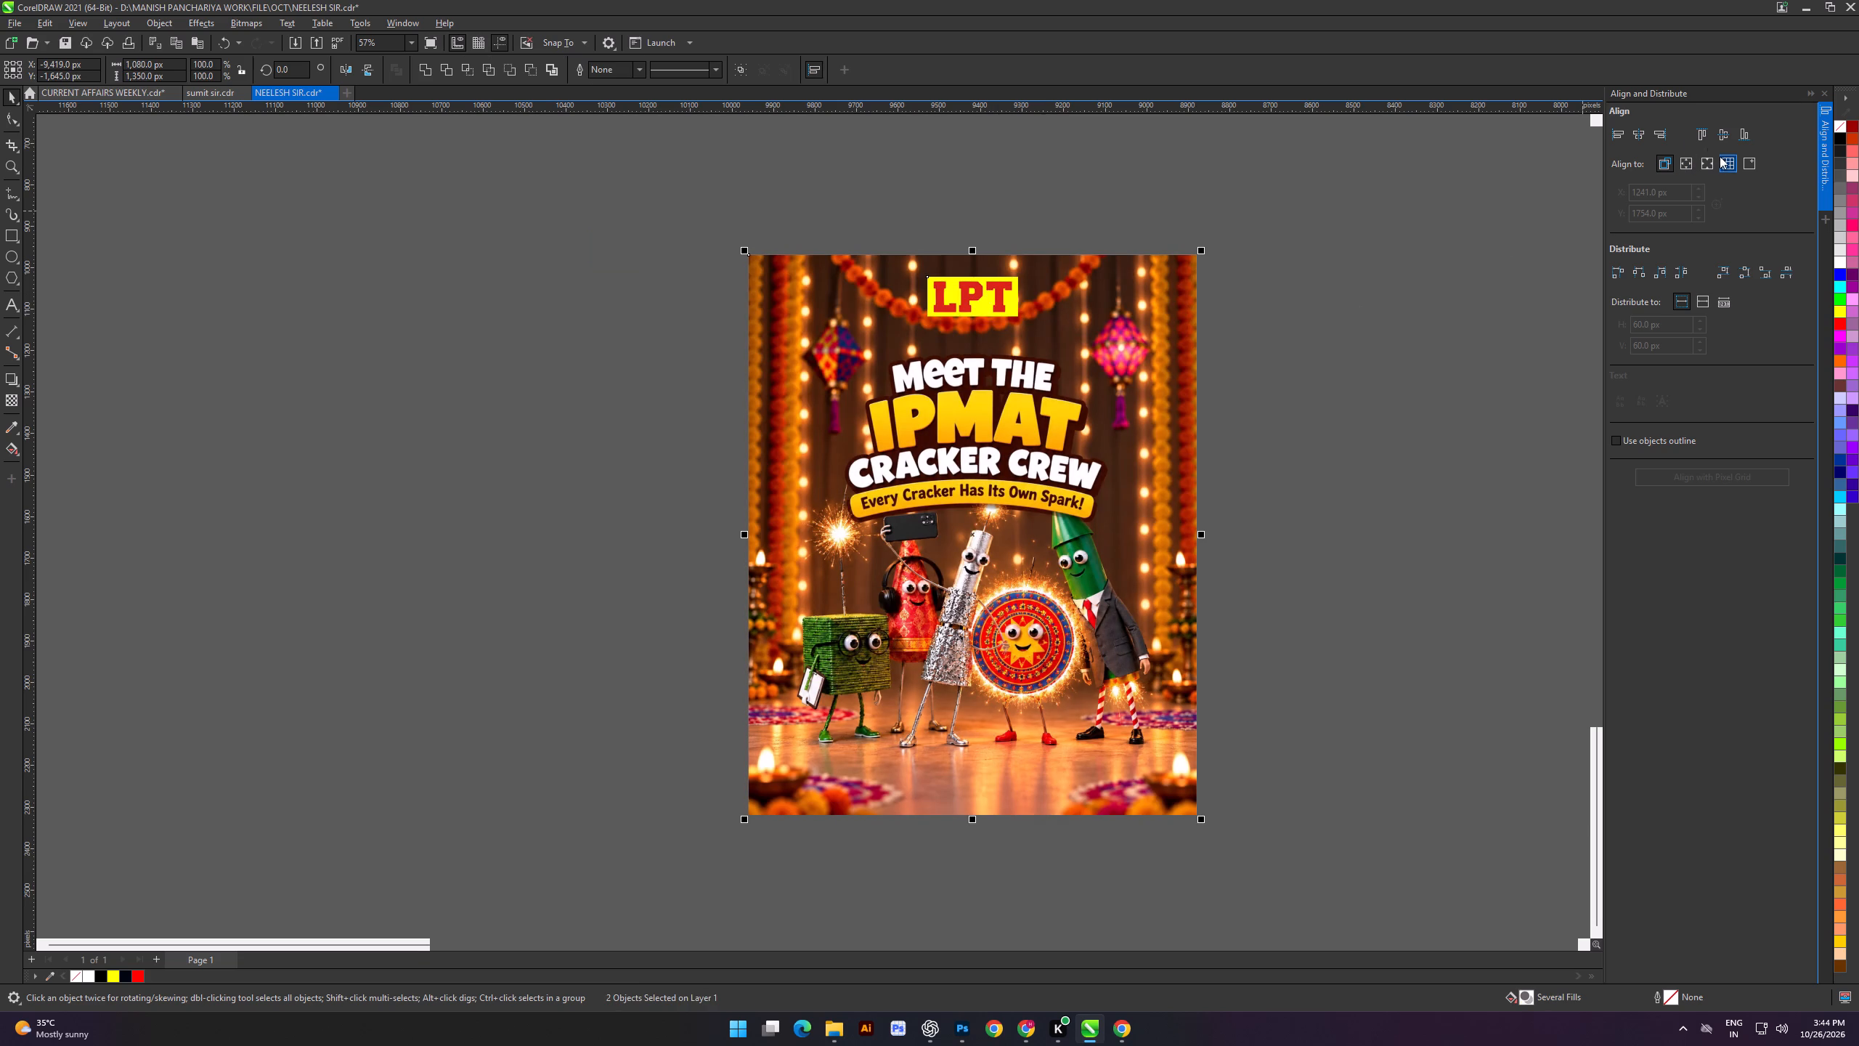
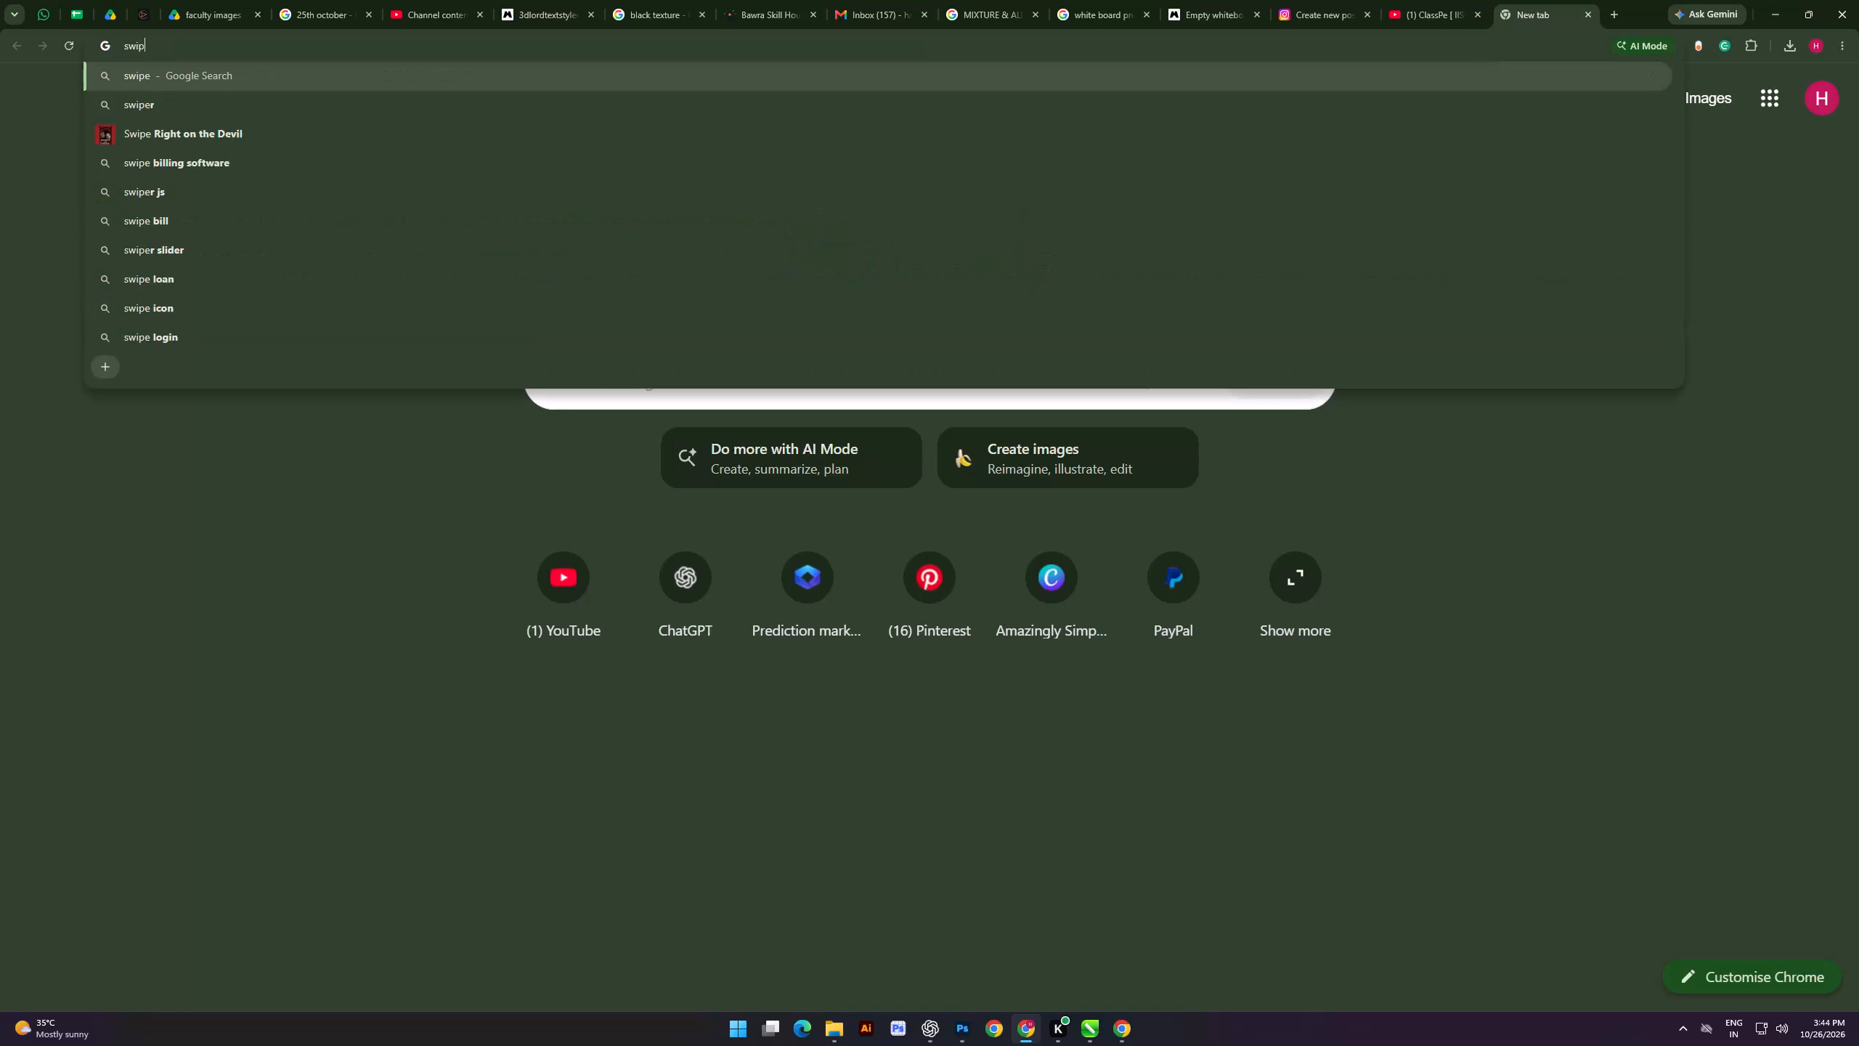
Search Google Images for "swipe png".
key(space)
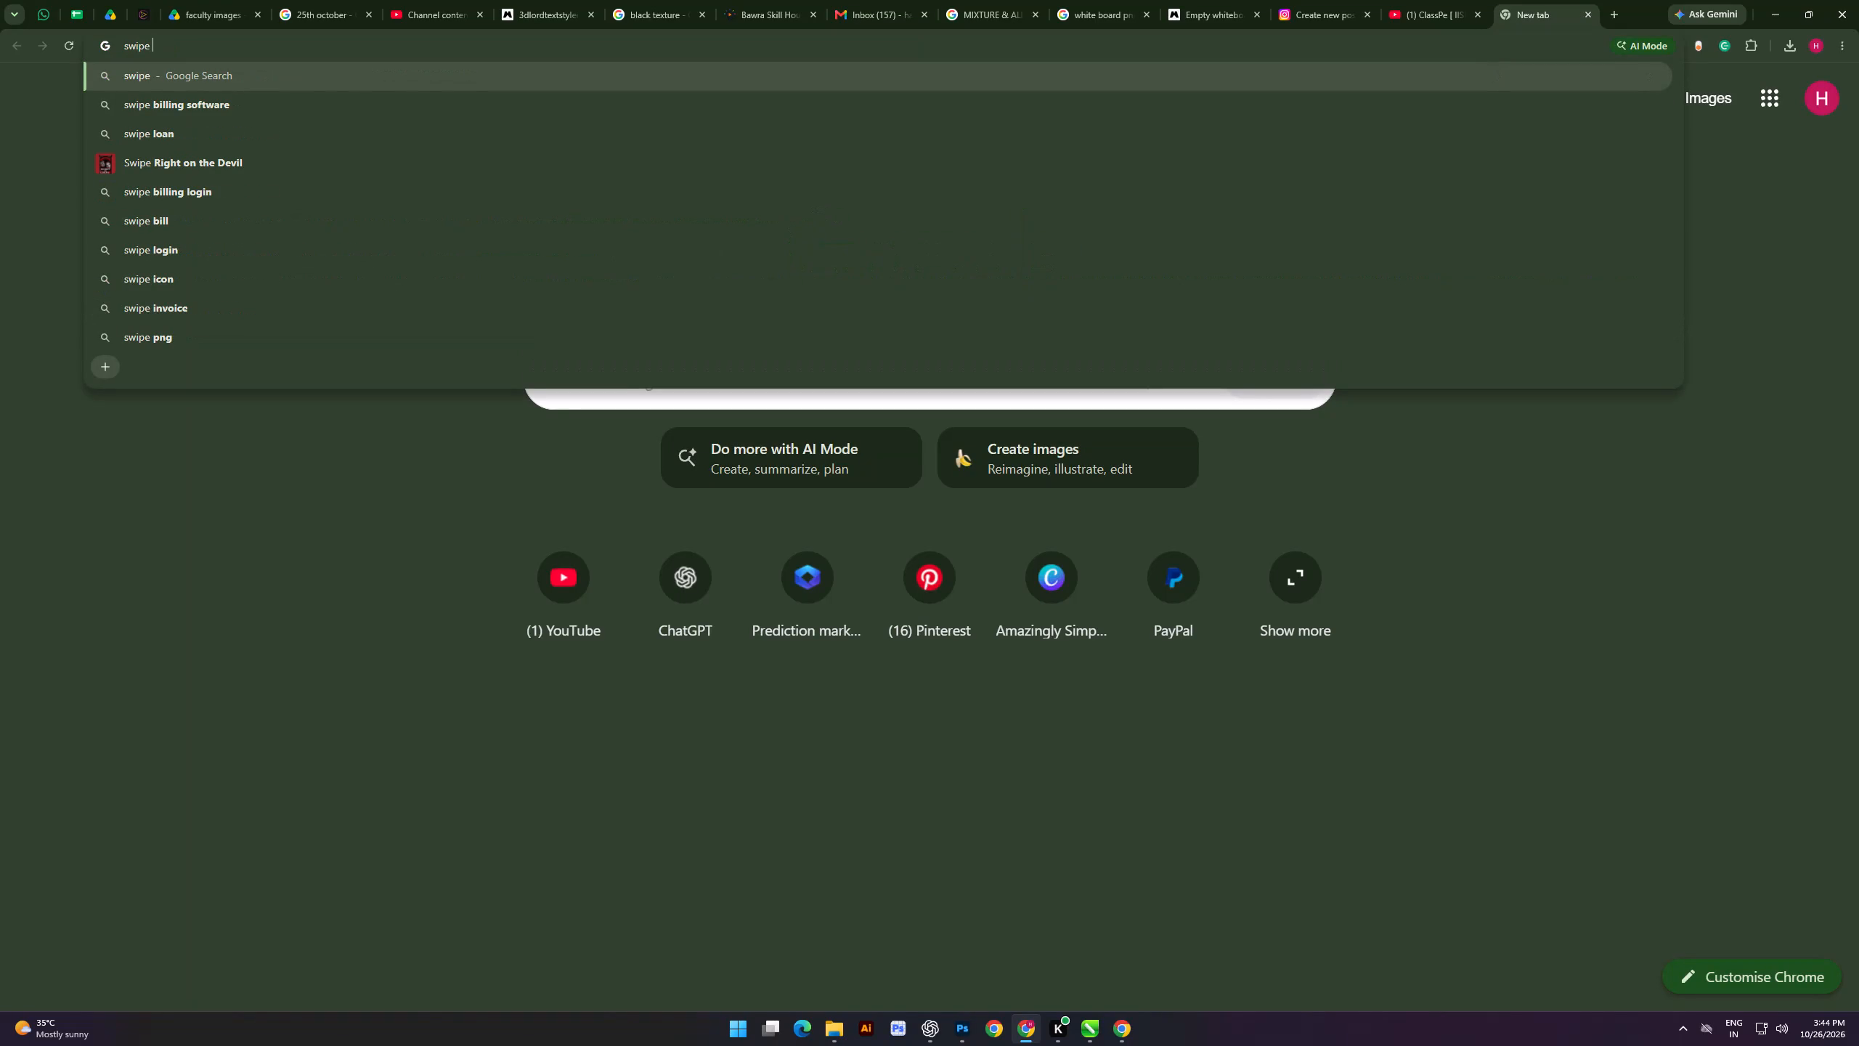
text(png)
key(Return)
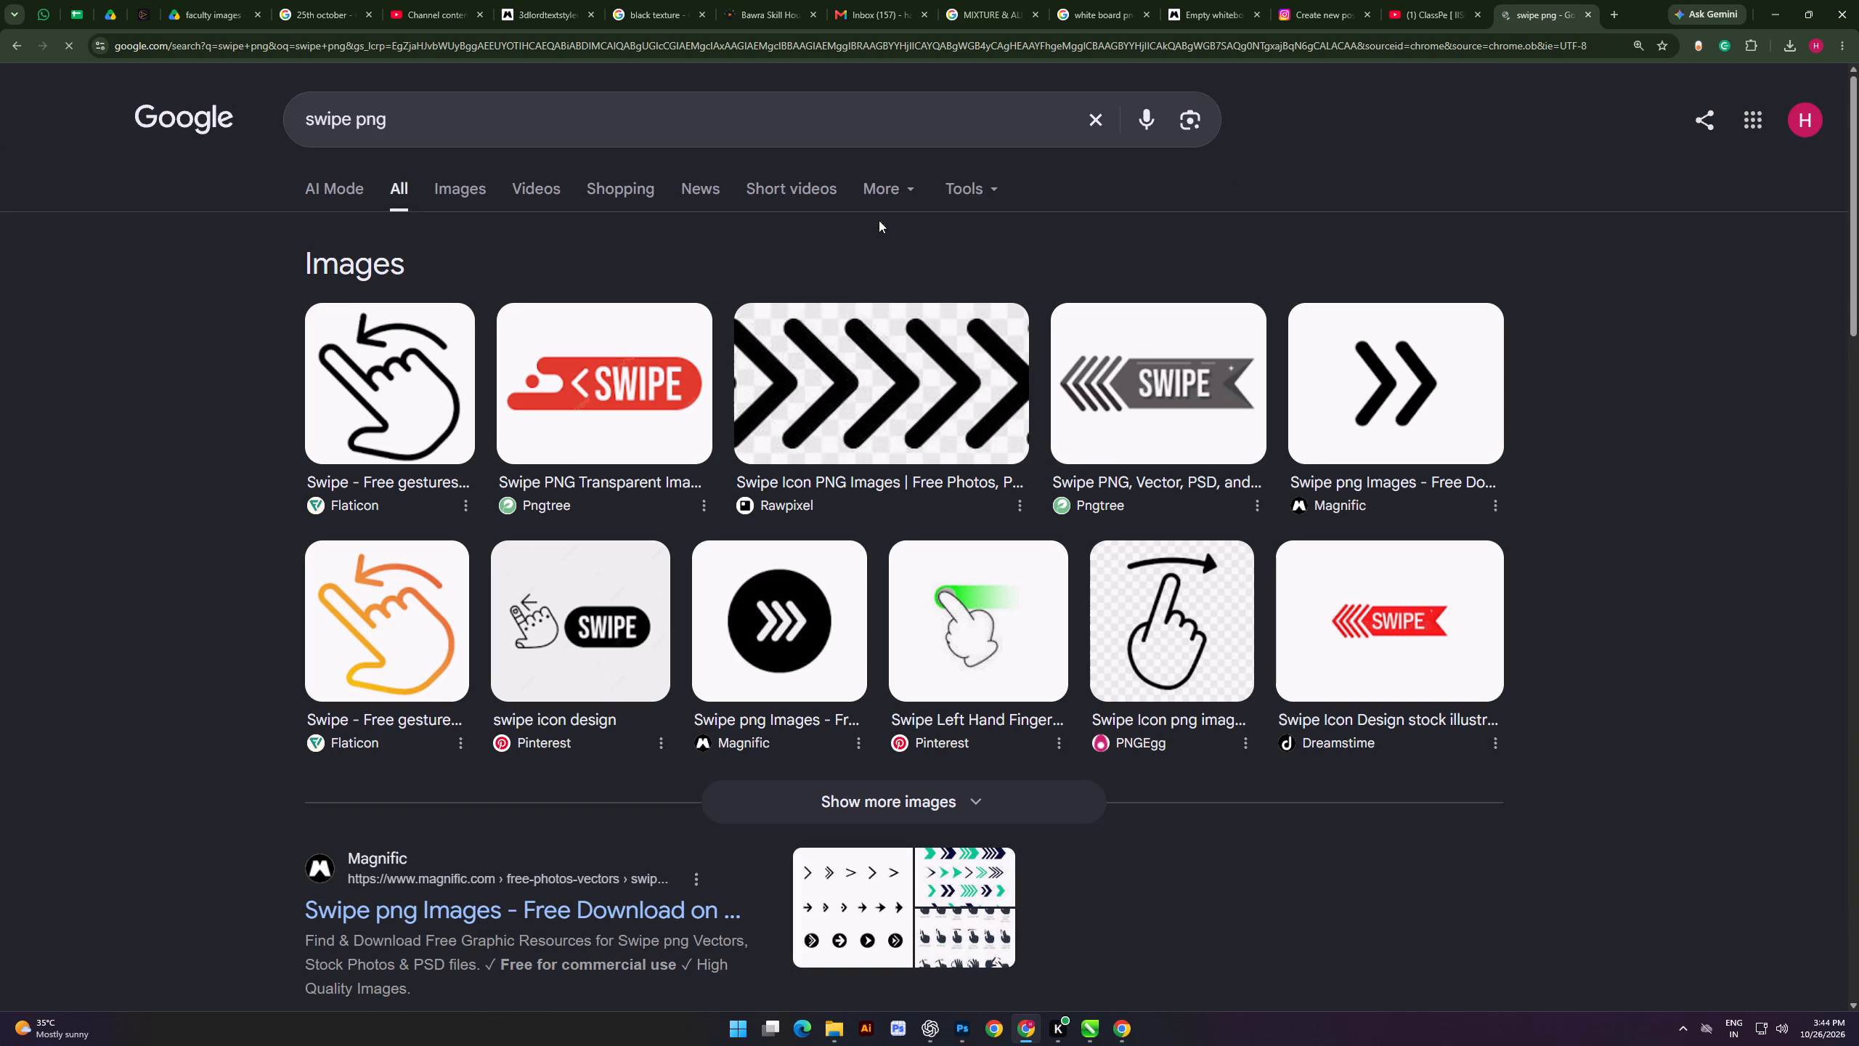
click(460, 183)
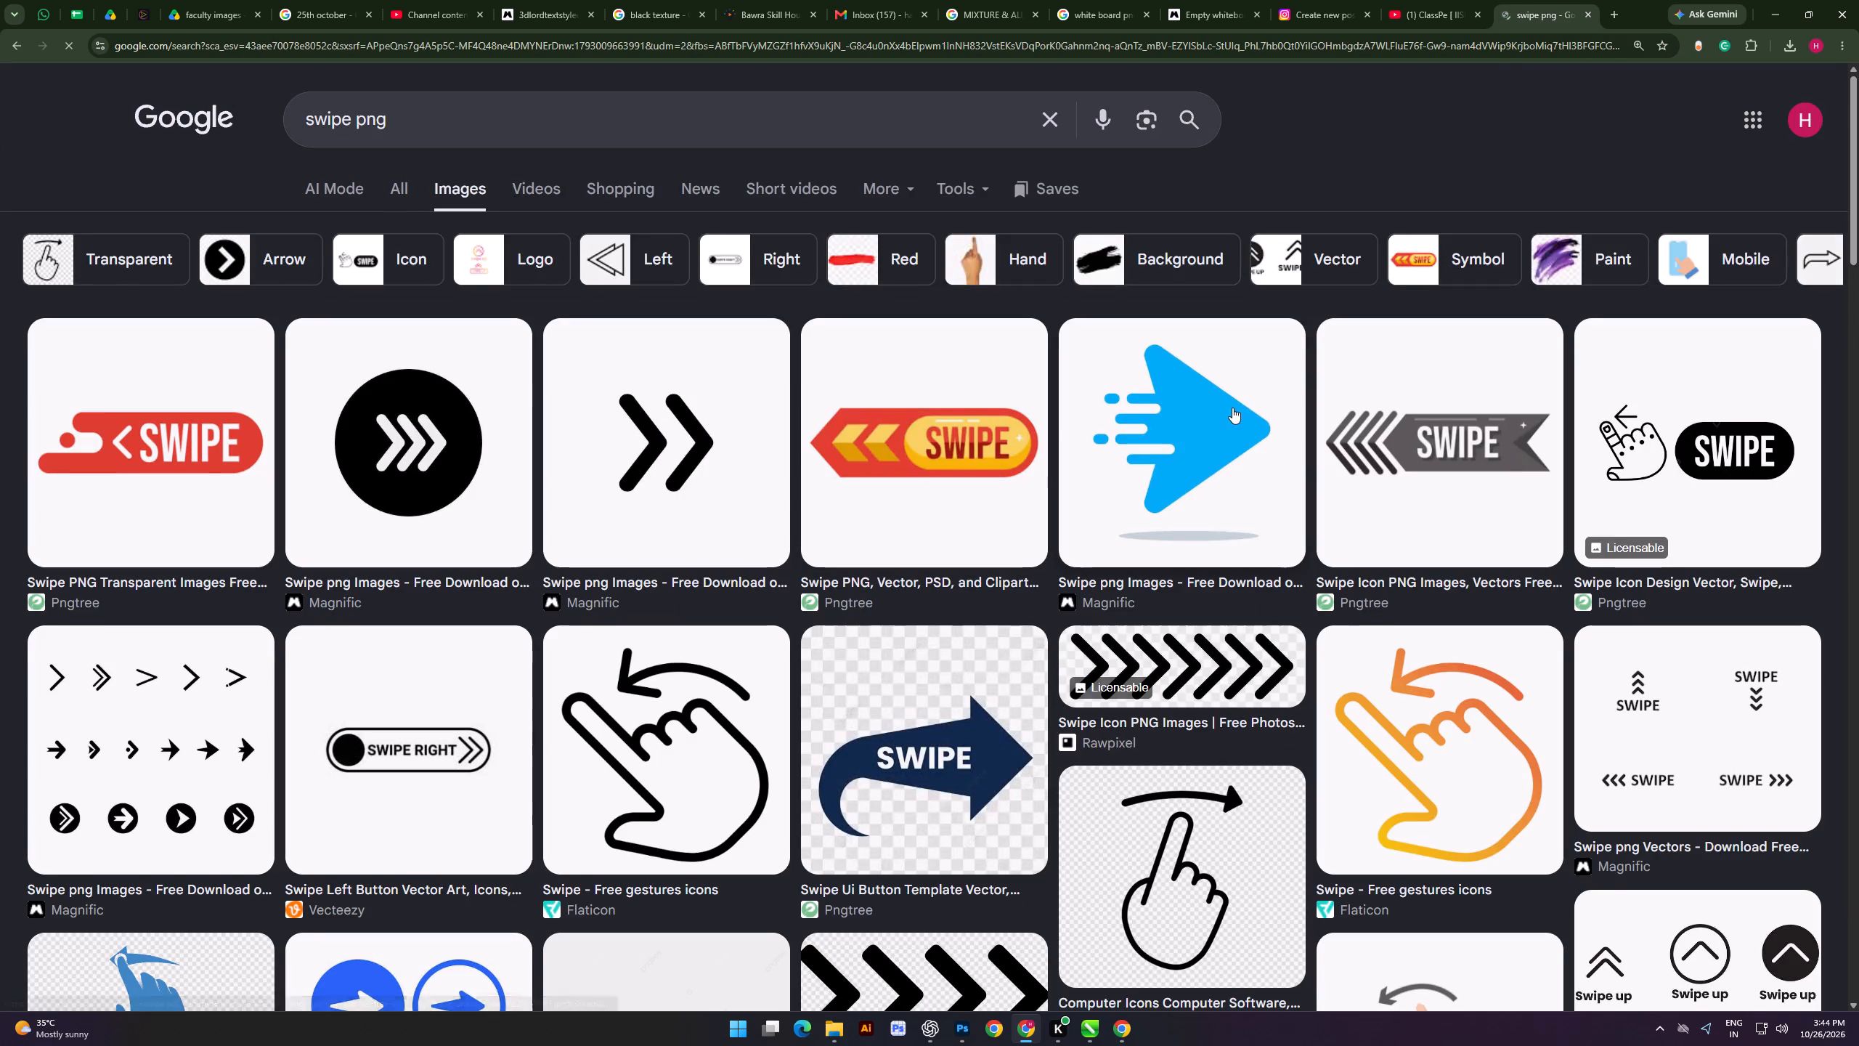
Look through the image results for a swipe graphic that suits the poster.
scroll(1233, 408, down, 3)
scroll(1127, 577, down, 2)
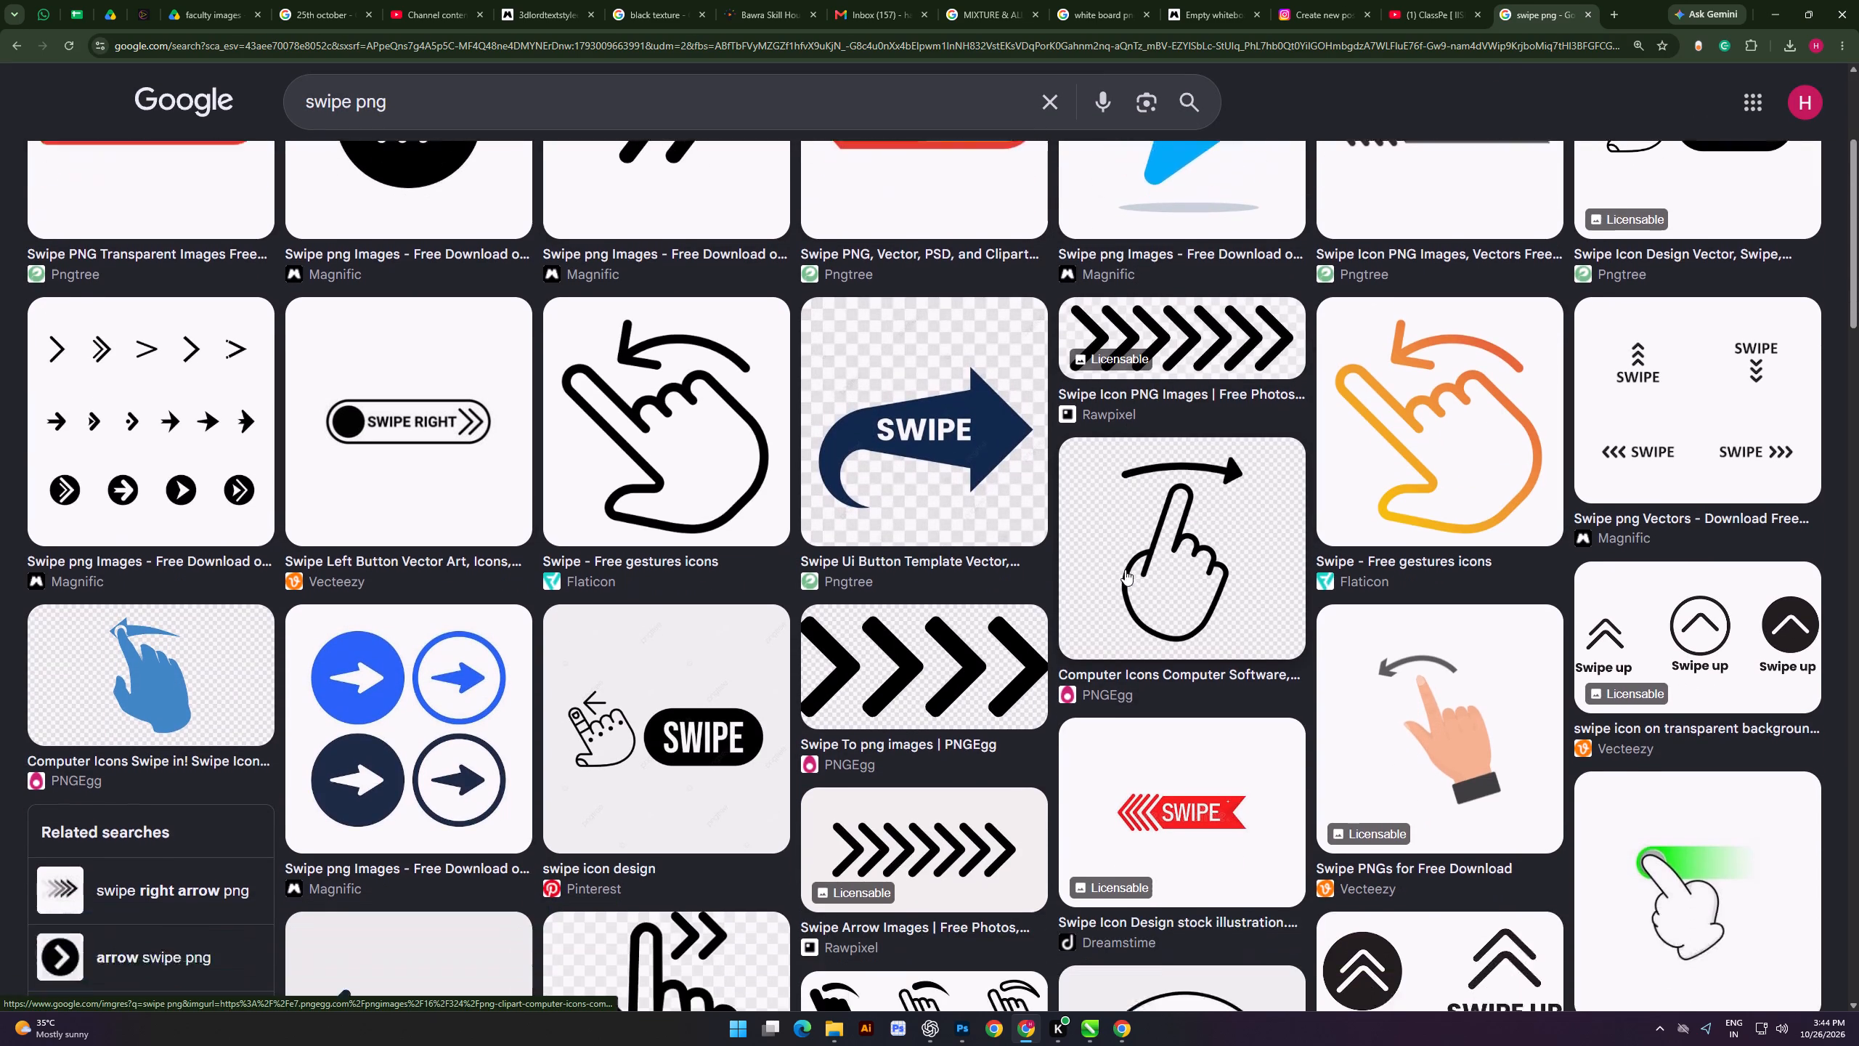
scroll(1168, 500, down, 2)
scroll(706, 598, down, 3)
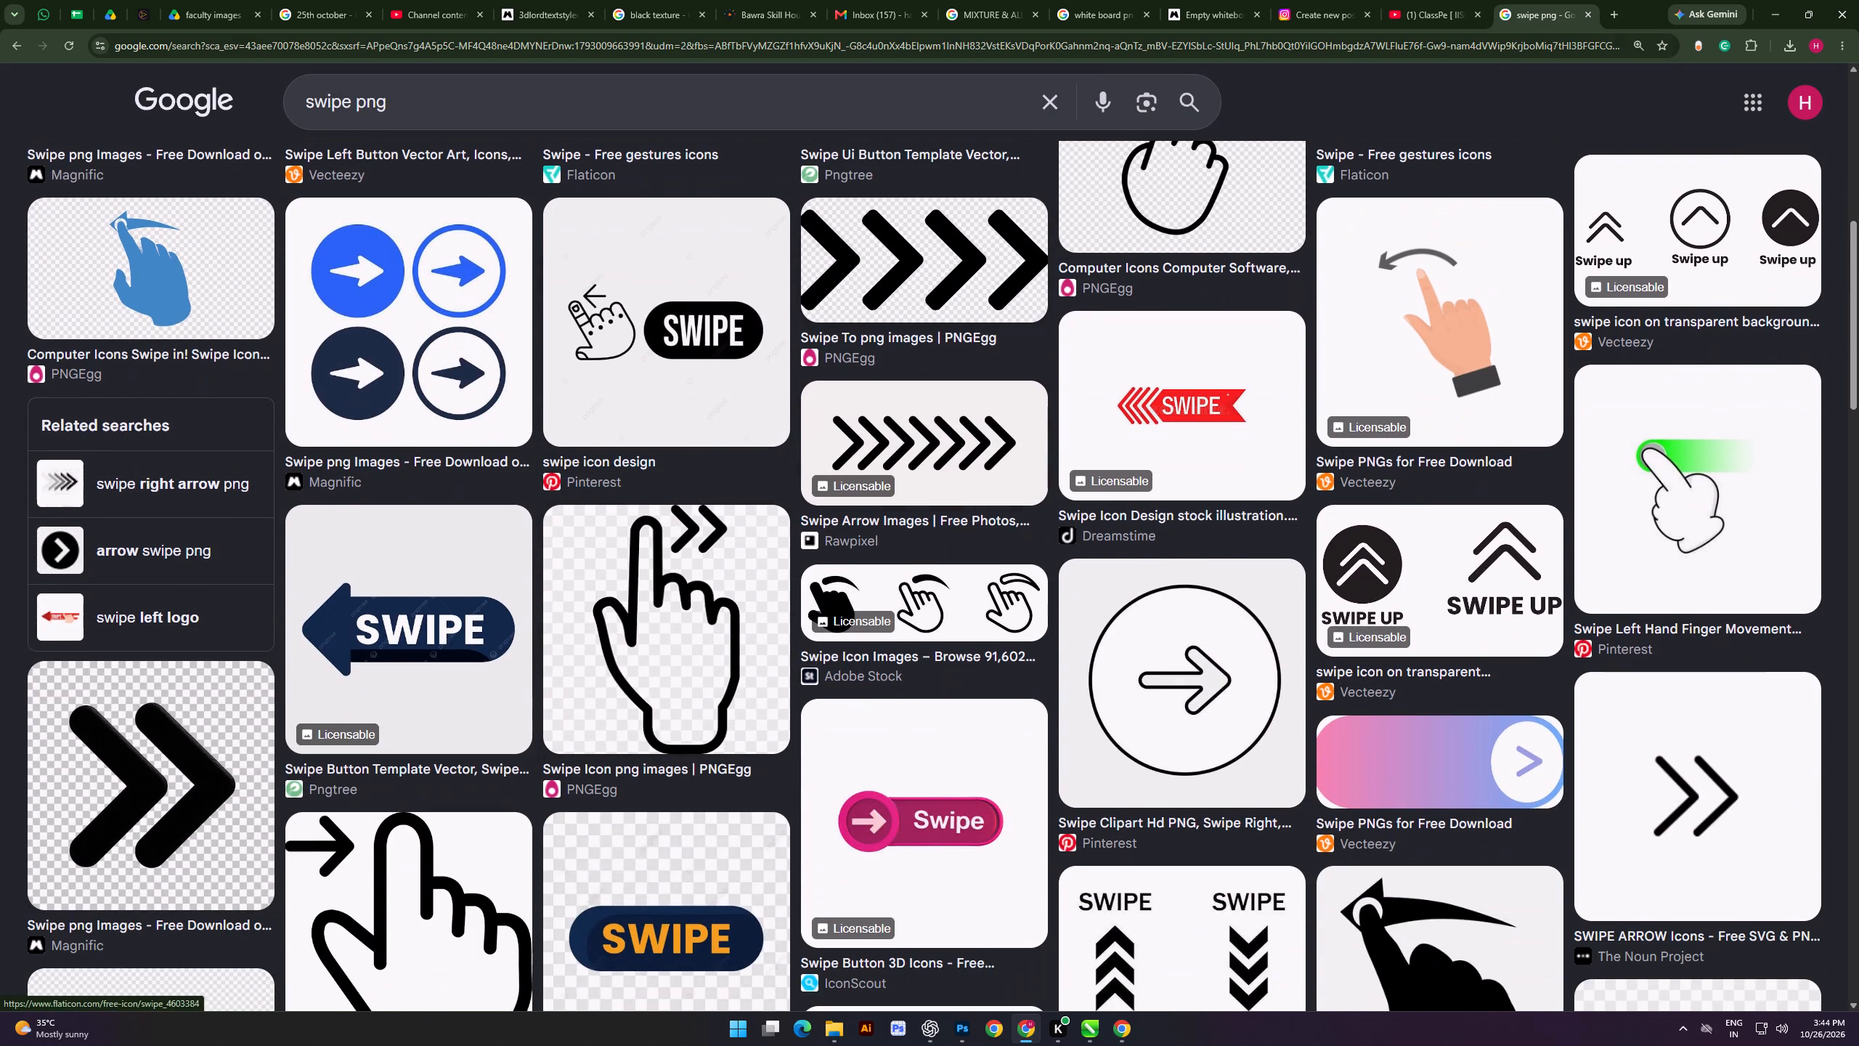
scroll(455, 515, up, 3)
scroll(243, 450, up, 4)
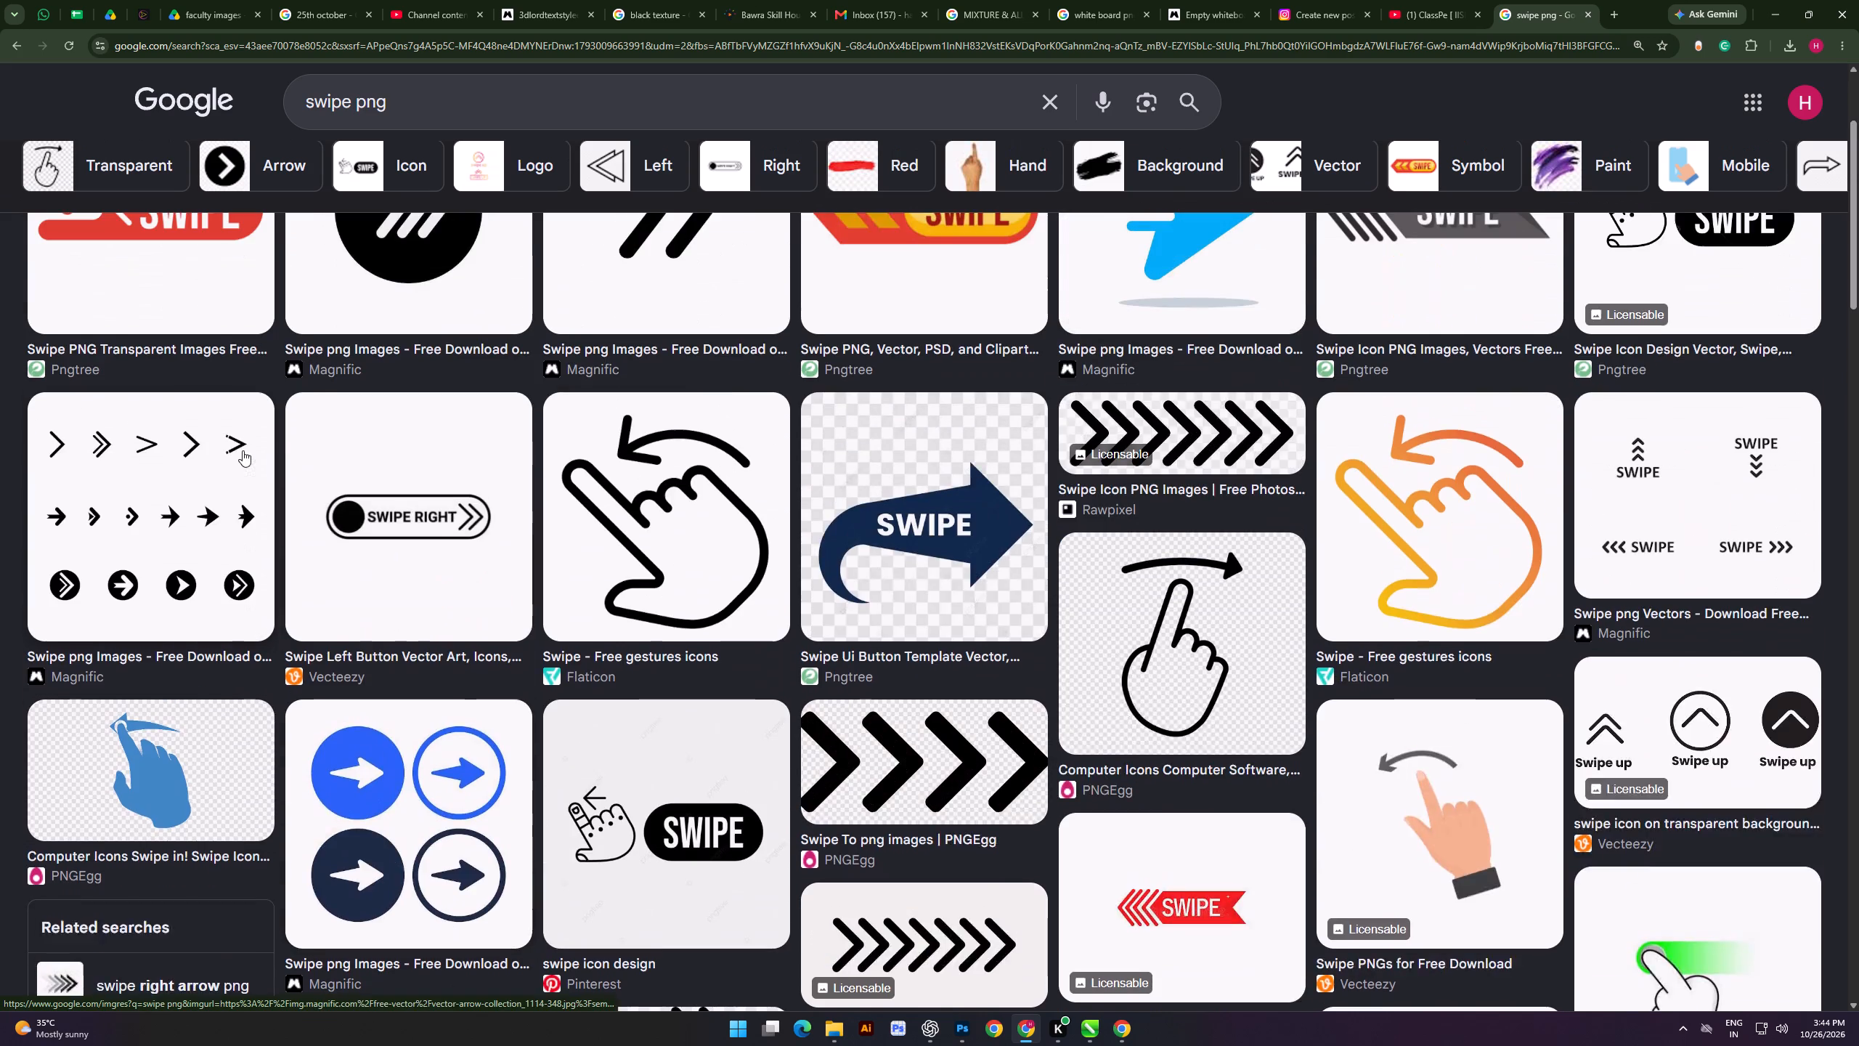
scroll(288, 491, up, 3)
Preview the Vecteezy "Swipe Right" button and its related images, check its source page, and return to the image results.
click(433, 739)
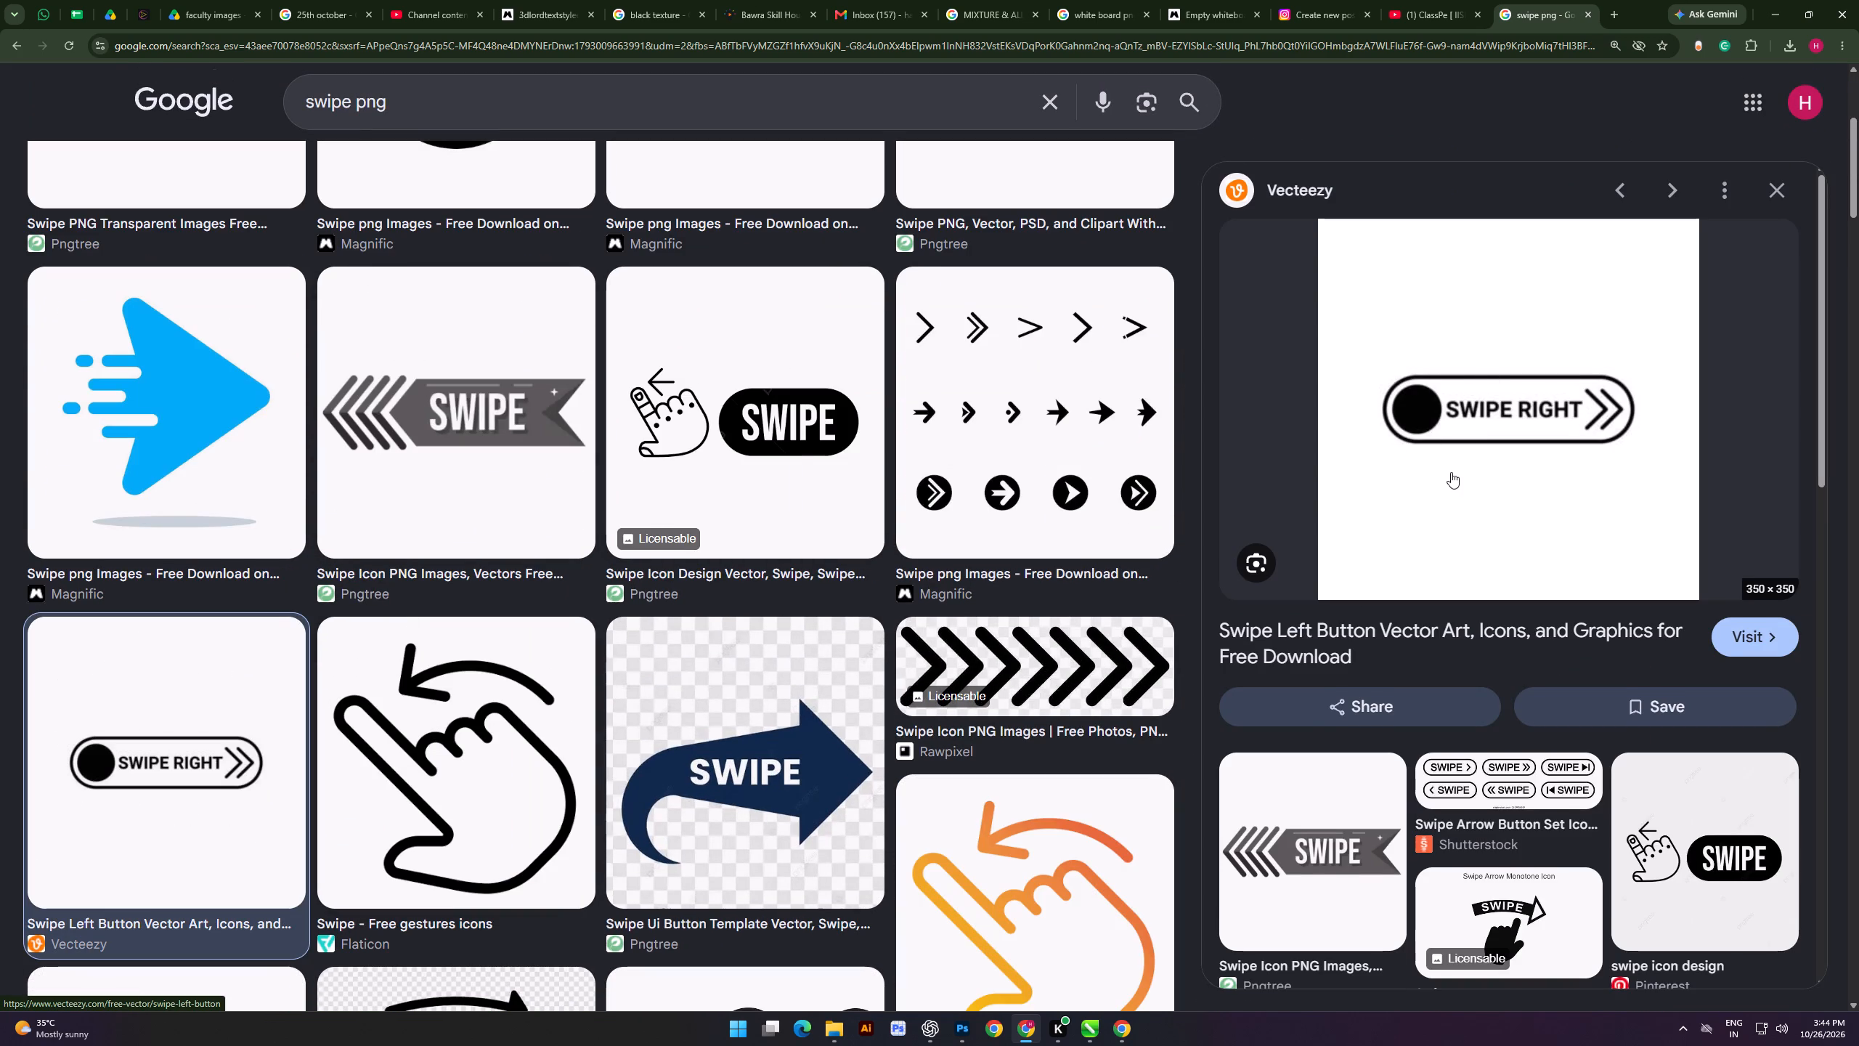
scroll(1449, 475, down, 1)
scroll(1372, 368, down, 2)
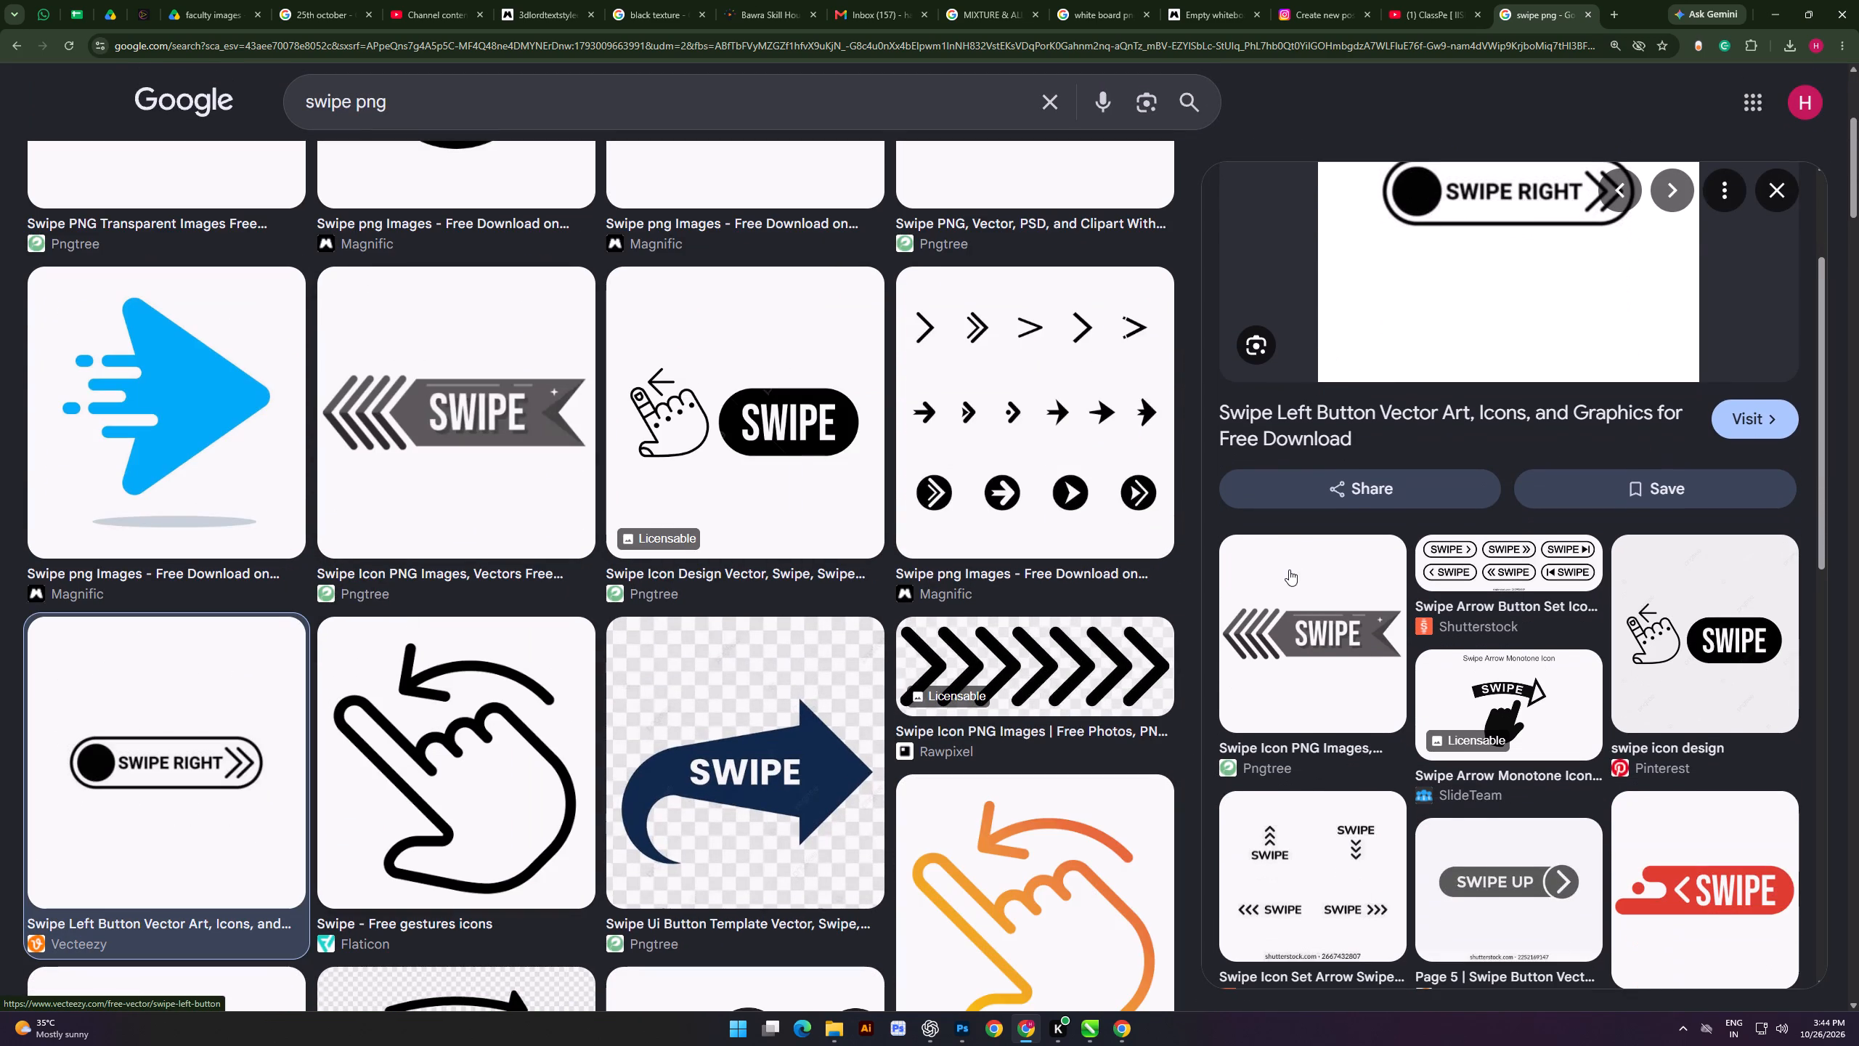
scroll(1623, 773, down, 4)
scroll(1454, 366, down, 3)
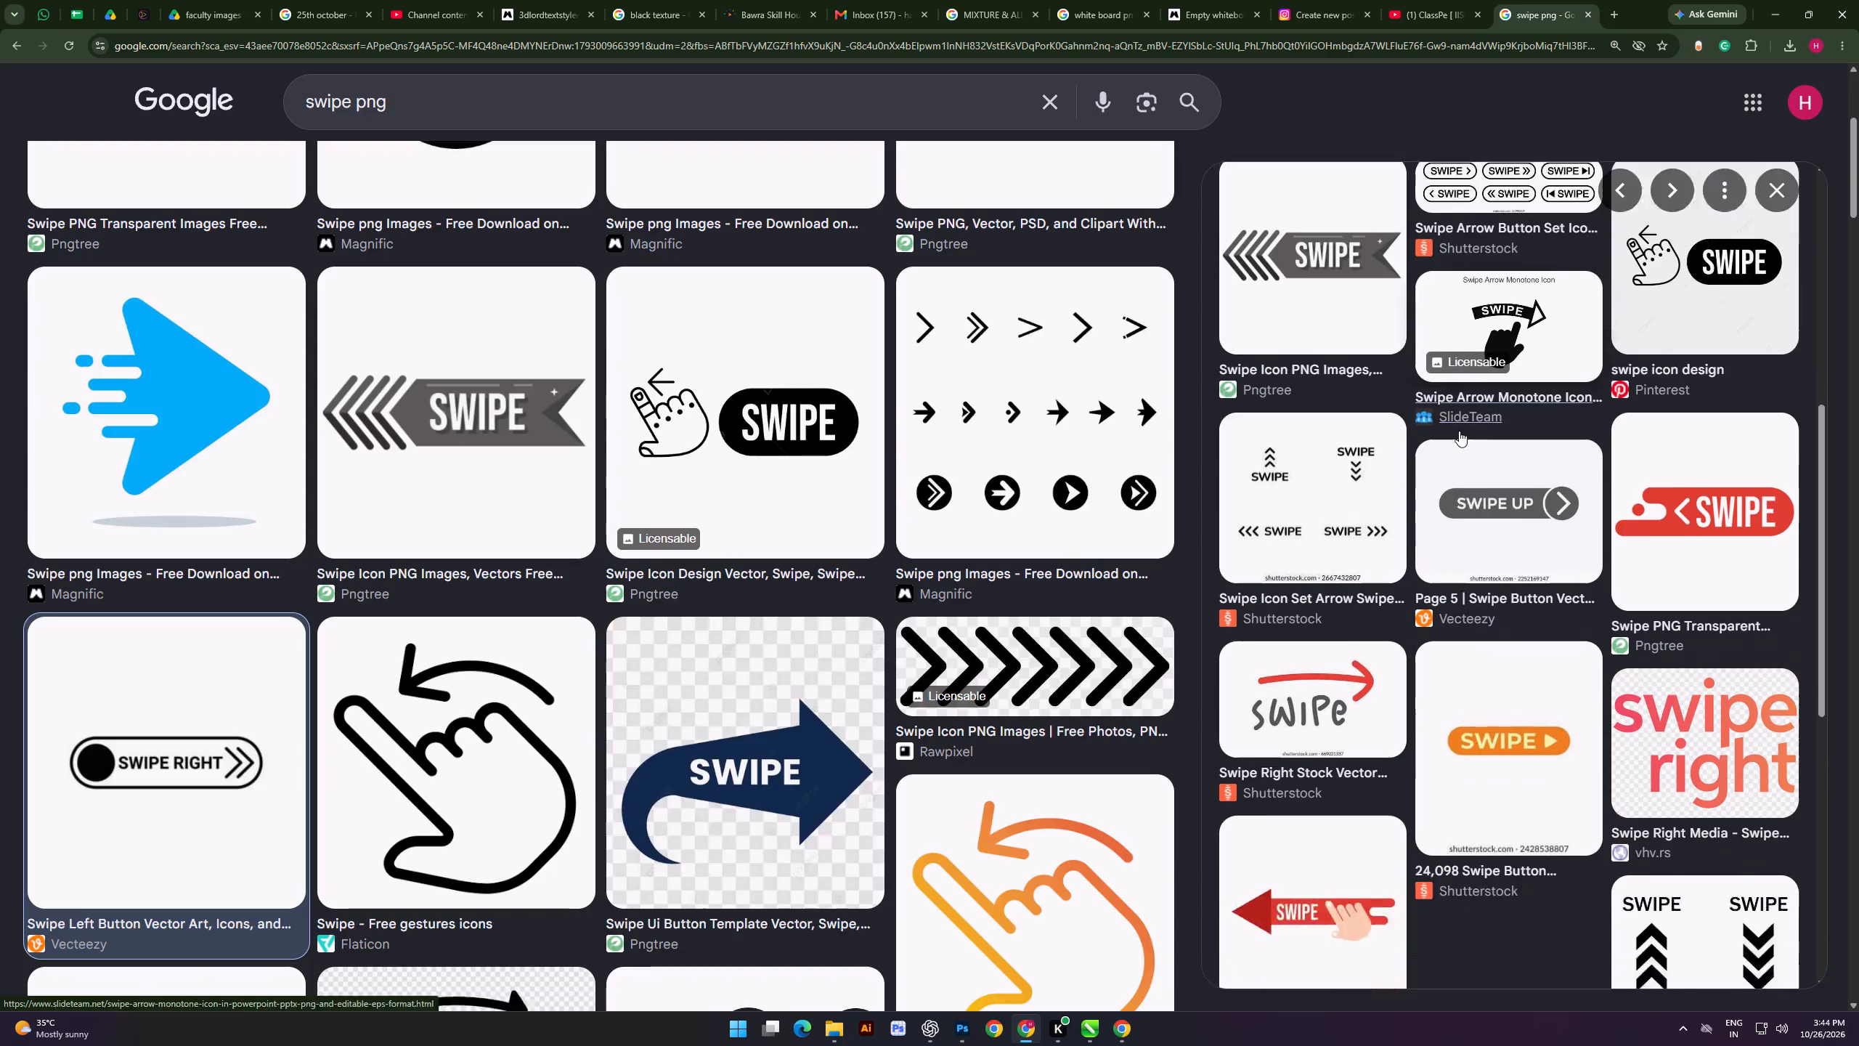
scroll(1120, 436, down, 2)
scroll(1367, 498, up, 13)
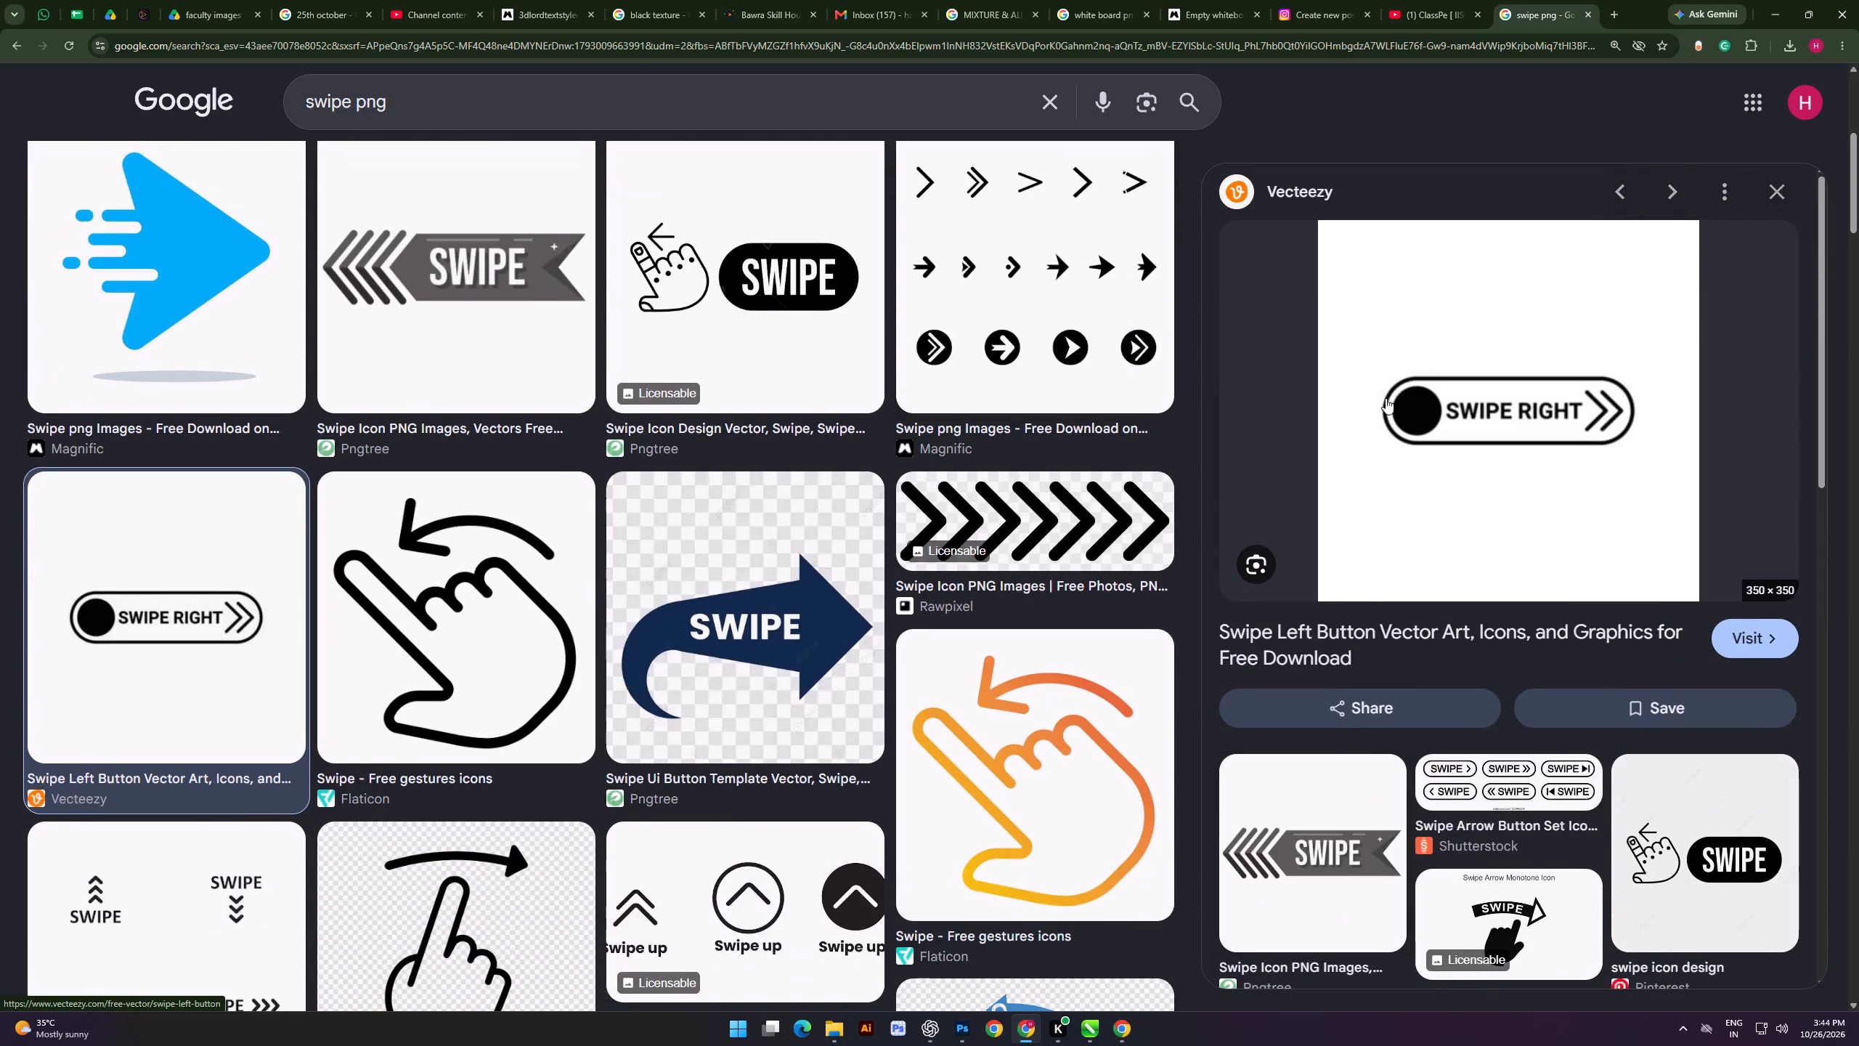
click(1487, 430)
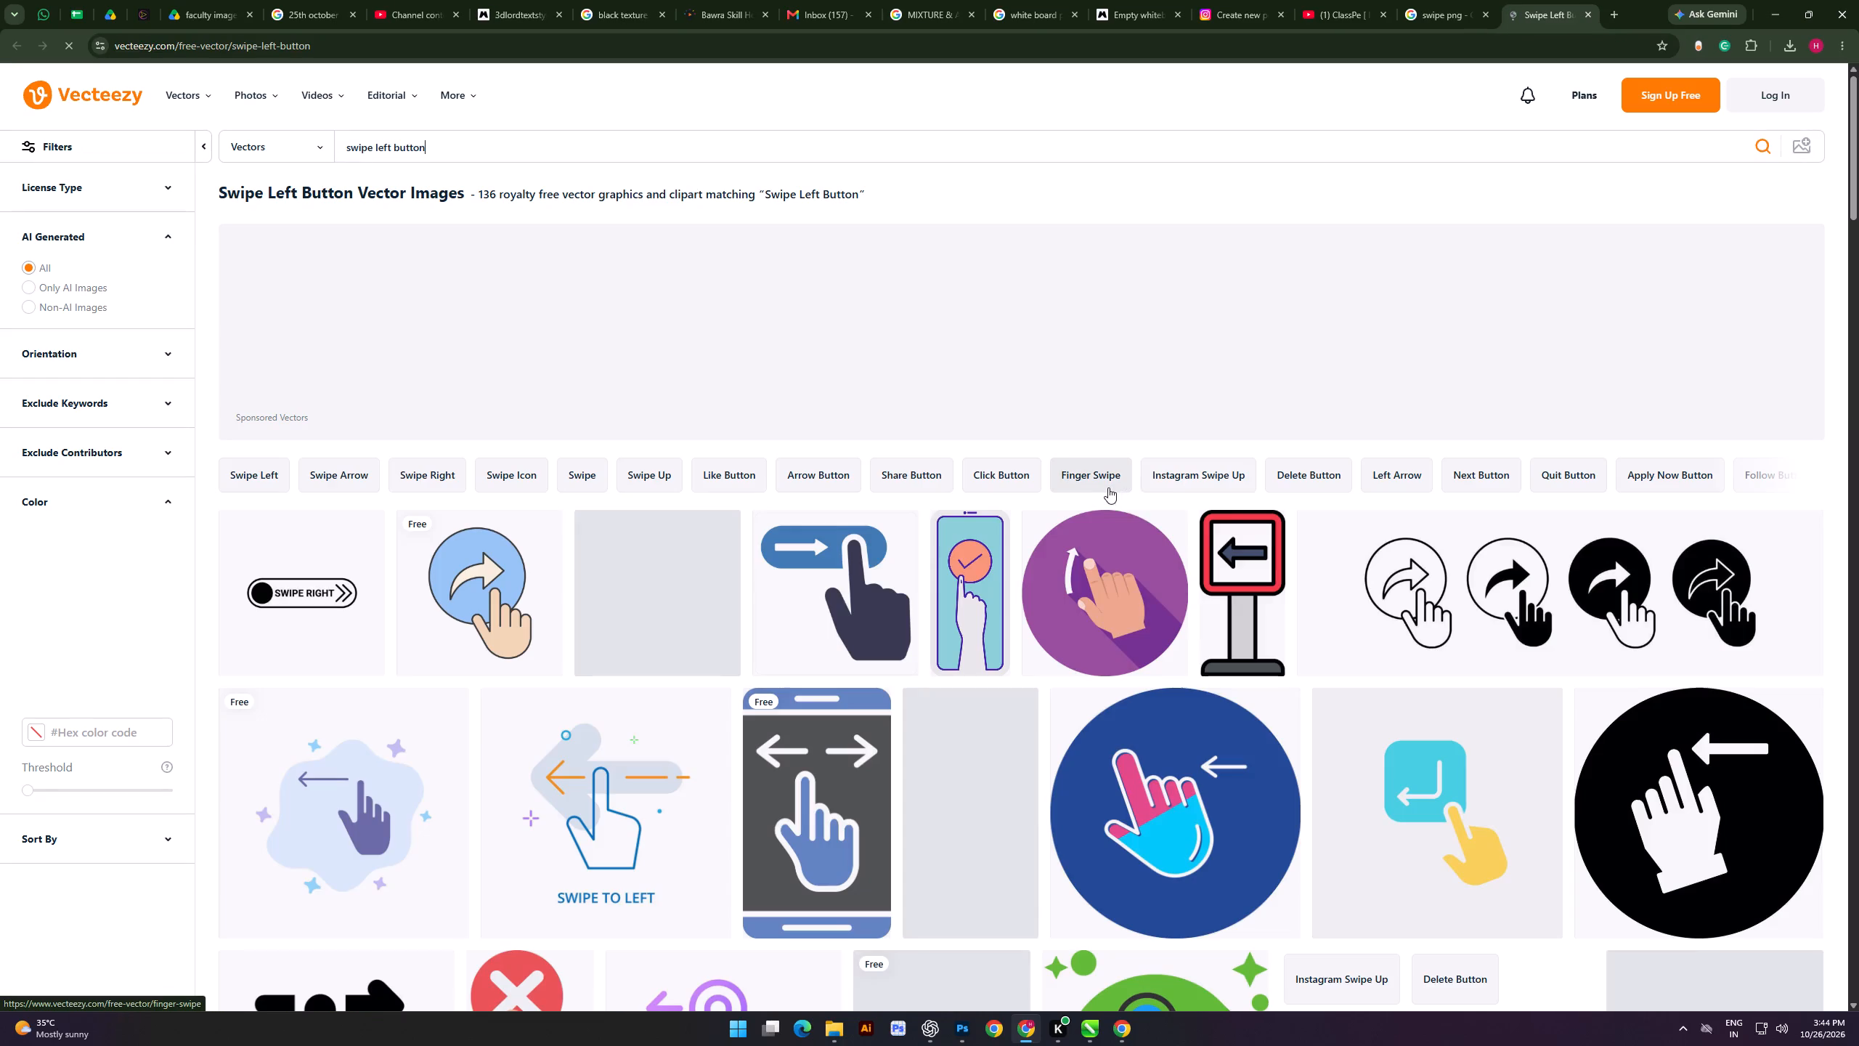
scroll(1097, 487, down, 2)
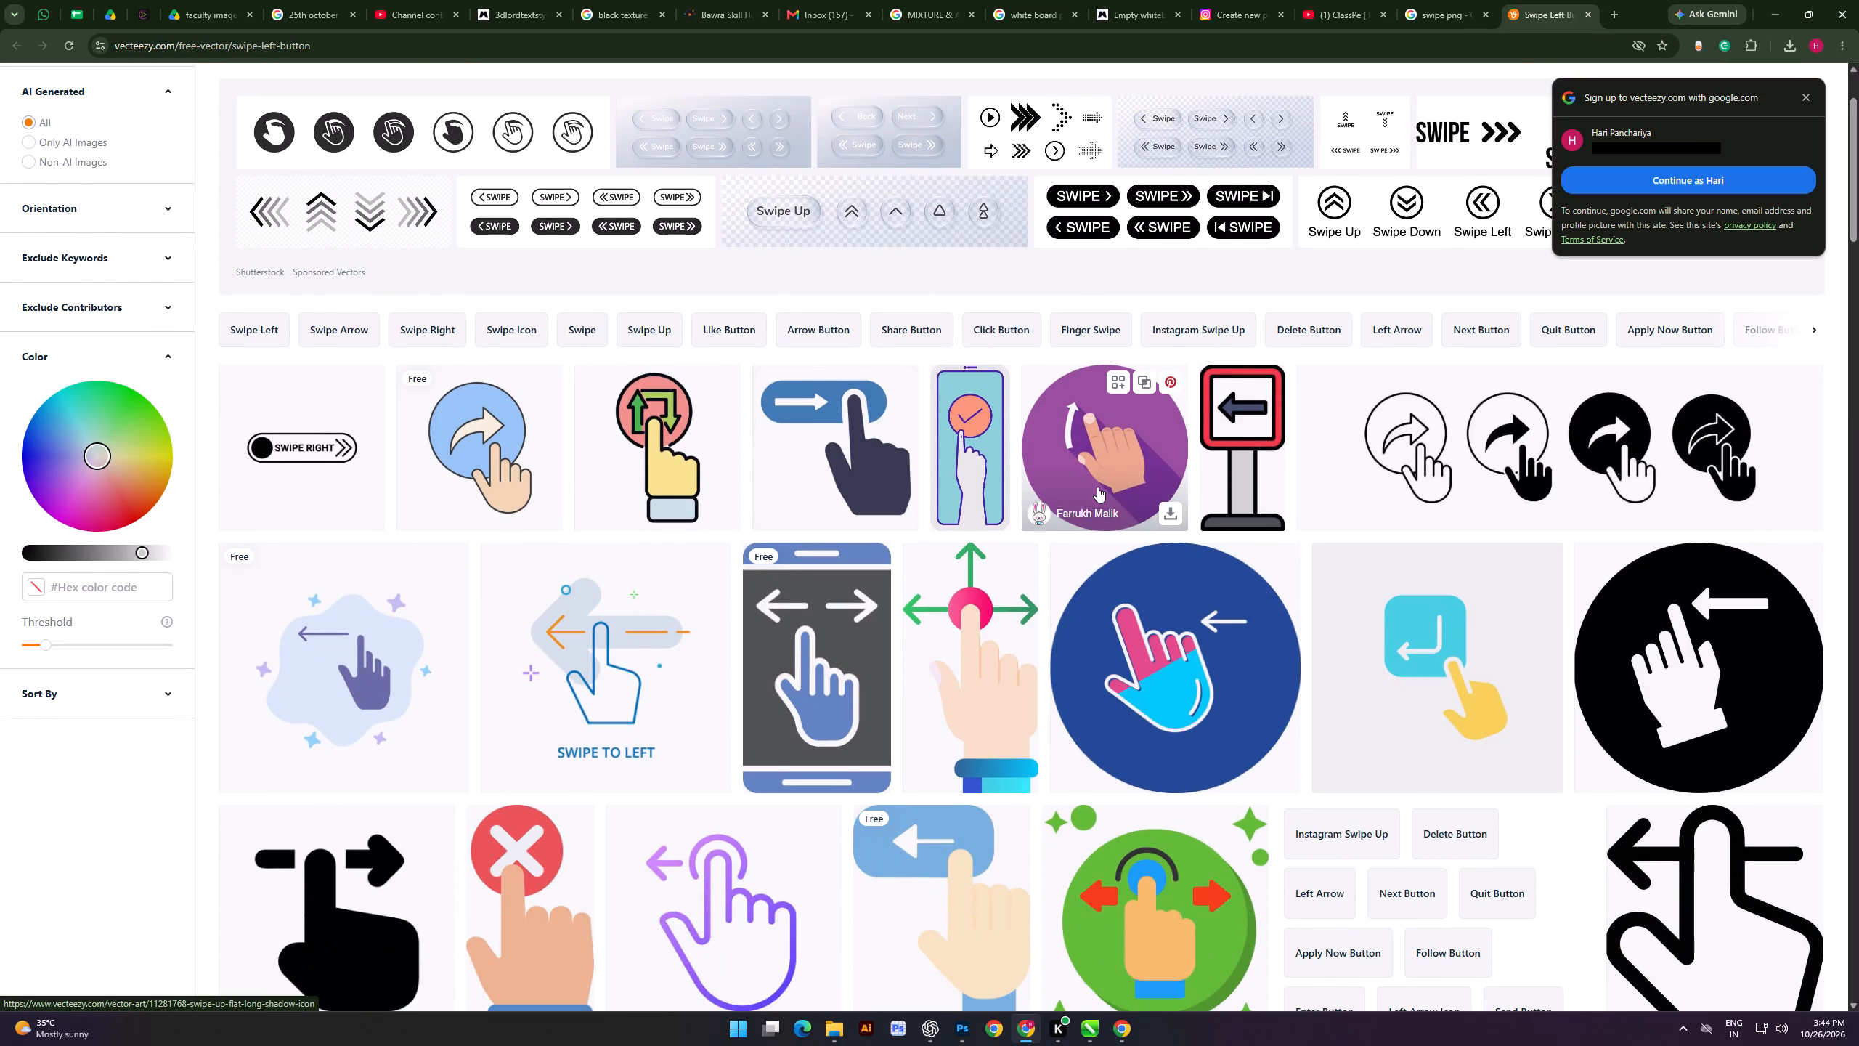
click(1433, 0)
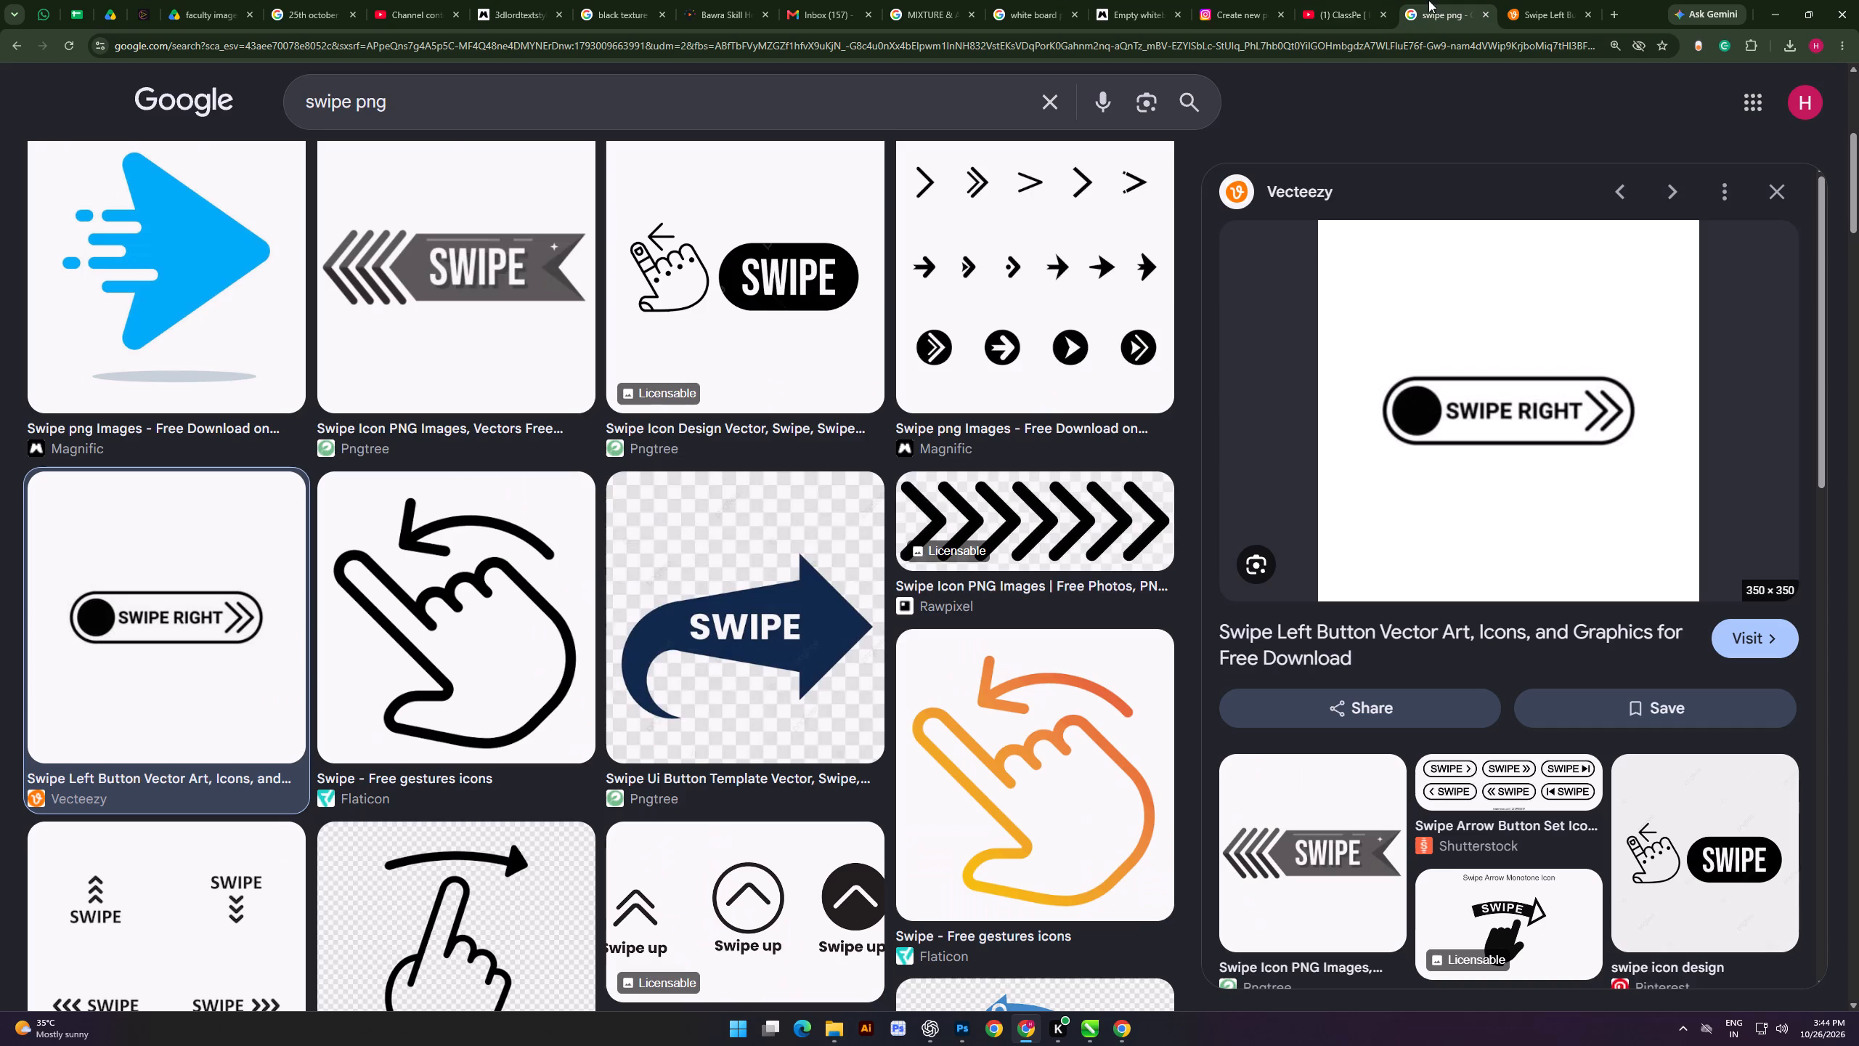
Preview the red-and-yellow Pngtree SWIPE button and compare it with its related images and the other results.
scroll(545, 428, up, 14)
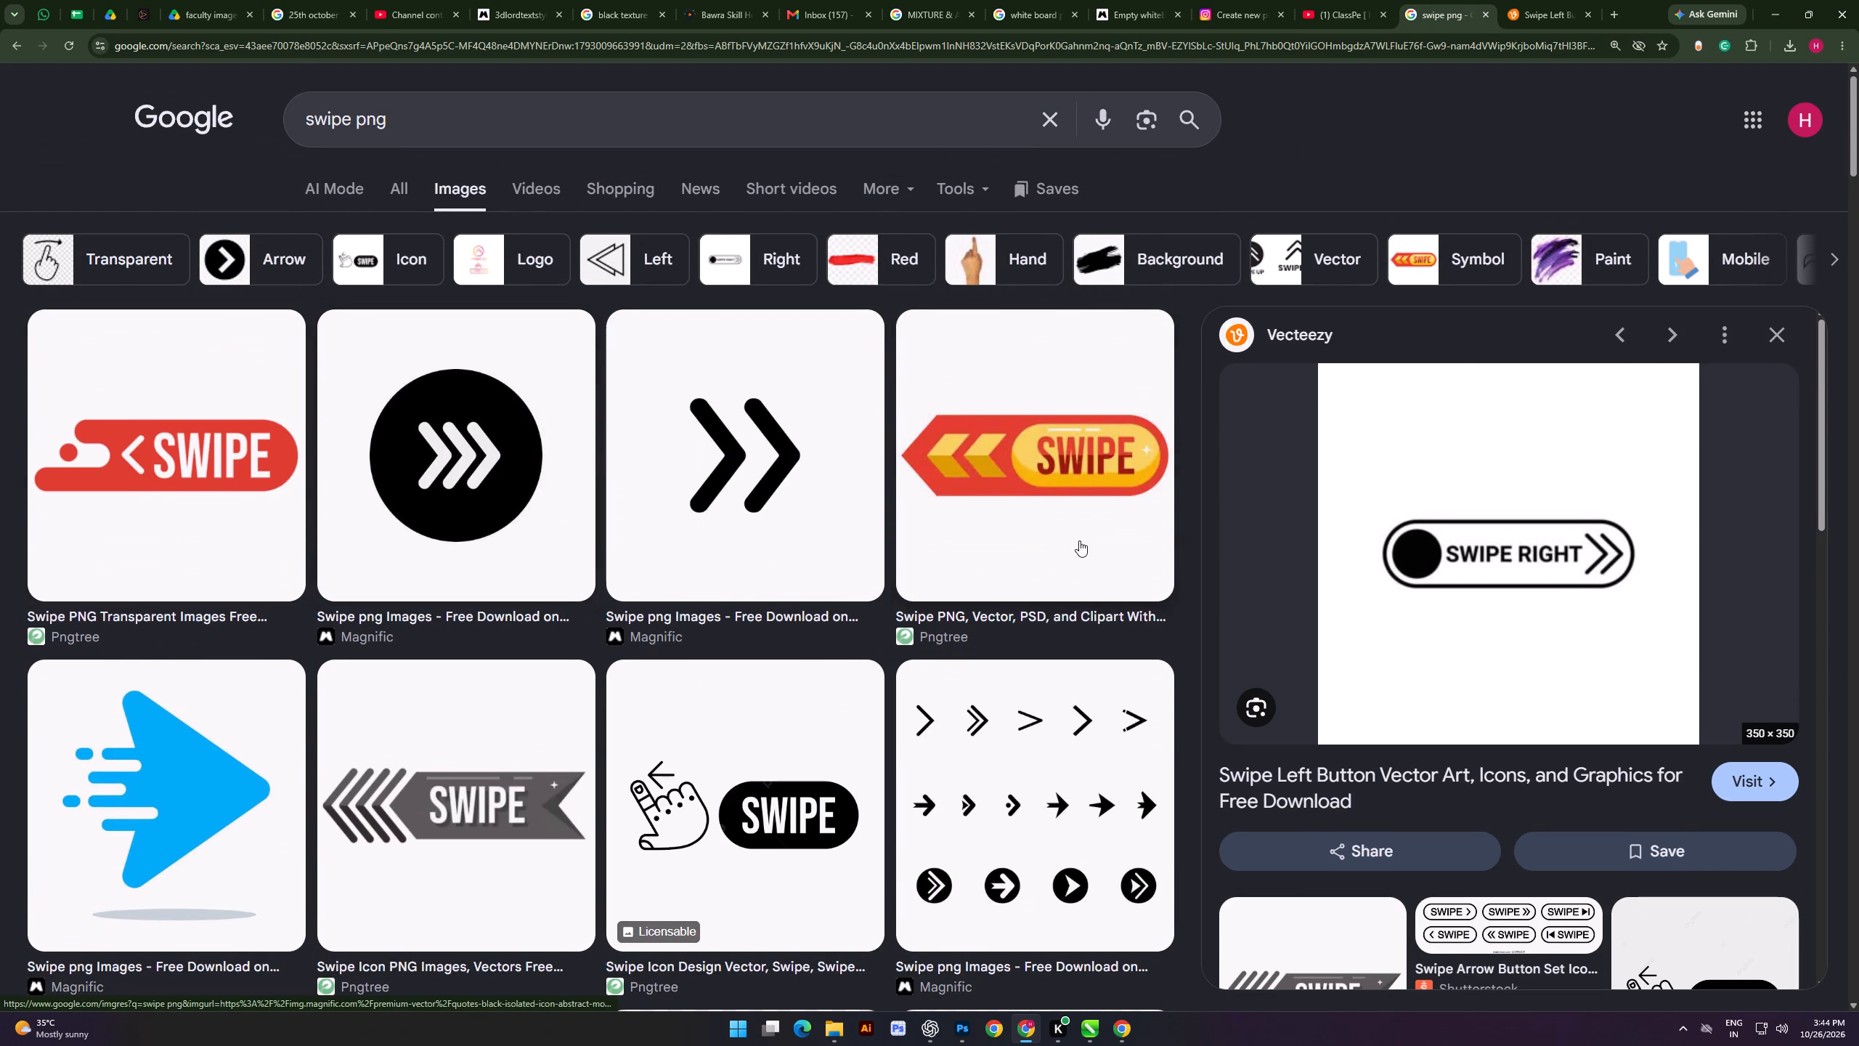
click(1038, 474)
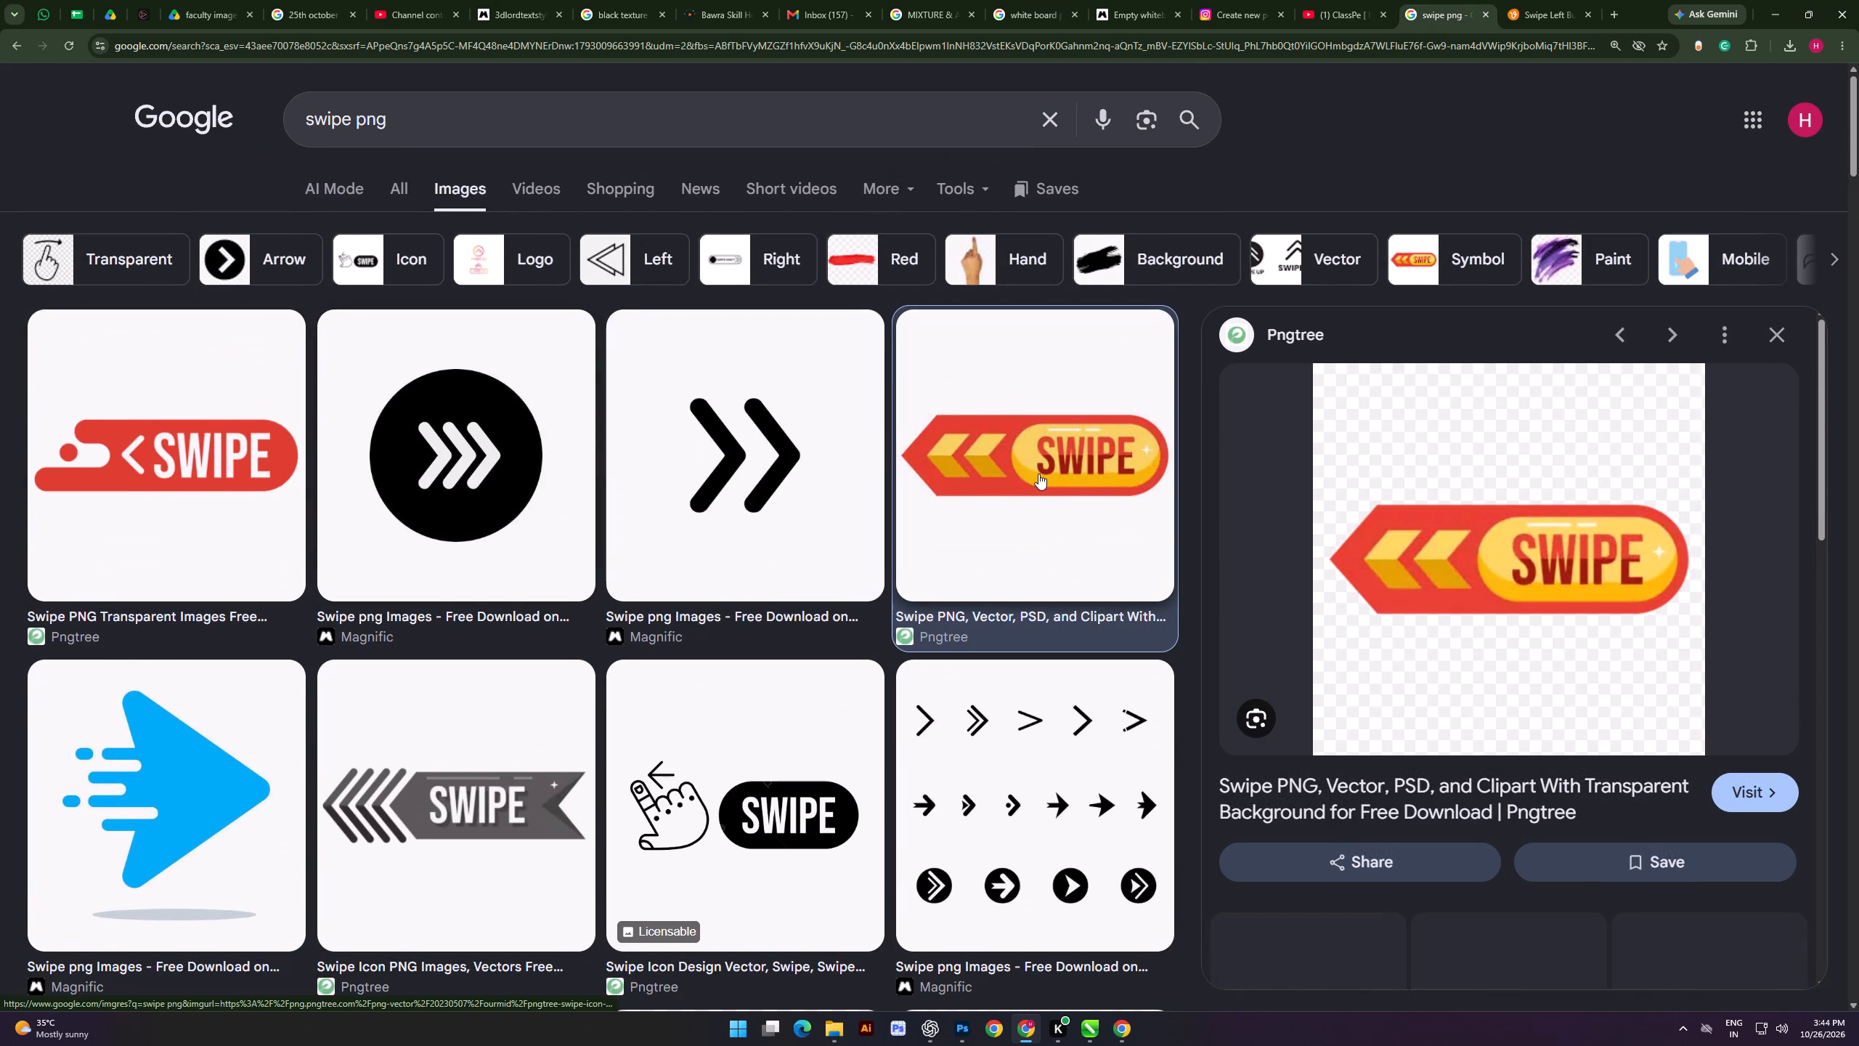
scroll(1061, 495, down, 4)
scroll(1172, 543, down, 4)
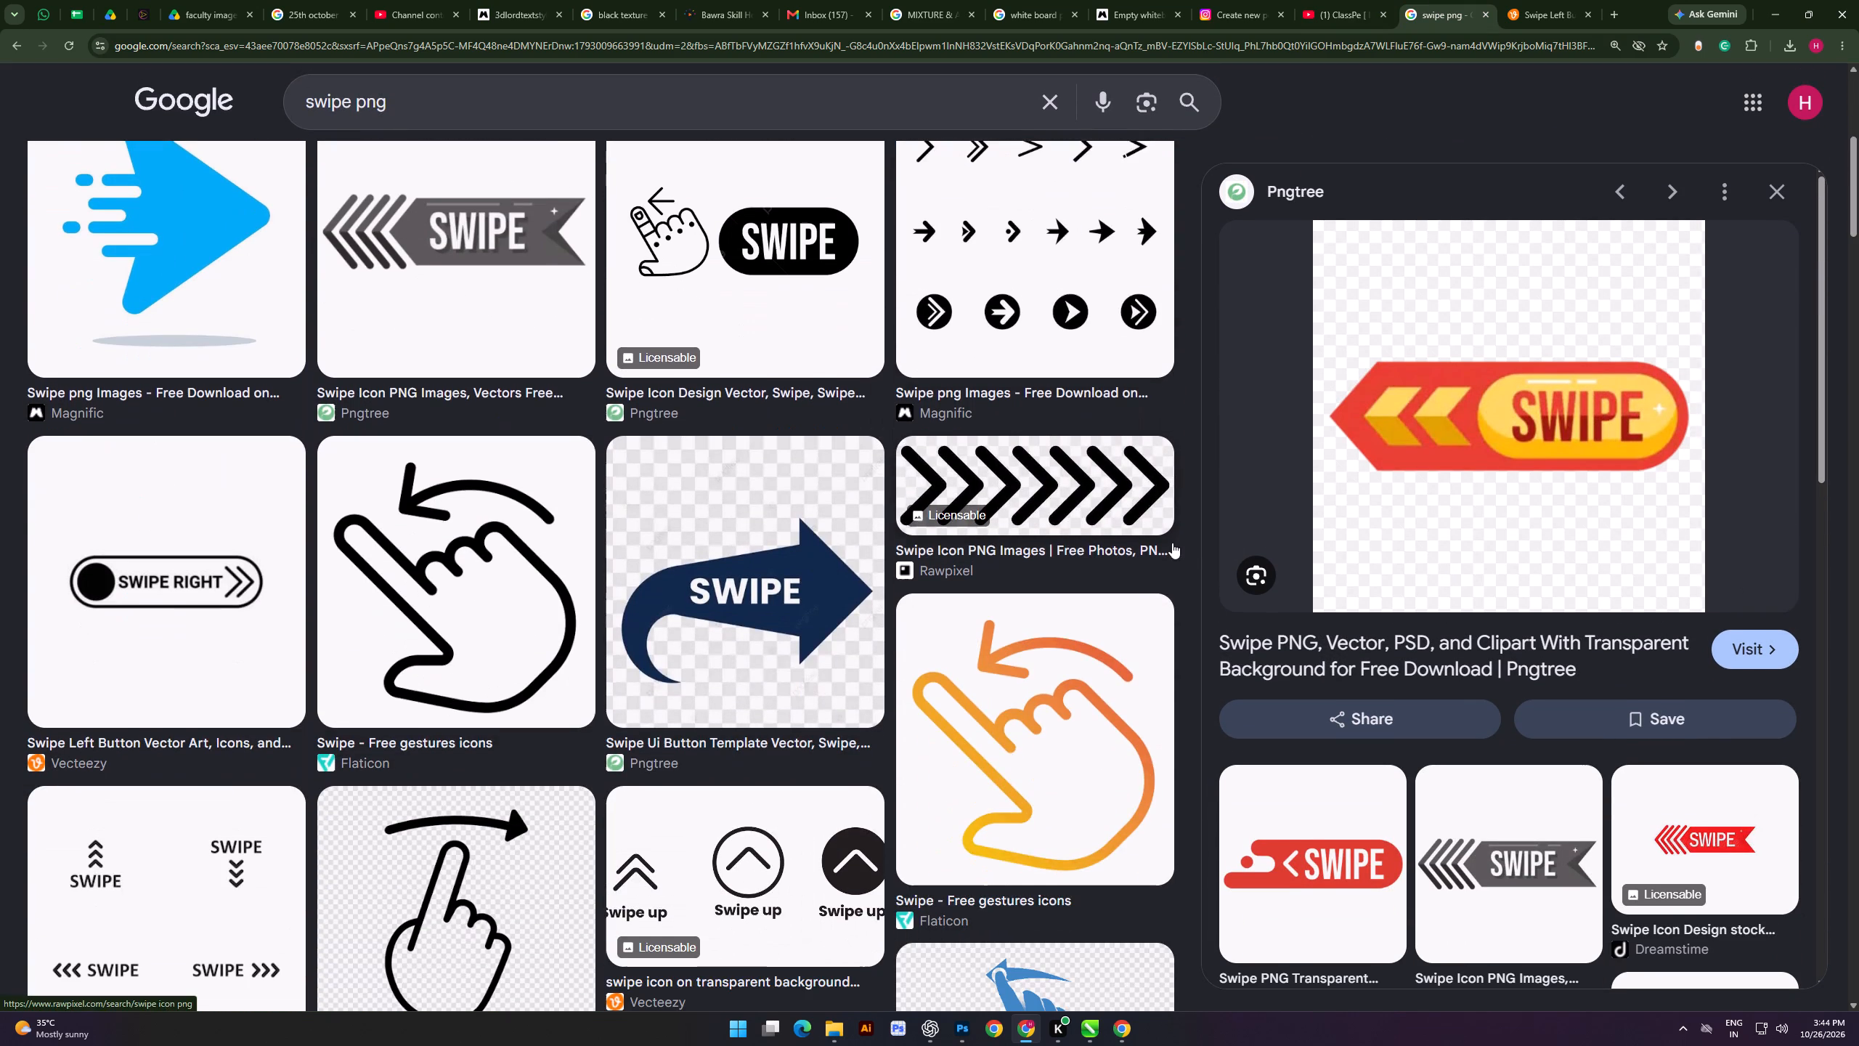
scroll(1519, 591, down, 2)
scroll(1606, 600, down, 3)
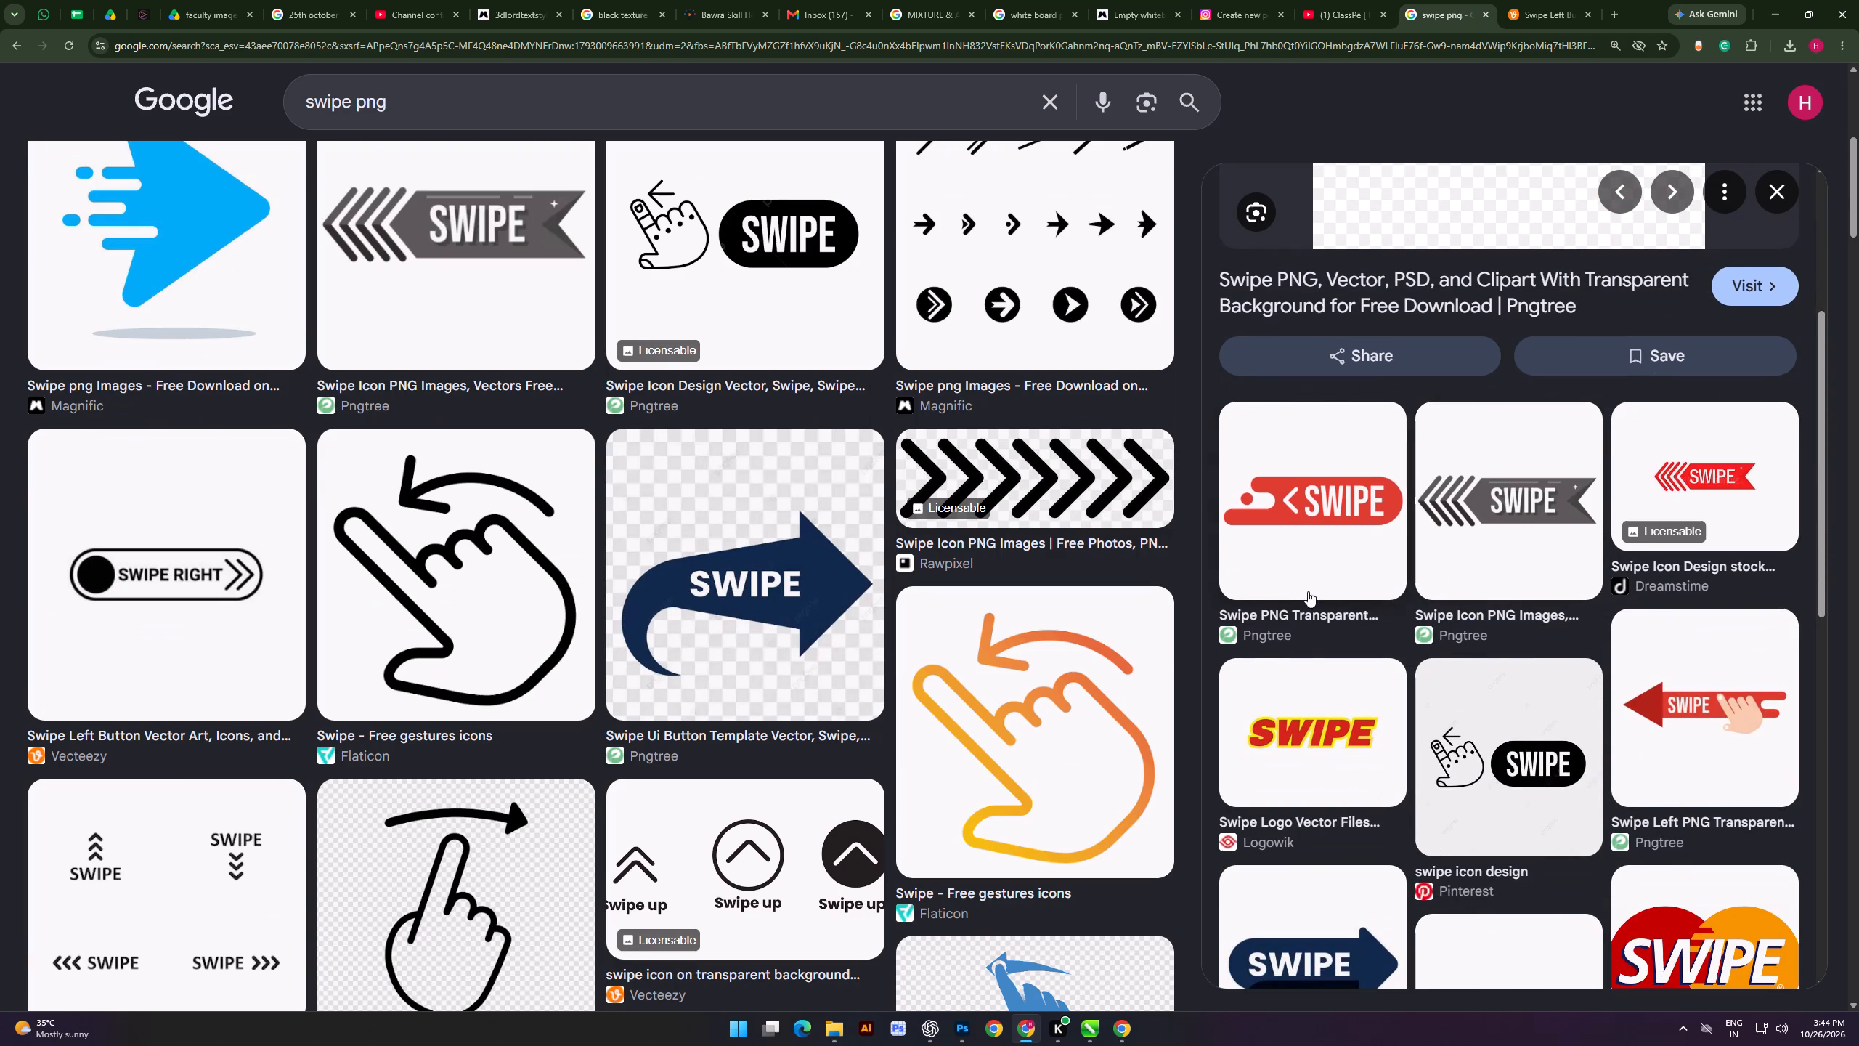
scroll(1314, 586, up, 4)
scroll(408, 410, up, 6)
scroll(477, 452, up, 2)
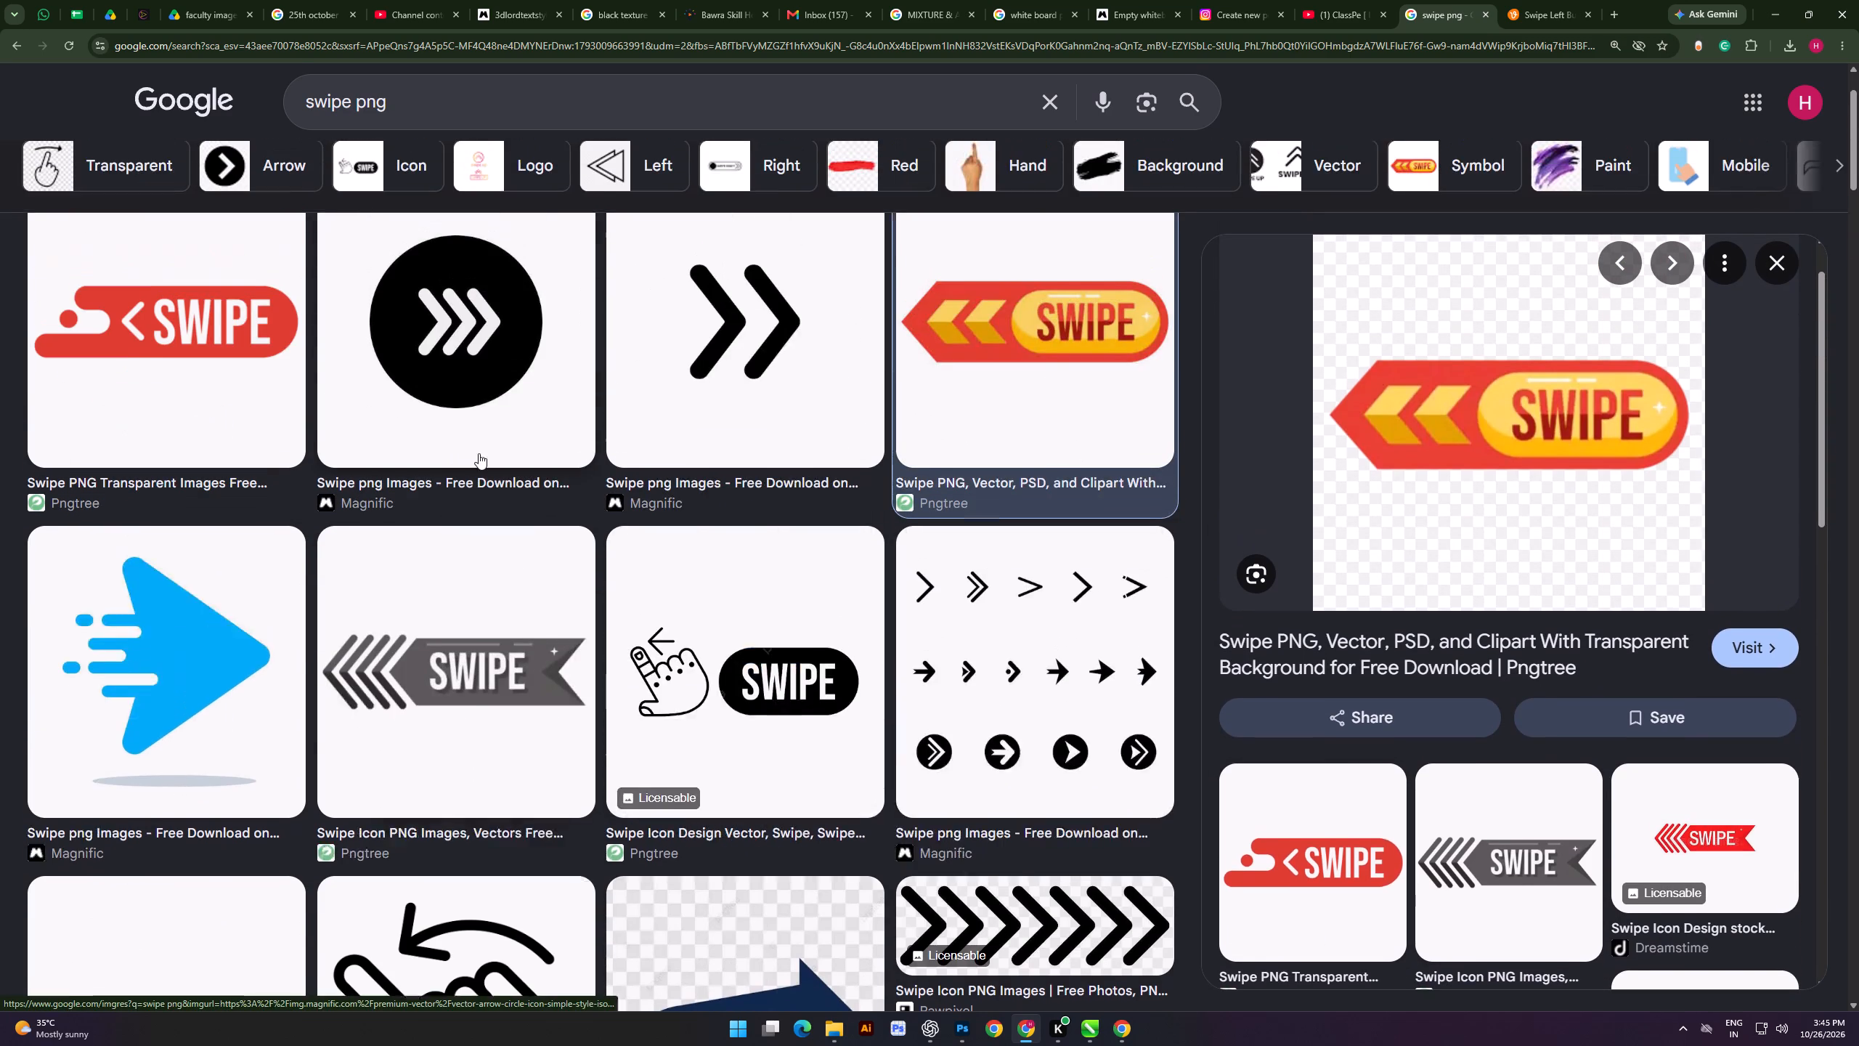
scroll(479, 453, up, 2)
Choose the red SWIPE button with the white arrow from the results and open its "swipe design element" page on Pngtree.
click(210, 498)
scroll(1408, 540, down, 7)
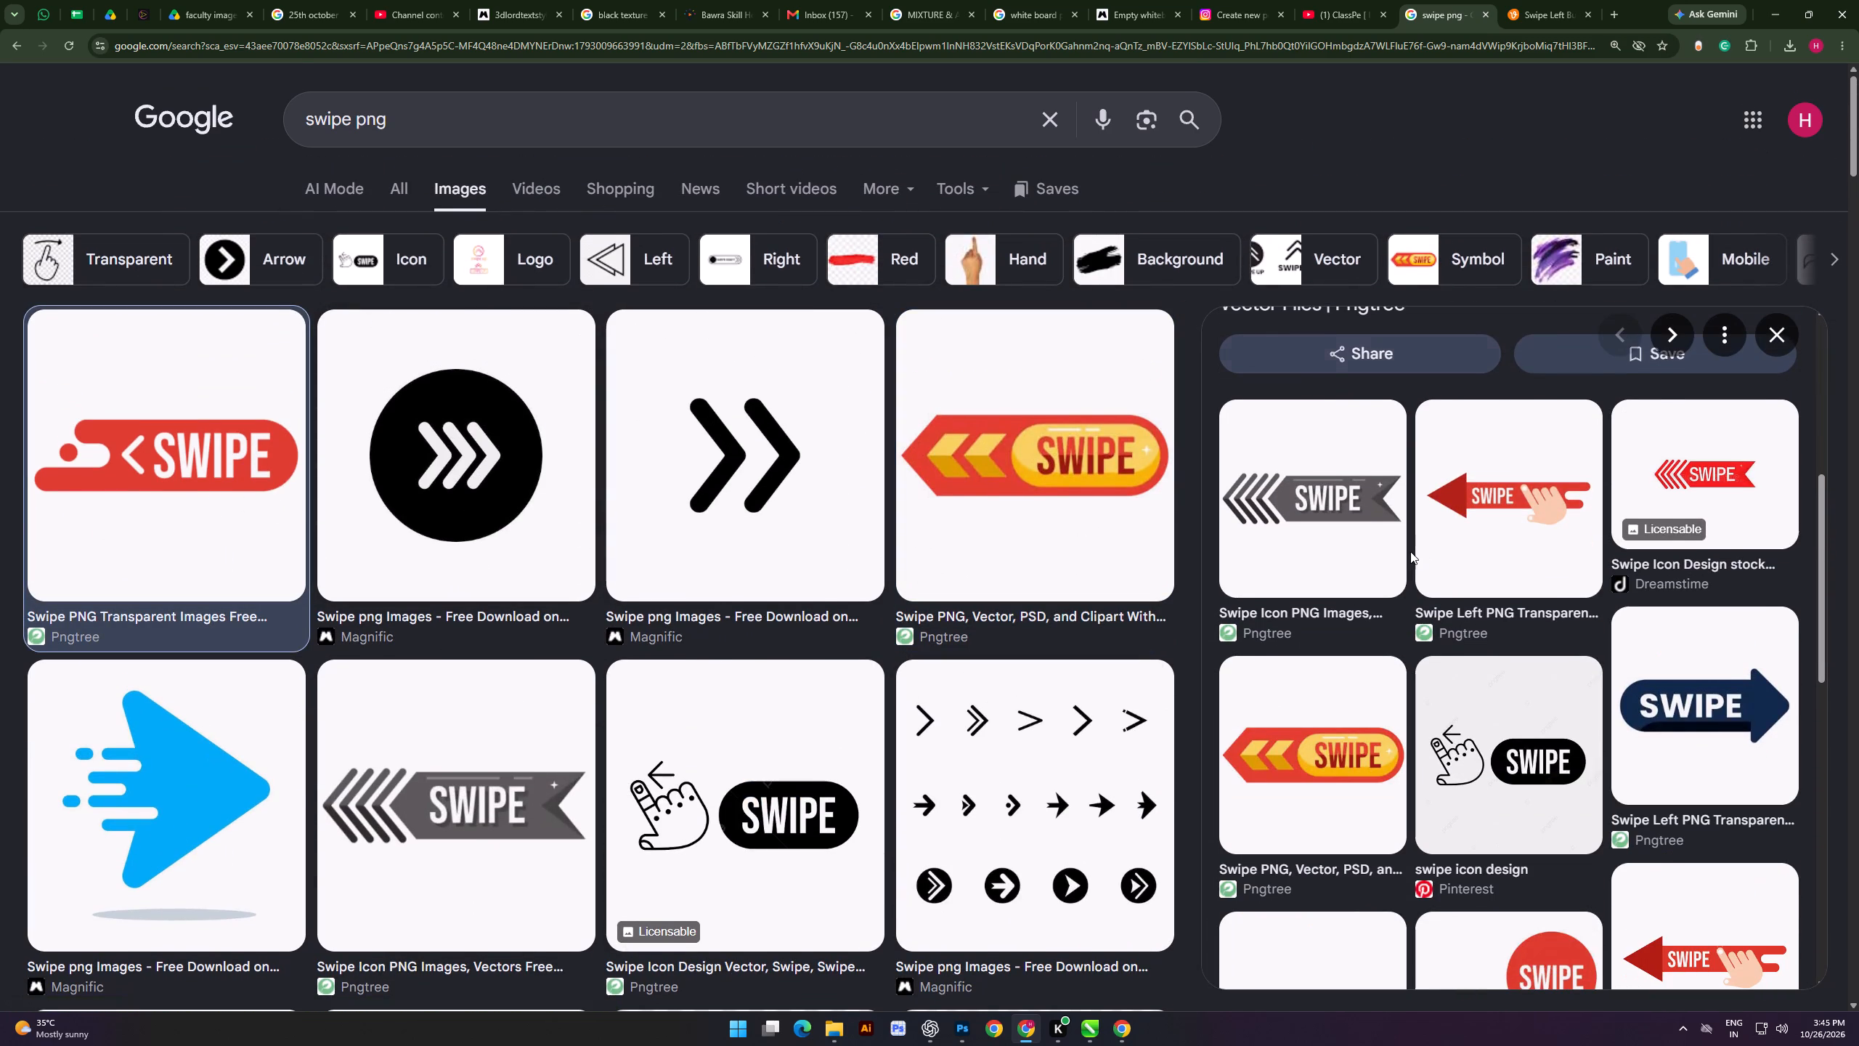
scroll(1502, 540, up, 6)
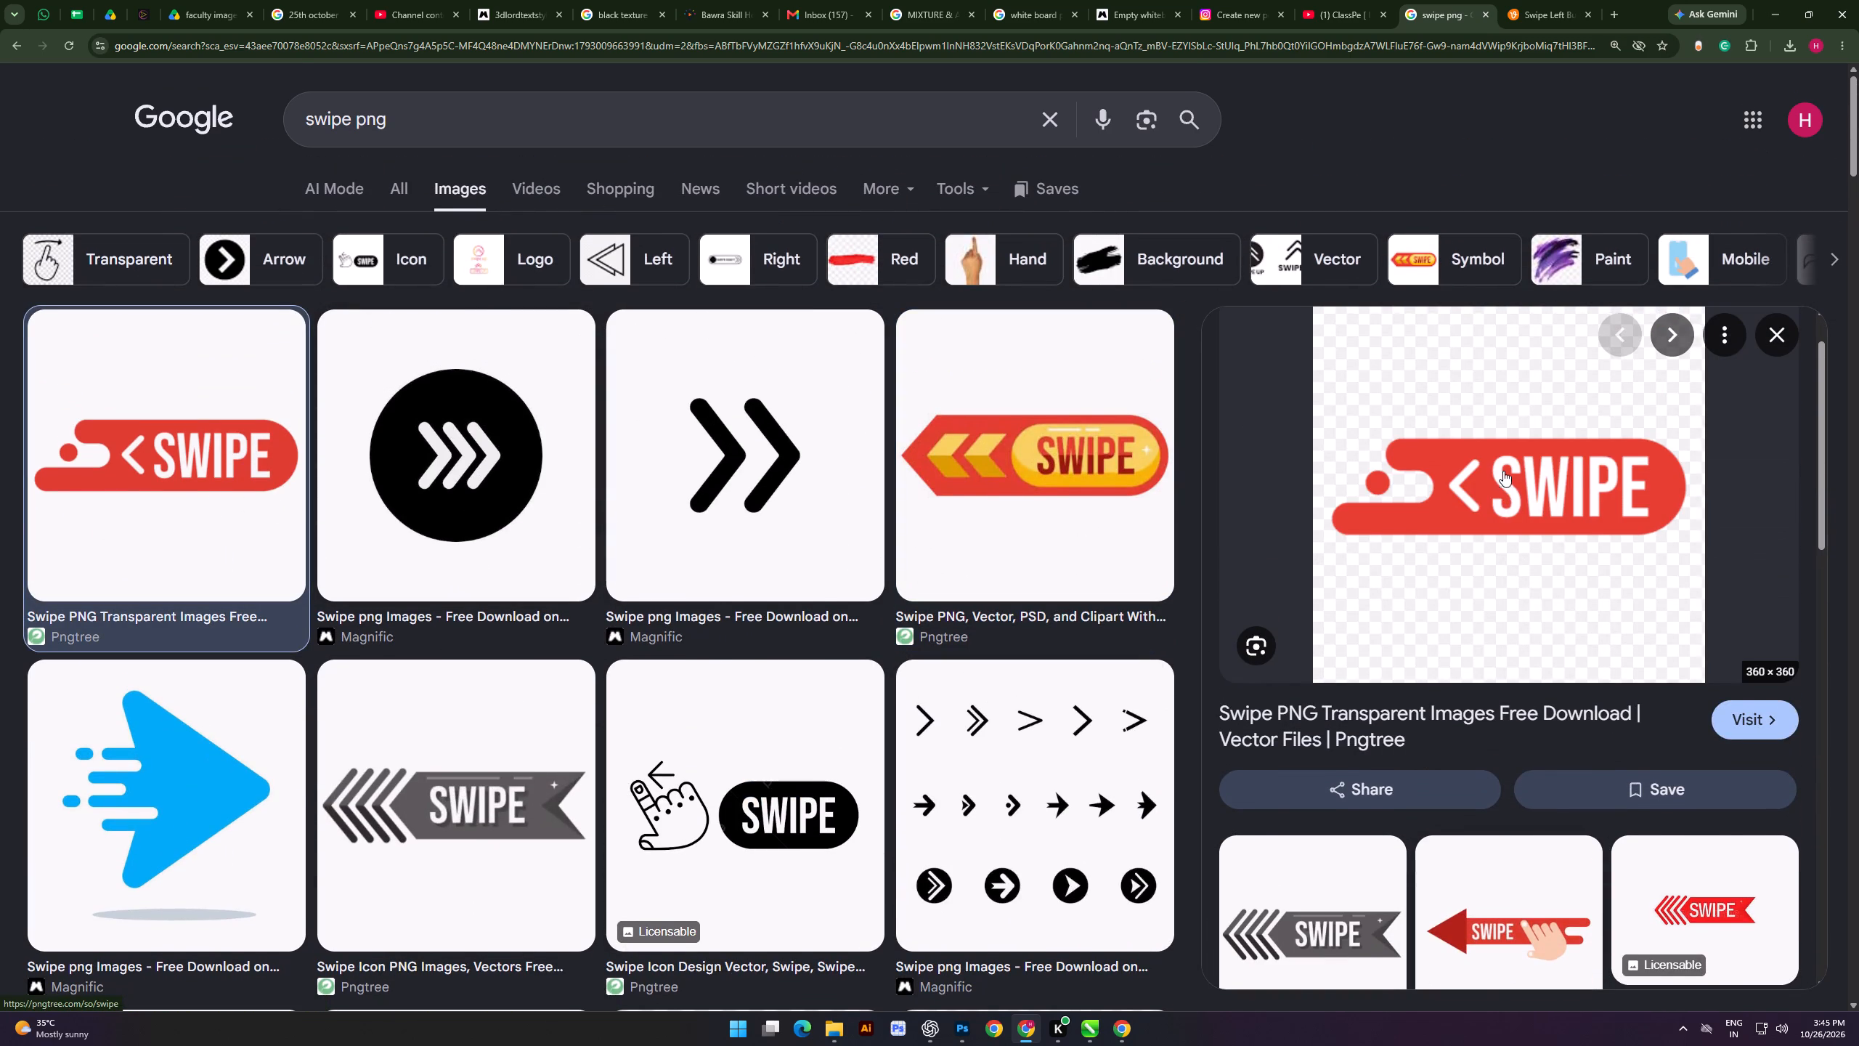
scroll(1493, 463, up, 3)
click(1458, 511)
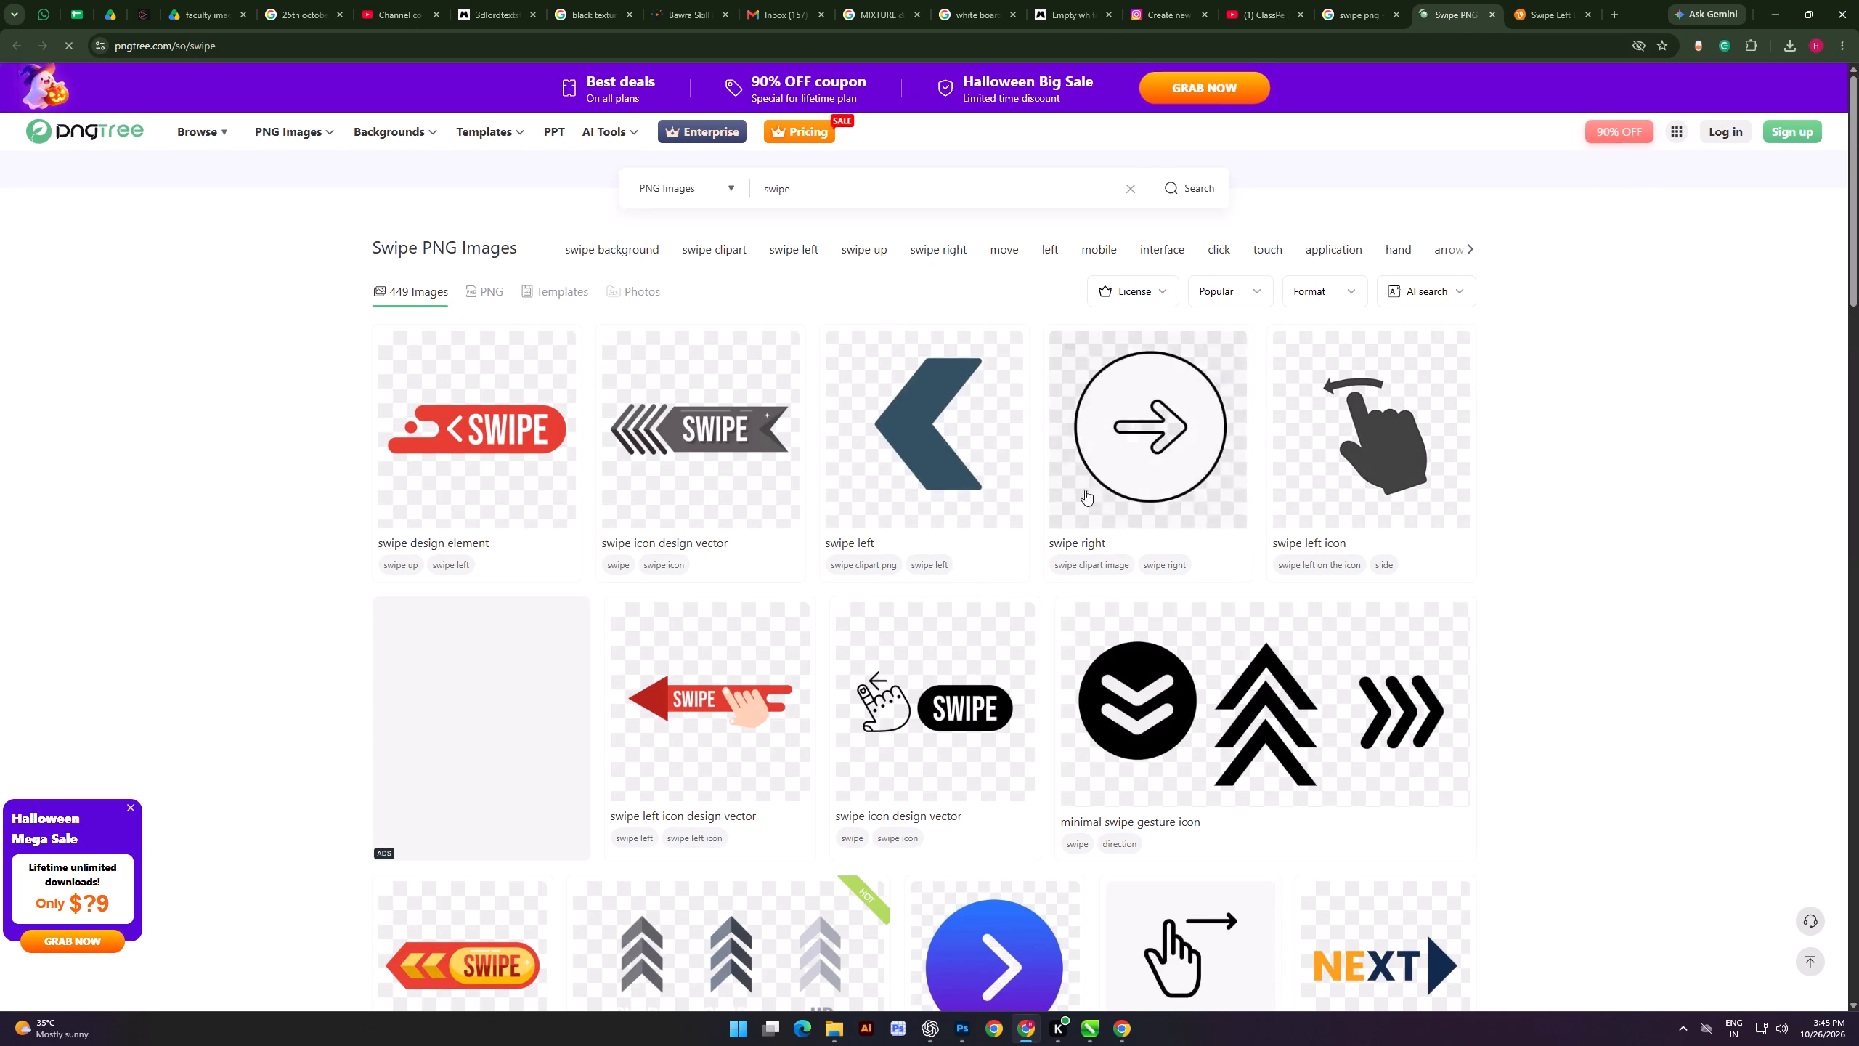
scroll(1123, 603, down, 2)
scroll(1179, 617, up, 3)
click(495, 406)
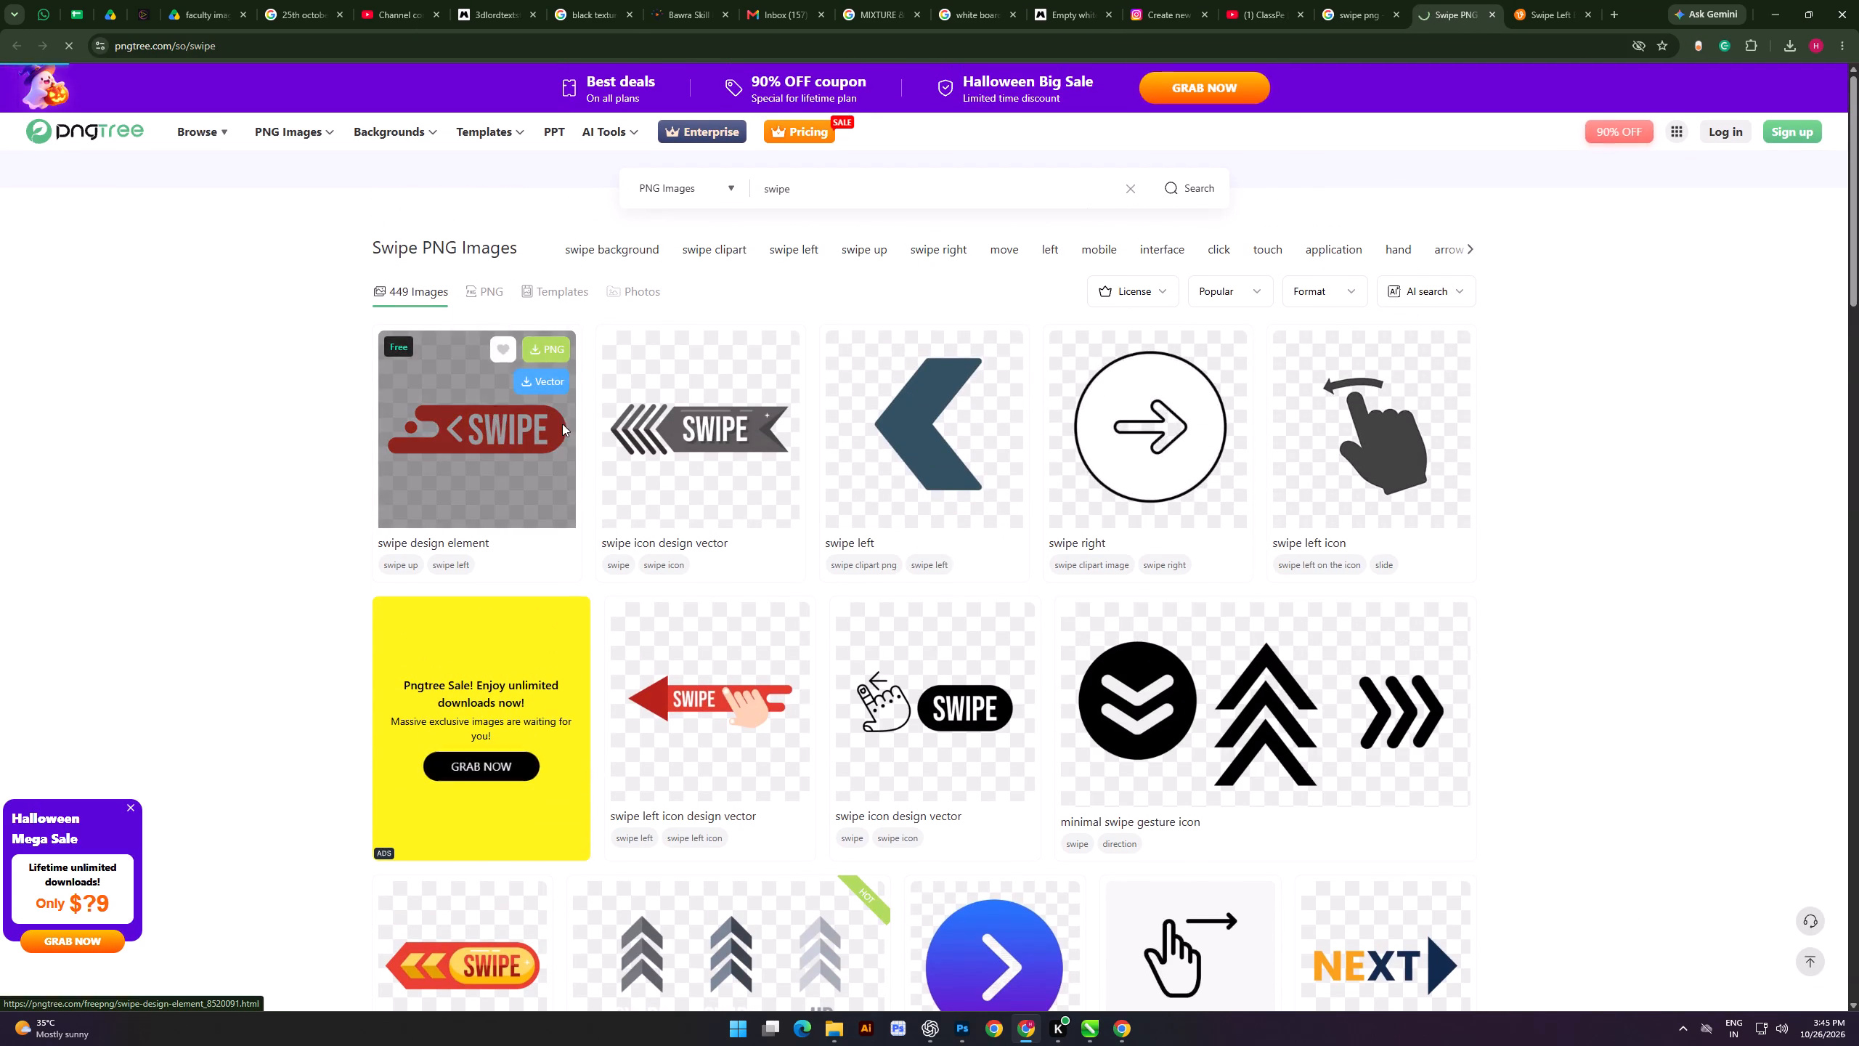
Sign in to Pngtree with the Google account, dismiss the sale offers and download the swipe element's PNG with the Free Plan.
click(1225, 352)
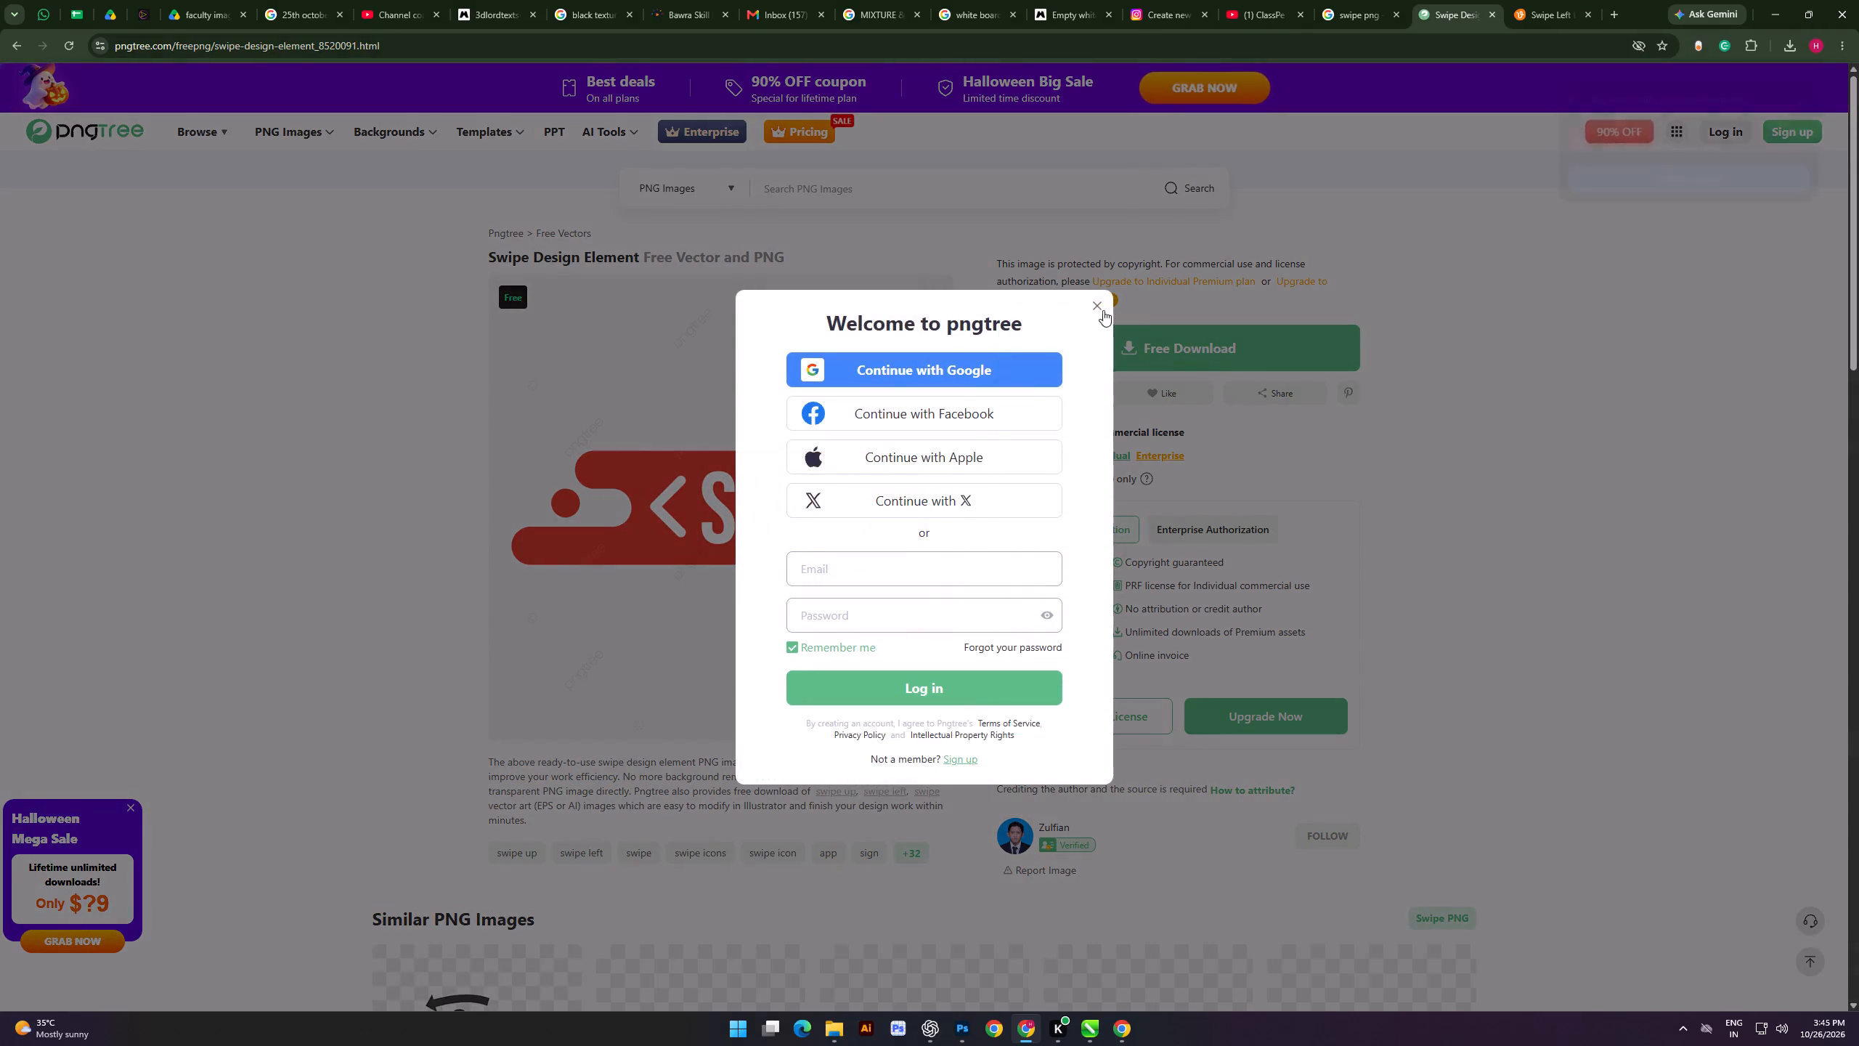
click(1102, 309)
click(1628, 182)
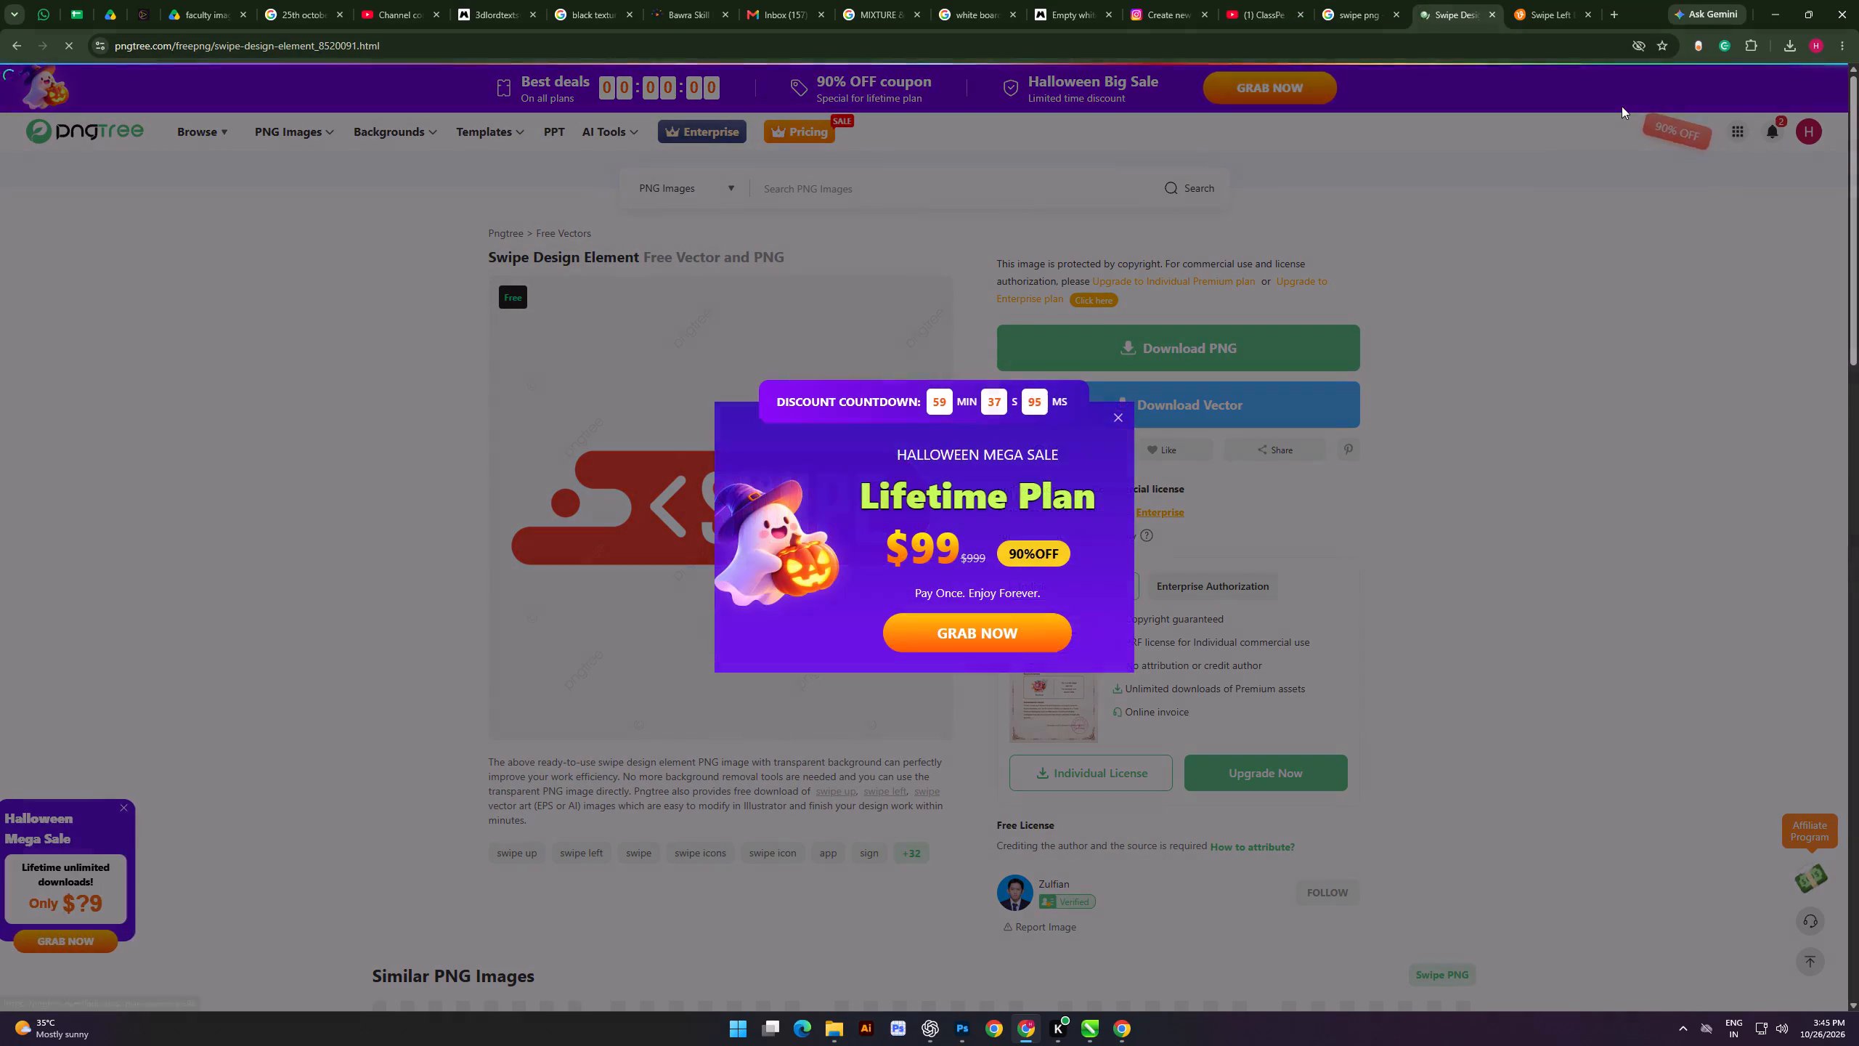
click(1118, 425)
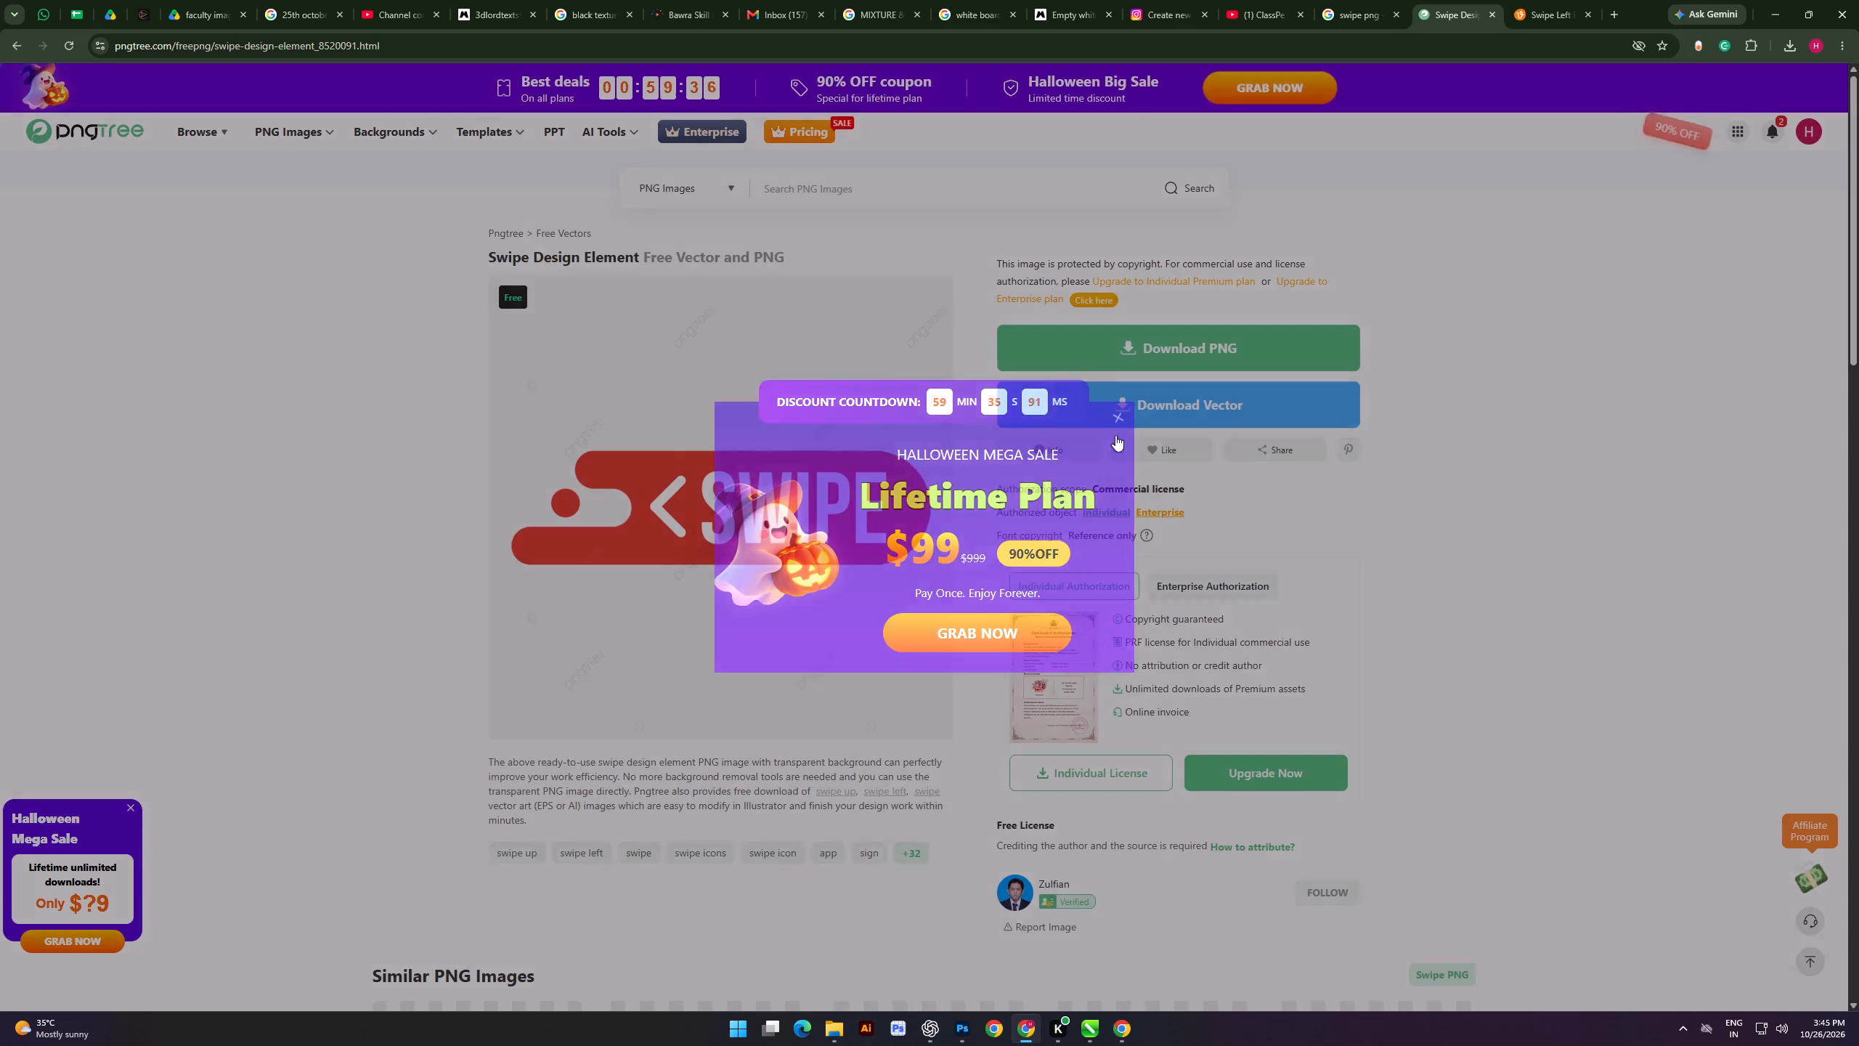
click(923, 657)
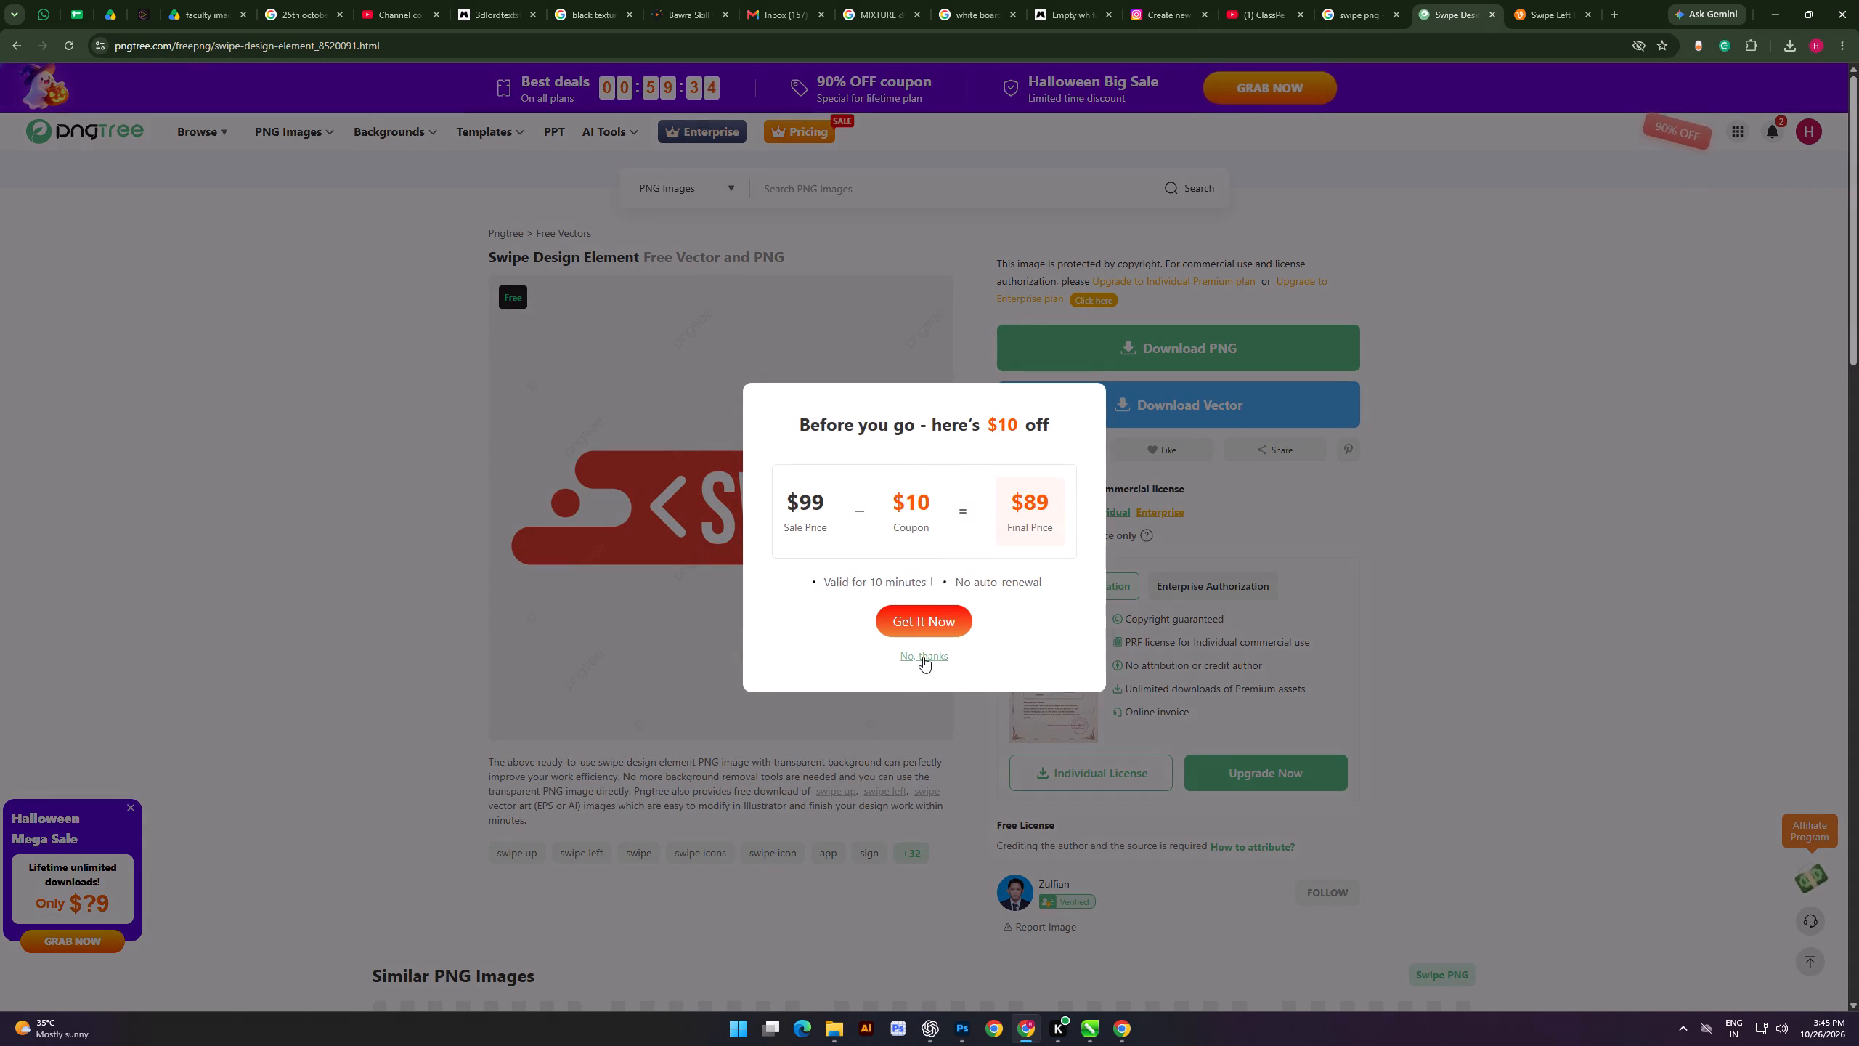
click(1174, 348)
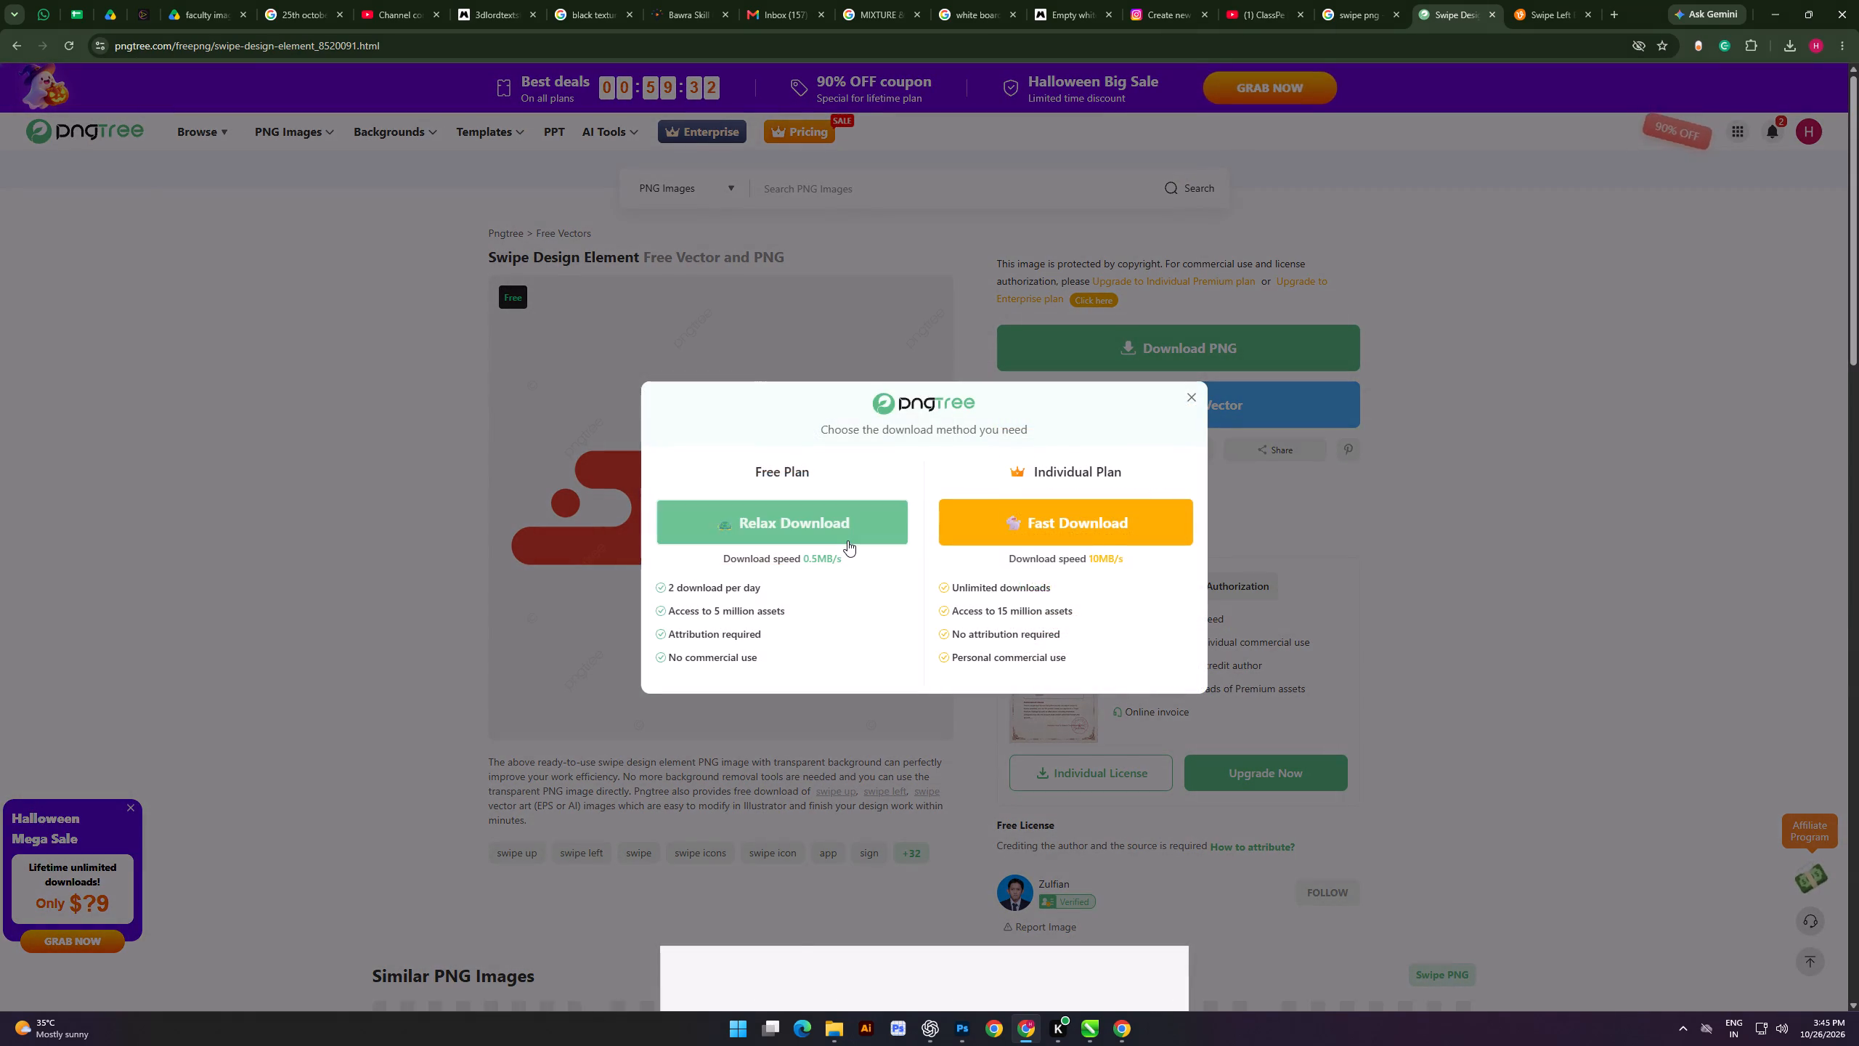
click(847, 540)
In CorelDRAW, import the Pngtree swipe design element PNG from Downloads, placing it about 153 × 153 px at the poster's bottom centre.
key(alt+Tab)
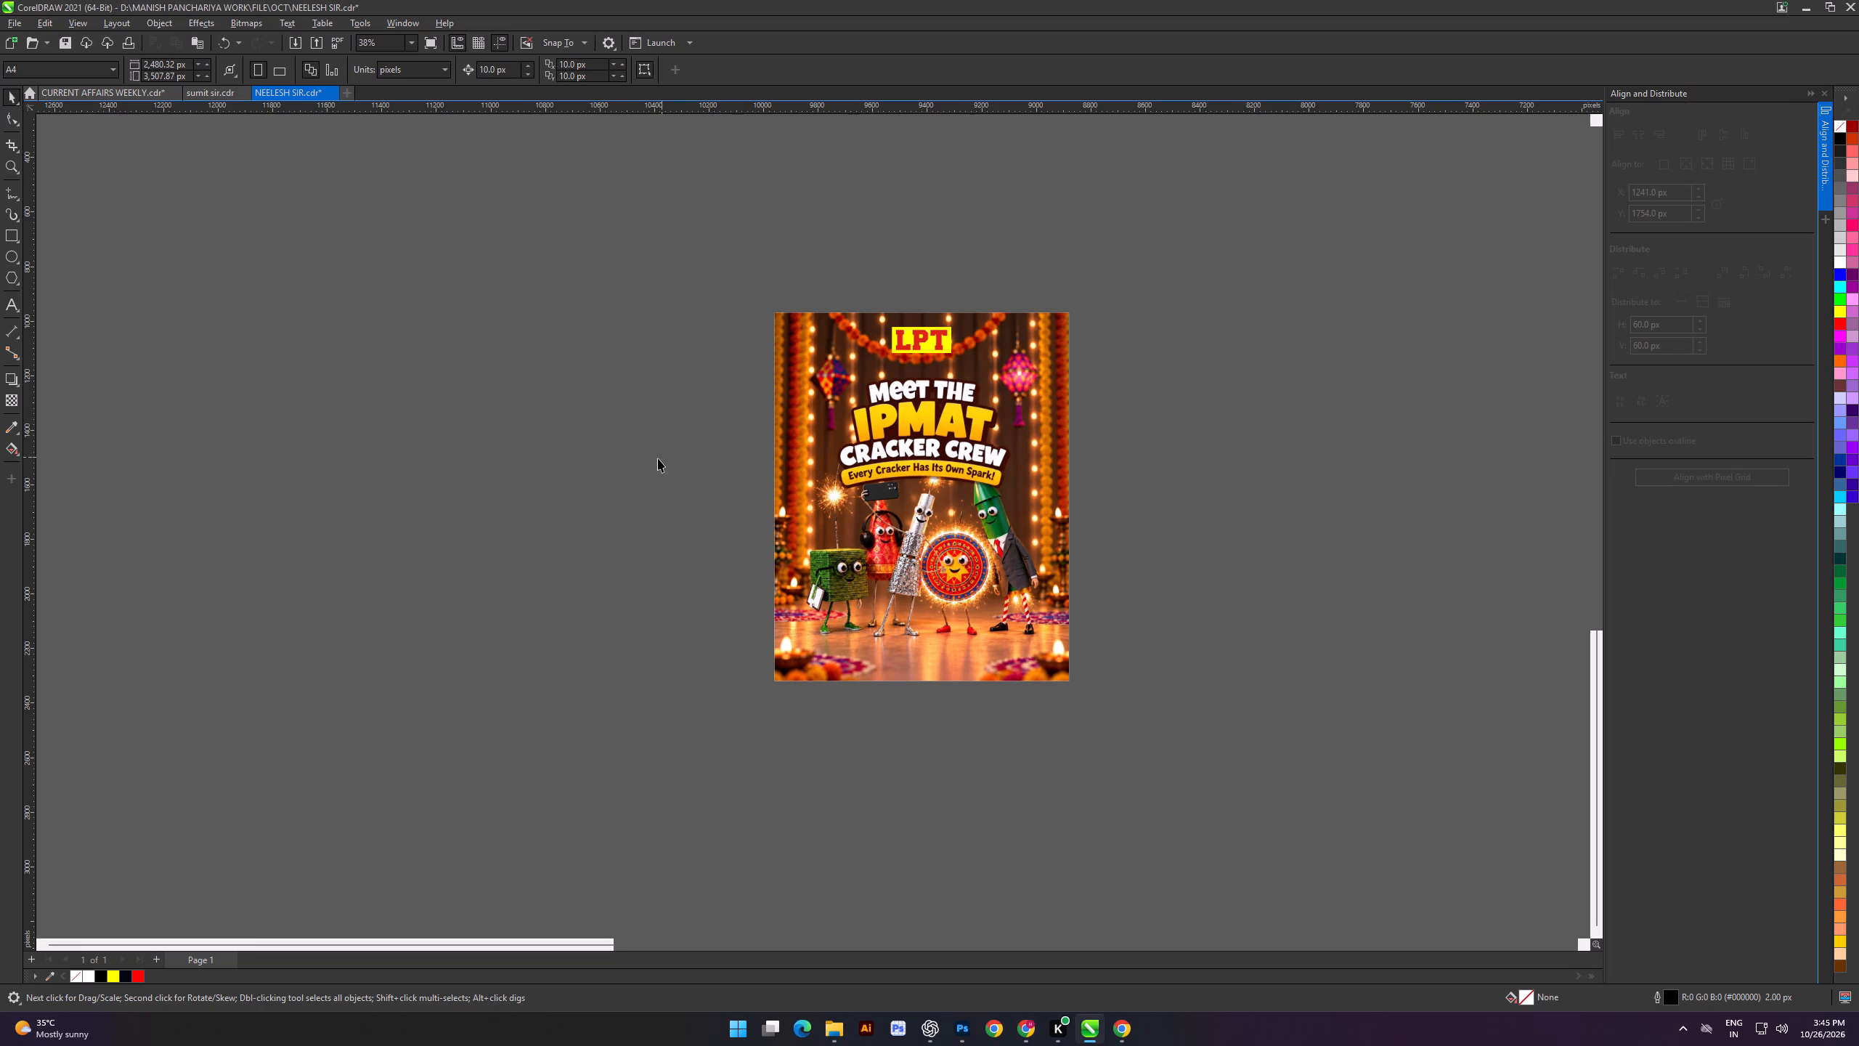
click(658, 458)
scroll(819, 559, up, 3)
key(ctrl+i)
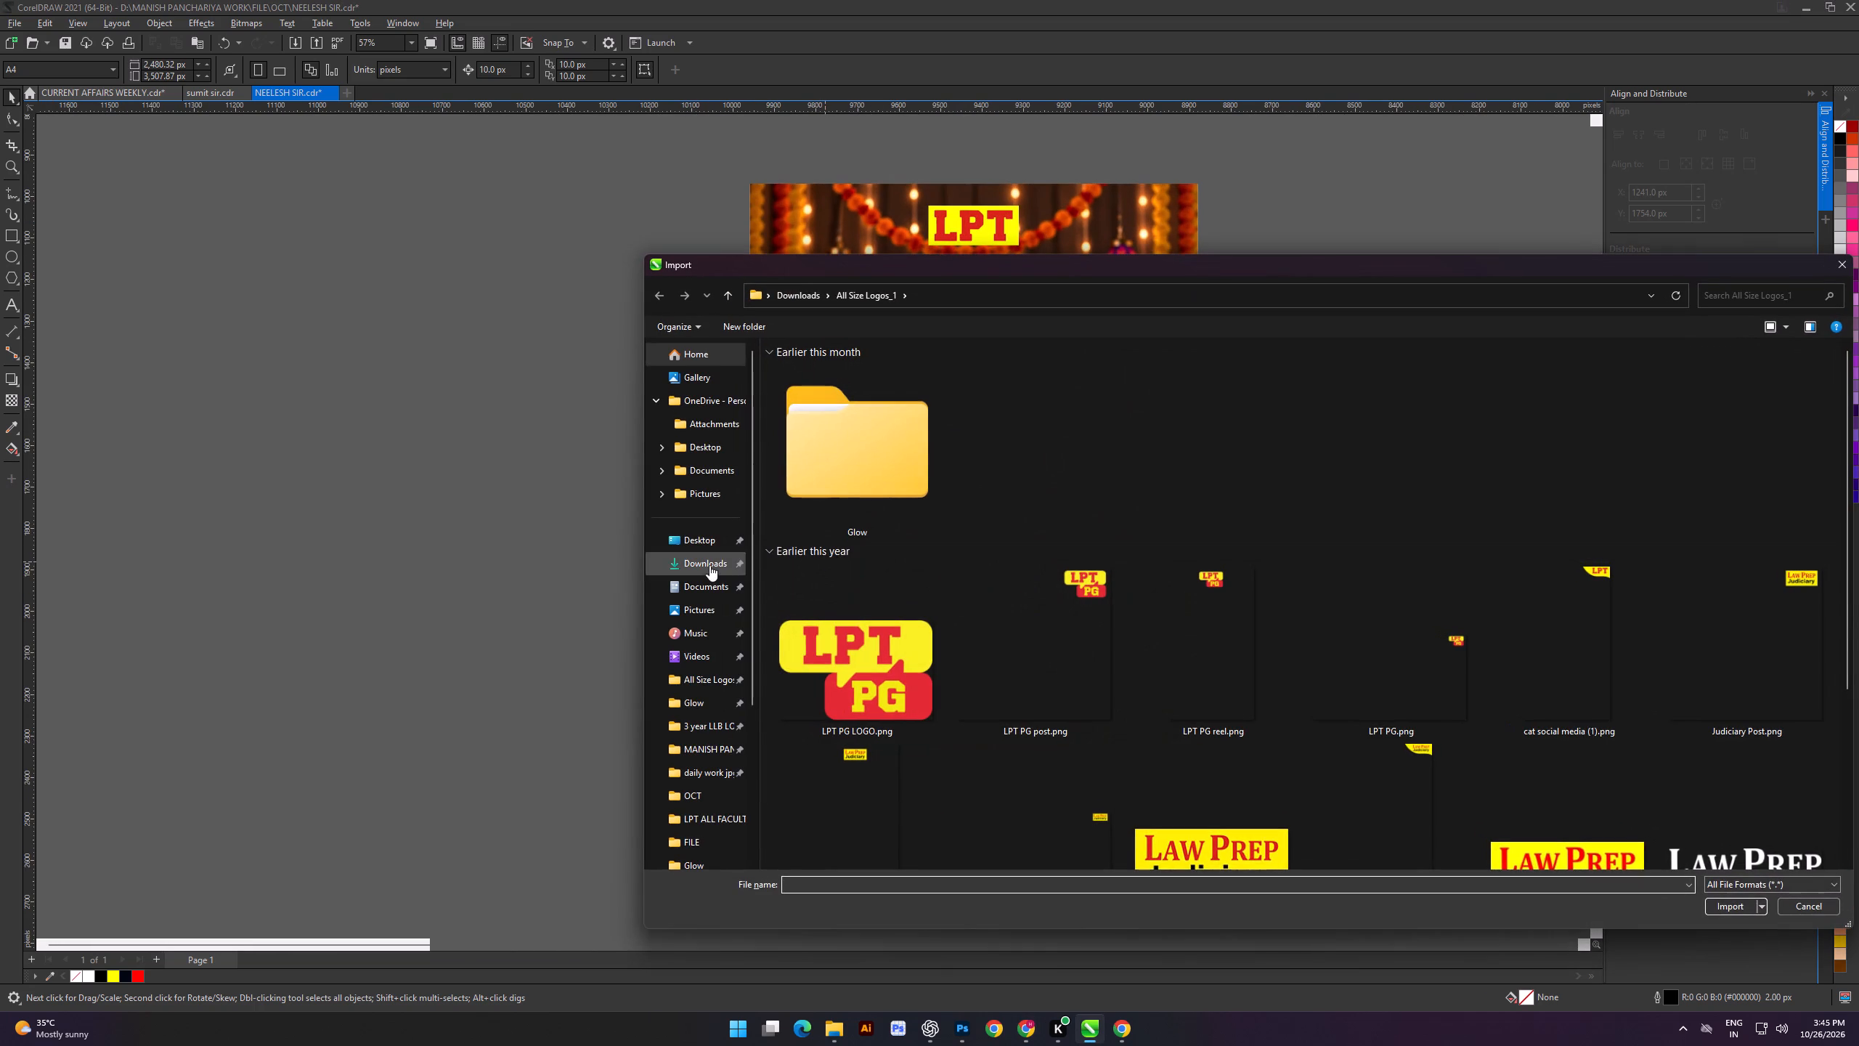
click(710, 569)
click(715, 578)
click(715, 568)
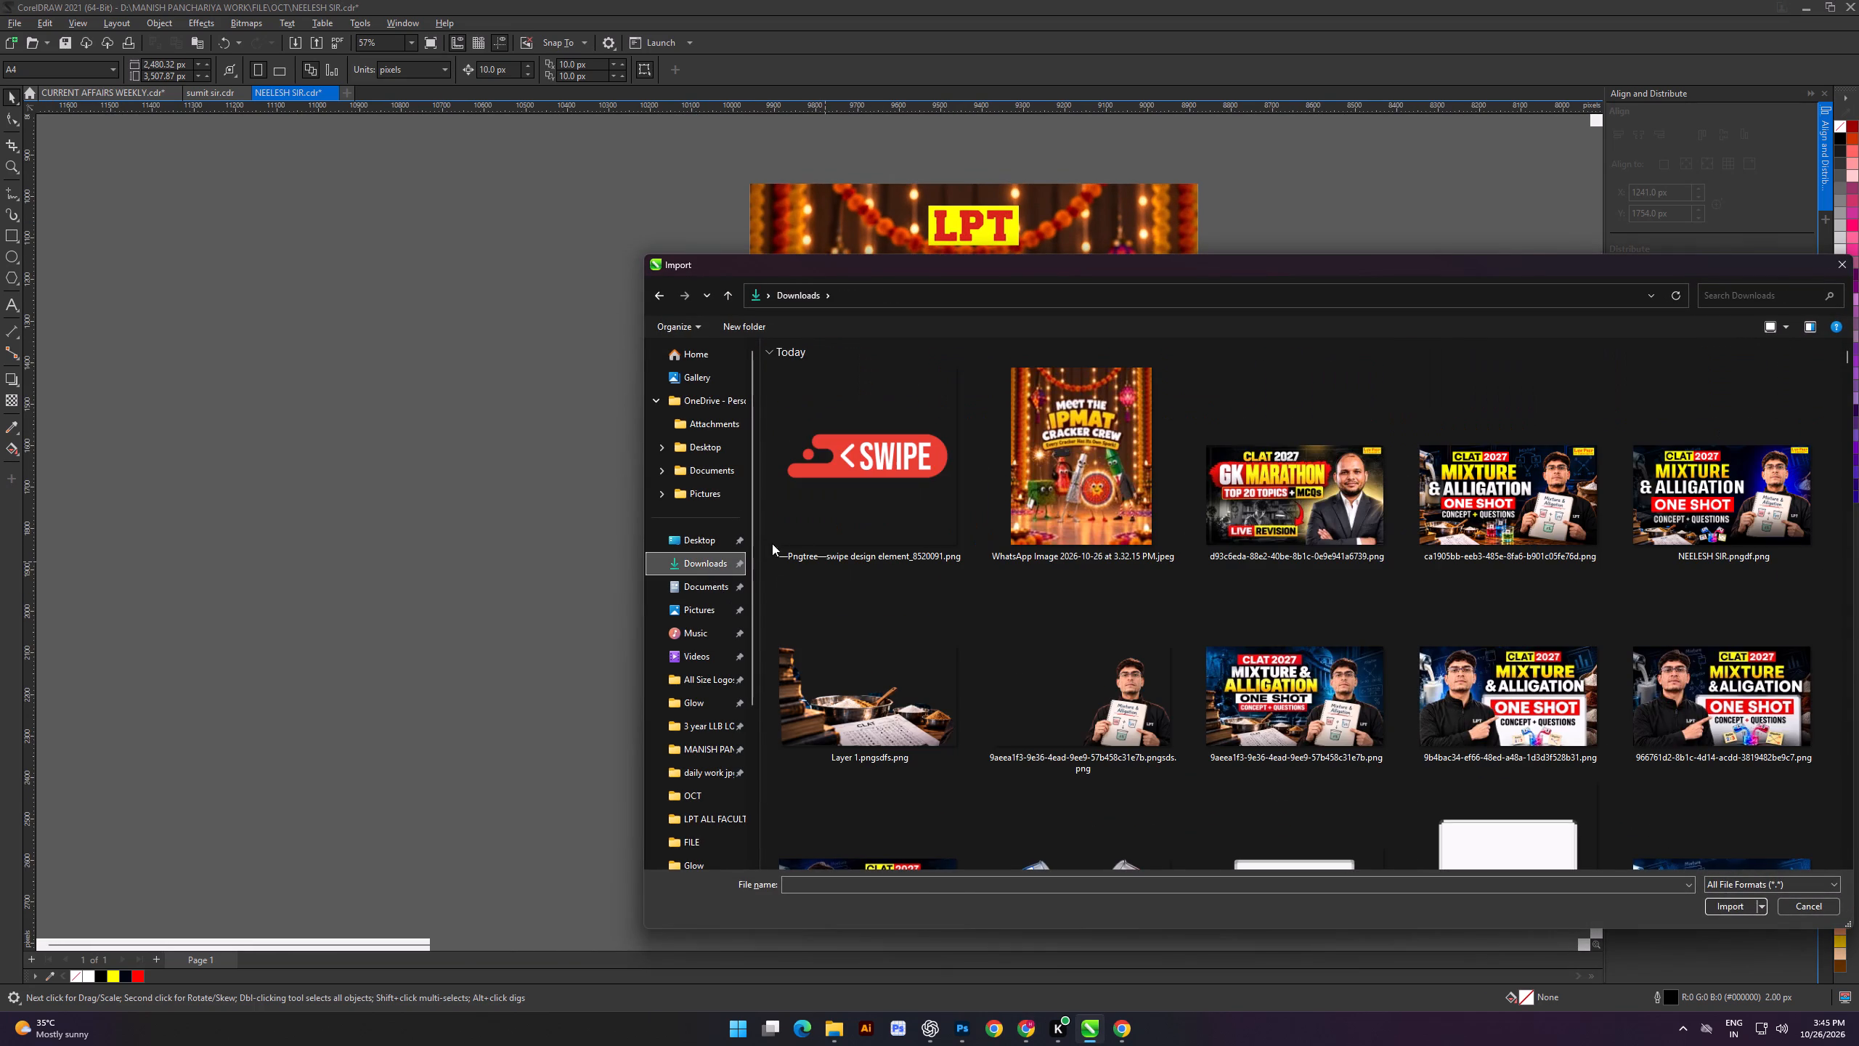
double_click(812, 485)
drag(921, 681, 1023, 747)
click(1020, 796)
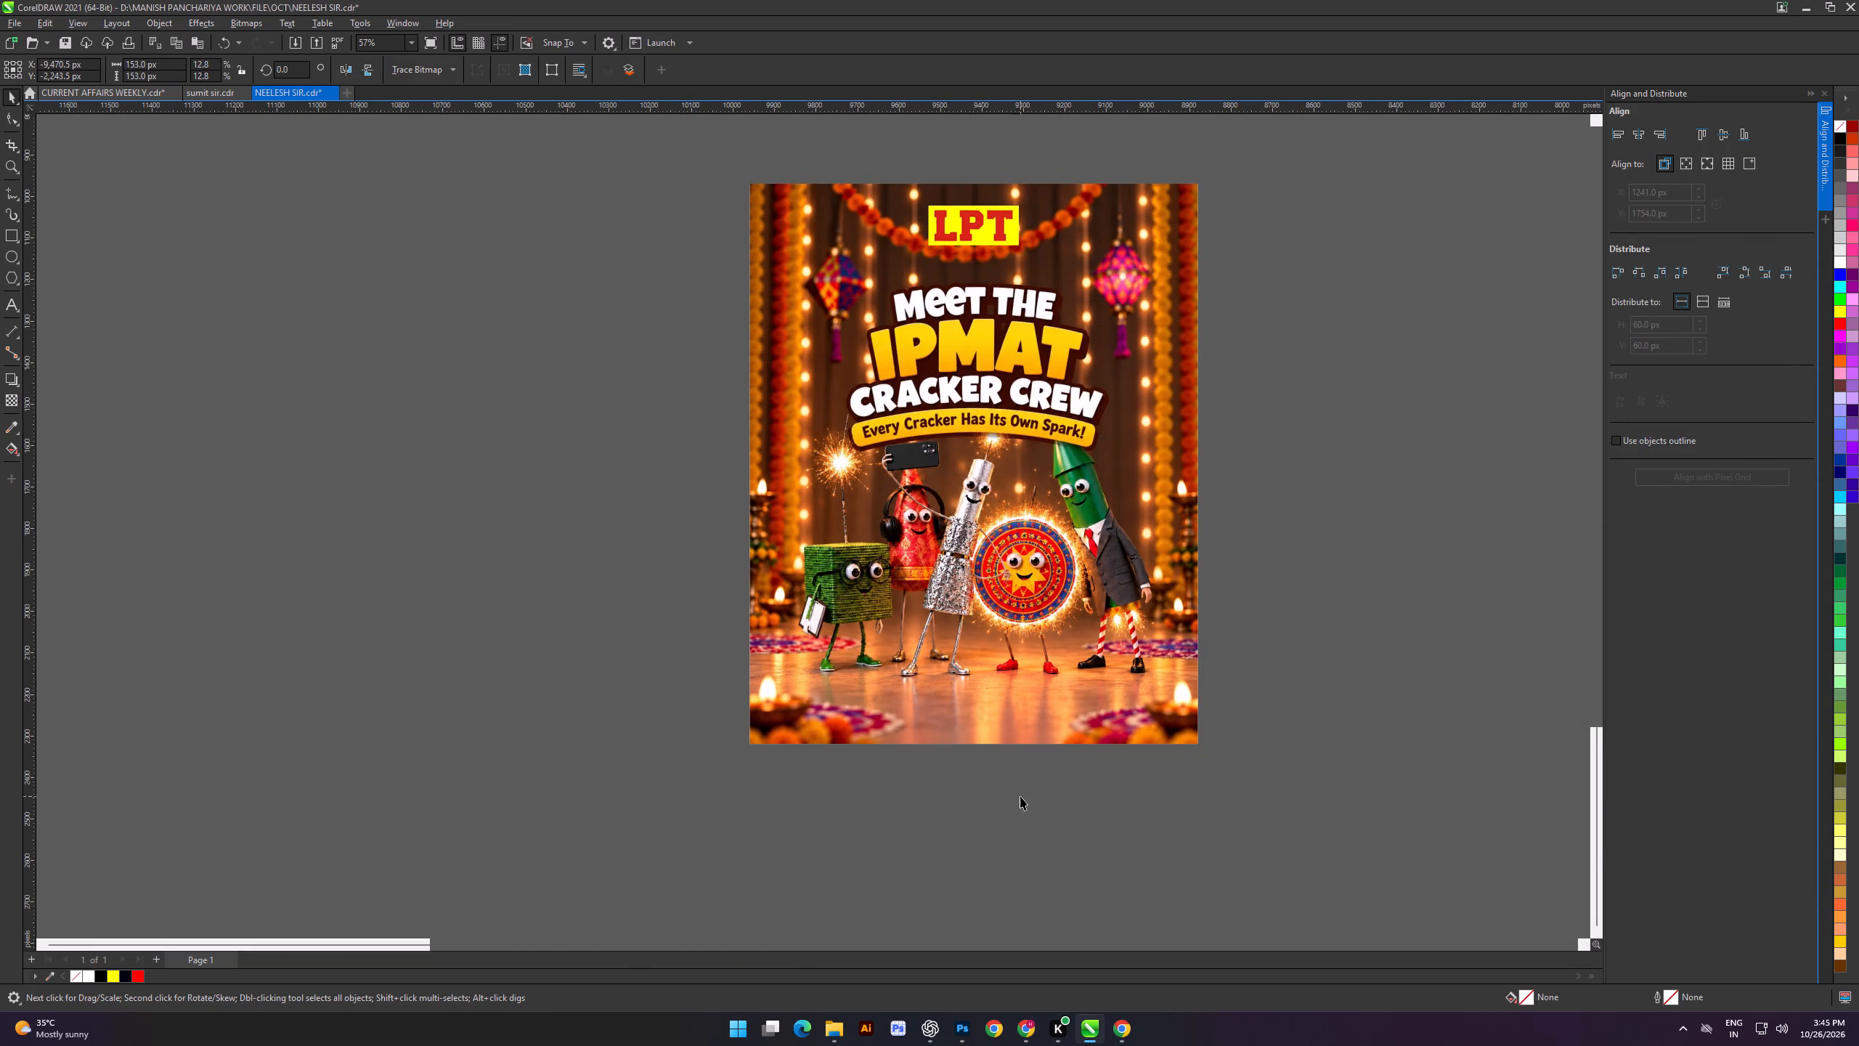
Bring the swipe graphic to the front, move it onto the empty area left of the poster and inspect it up close.
drag(819, 804, 1155, 670)
key(shift+Page_Up)
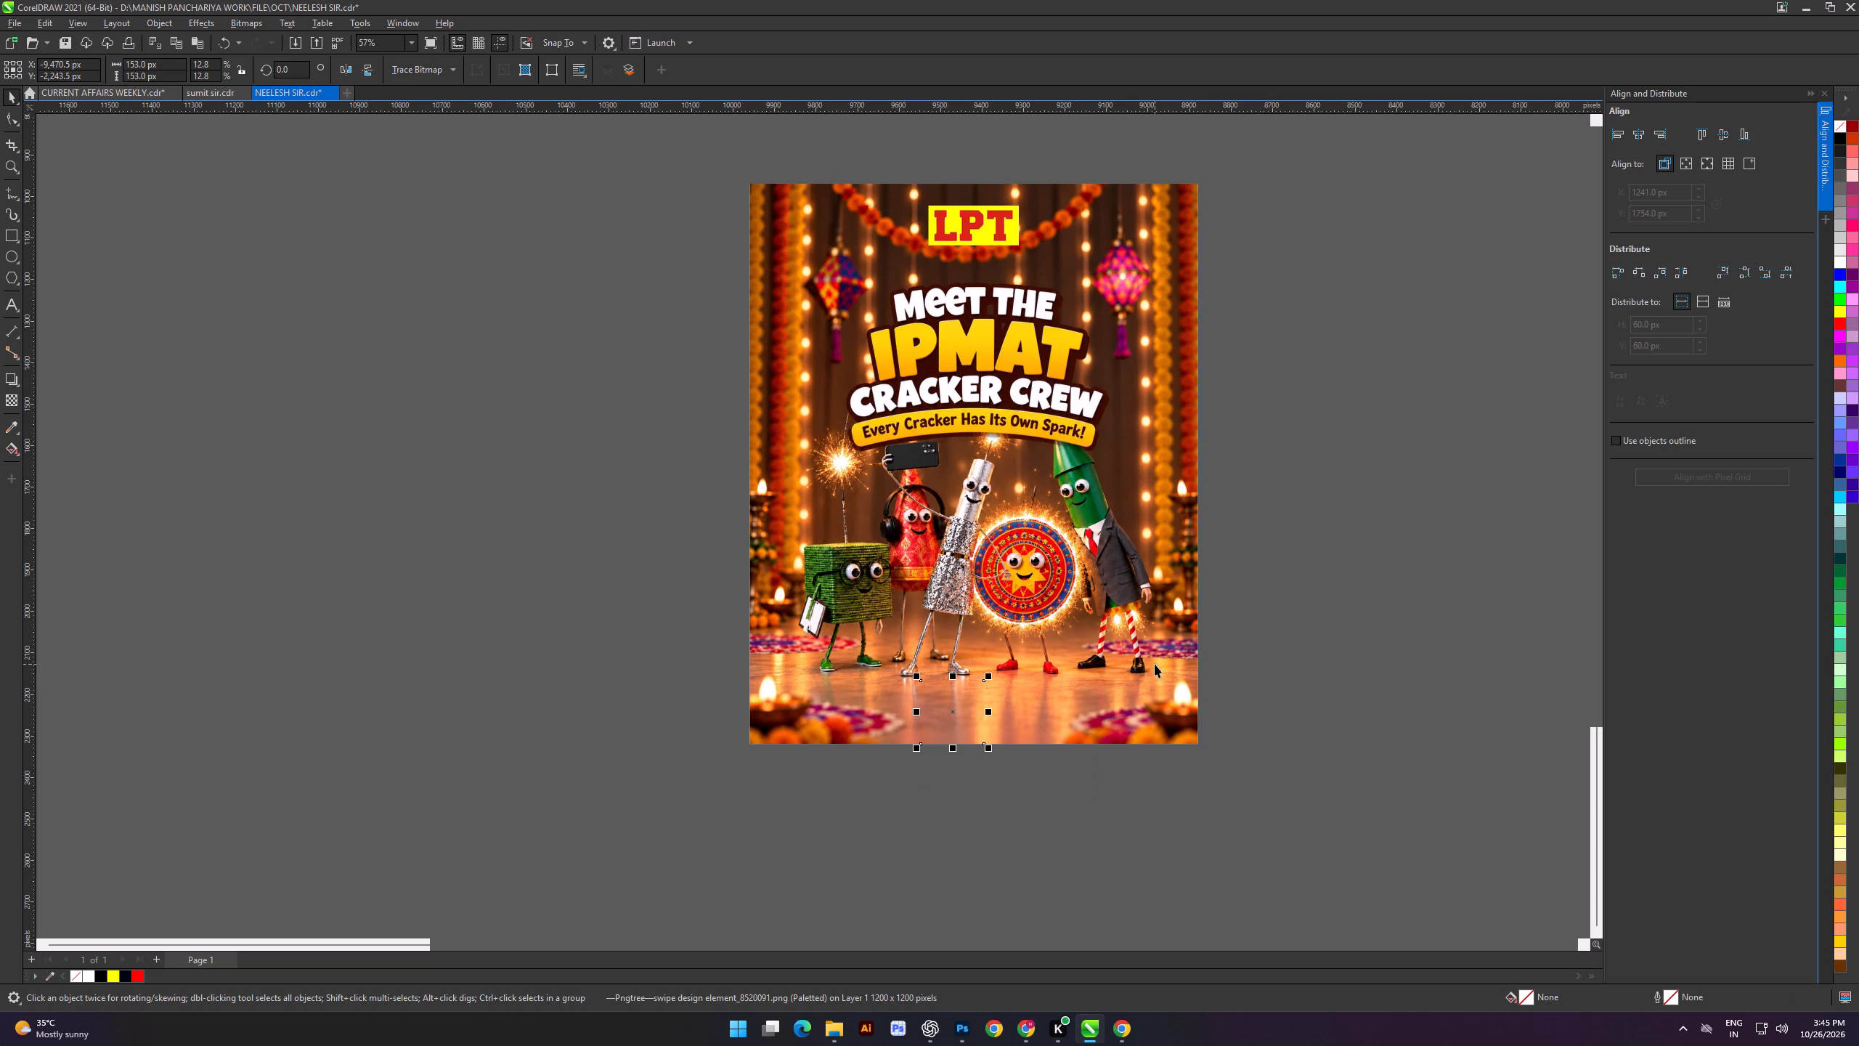
drag(956, 713, 584, 672)
click(656, 777)
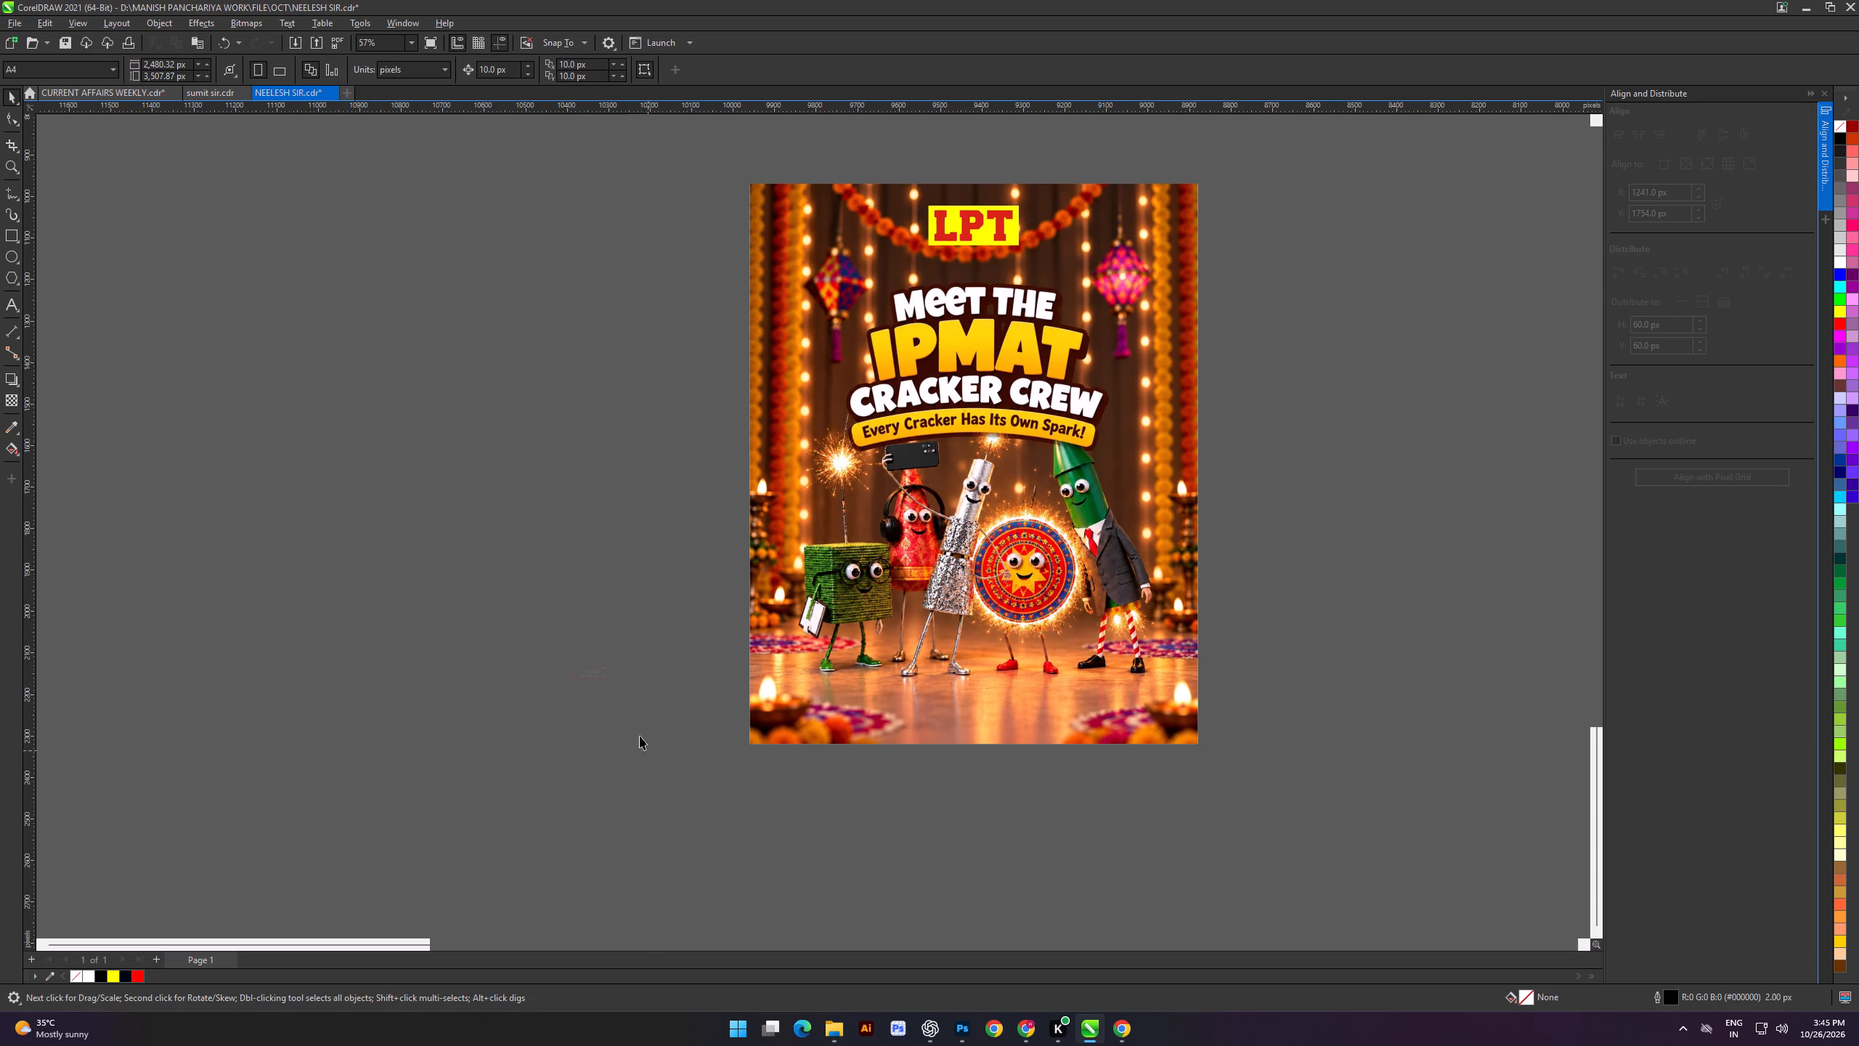
scroll(587, 690, up, 14)
click(603, 633)
scroll(619, 636, up, 3)
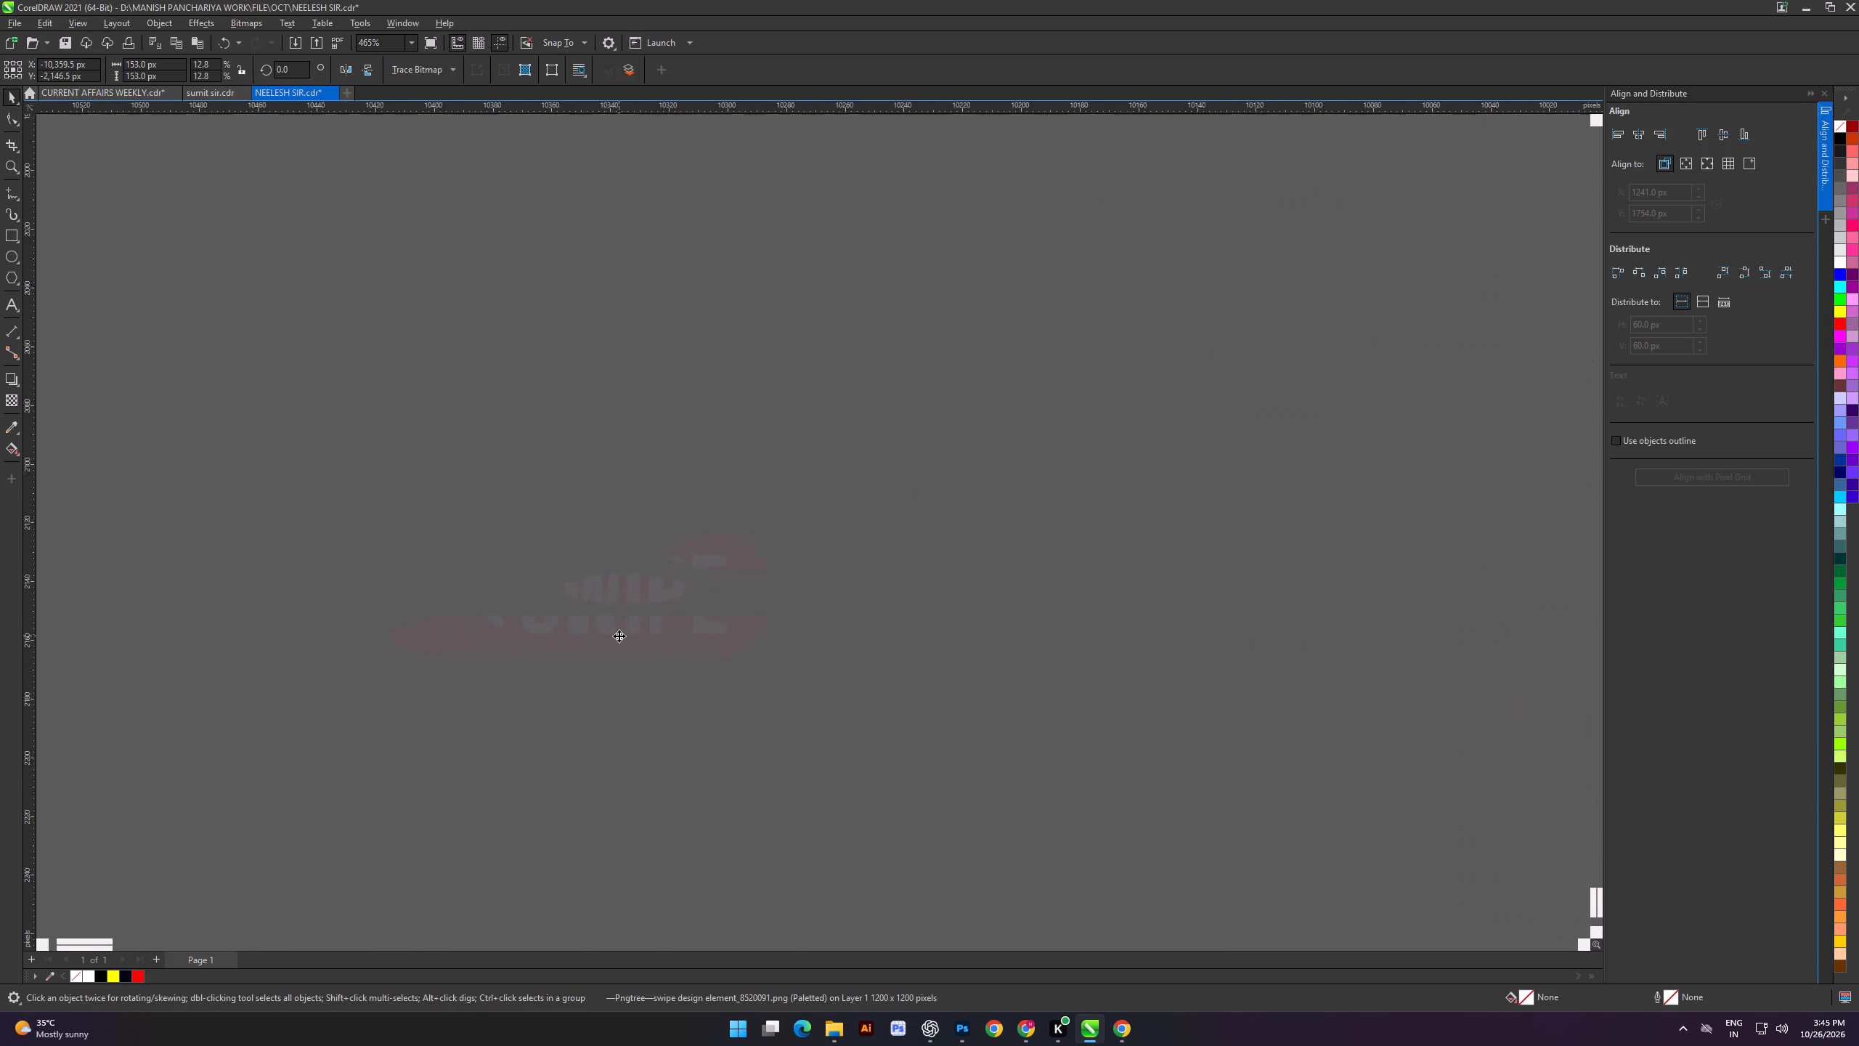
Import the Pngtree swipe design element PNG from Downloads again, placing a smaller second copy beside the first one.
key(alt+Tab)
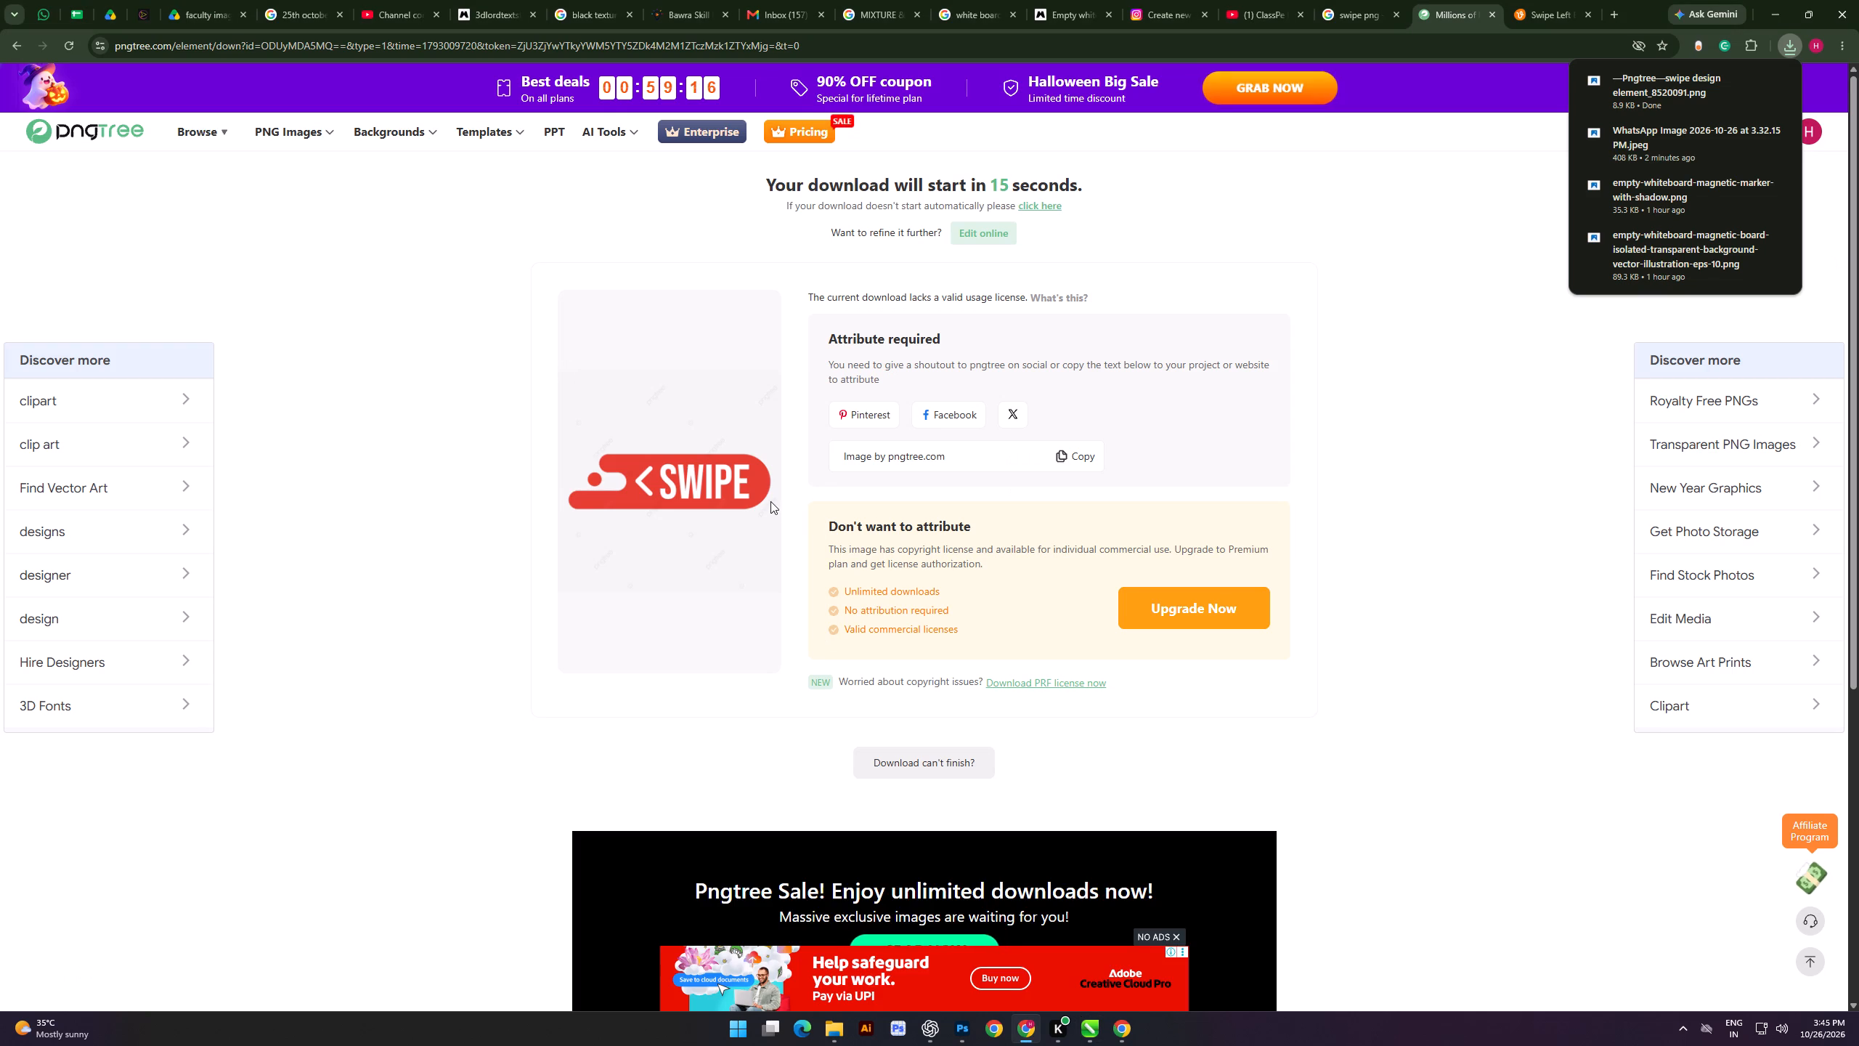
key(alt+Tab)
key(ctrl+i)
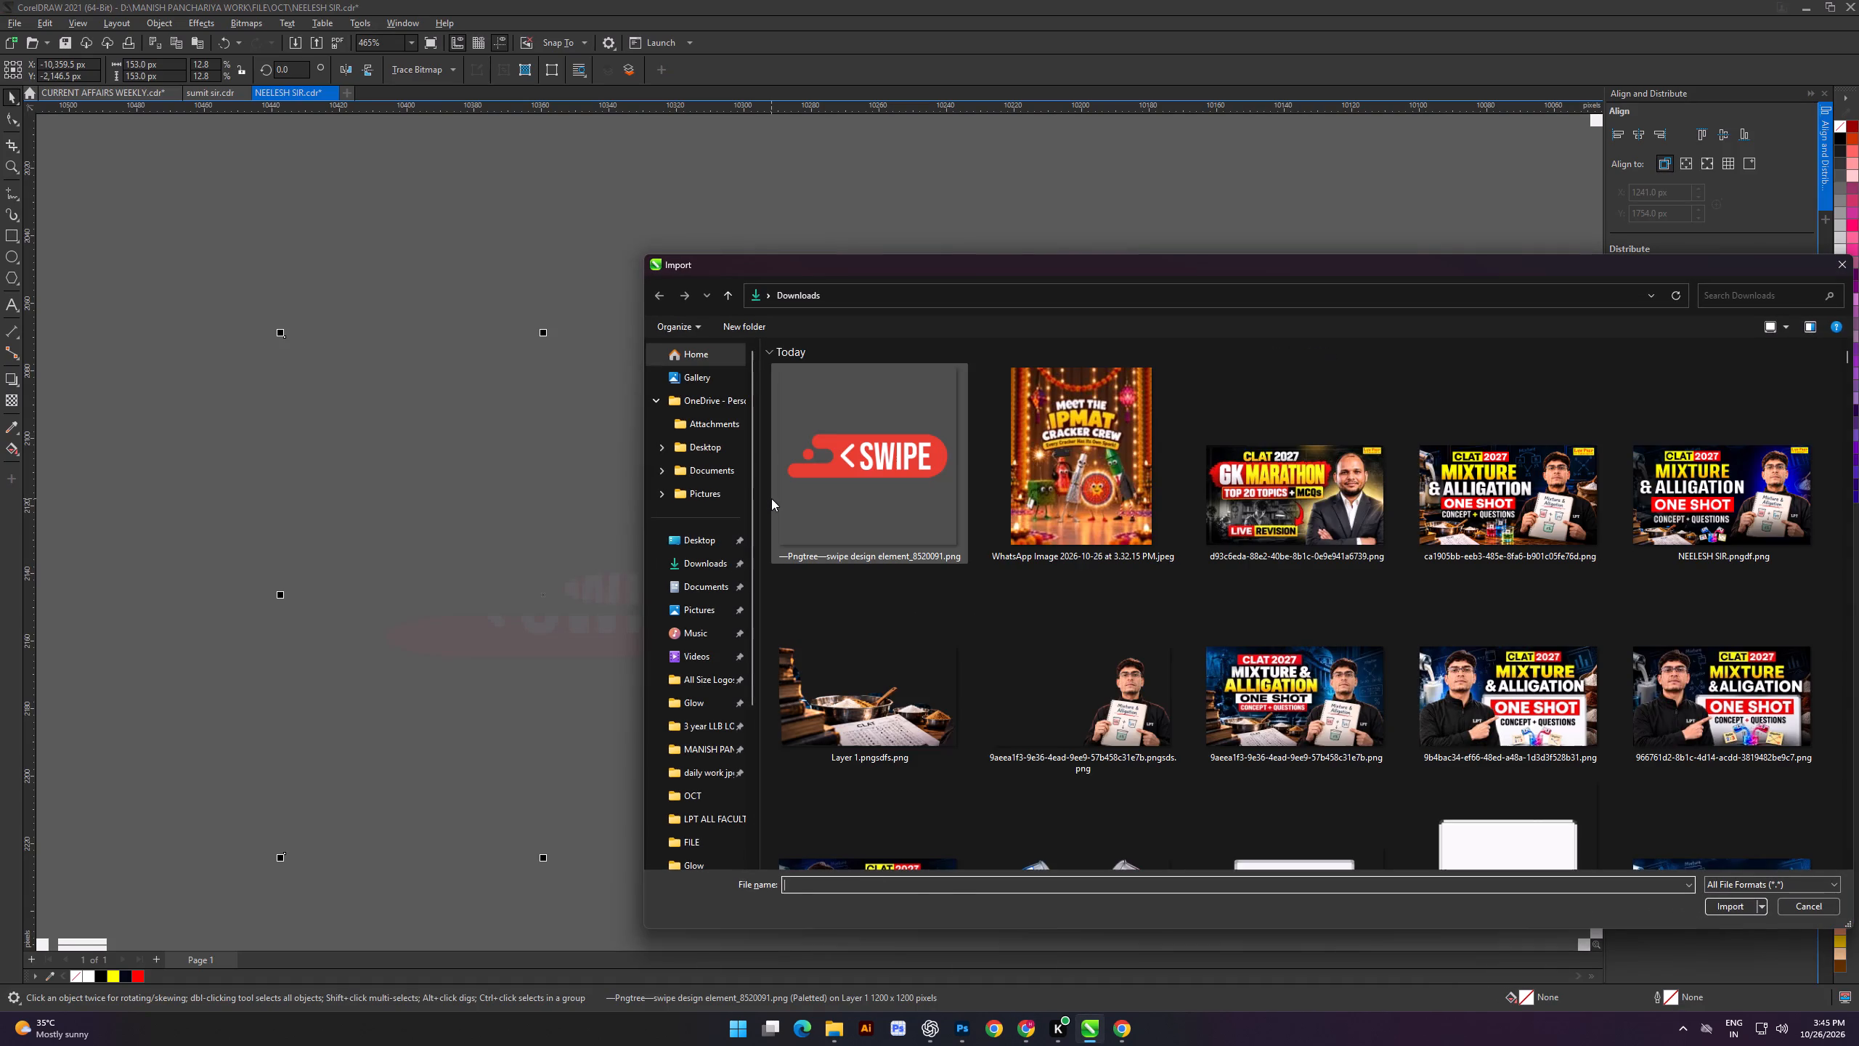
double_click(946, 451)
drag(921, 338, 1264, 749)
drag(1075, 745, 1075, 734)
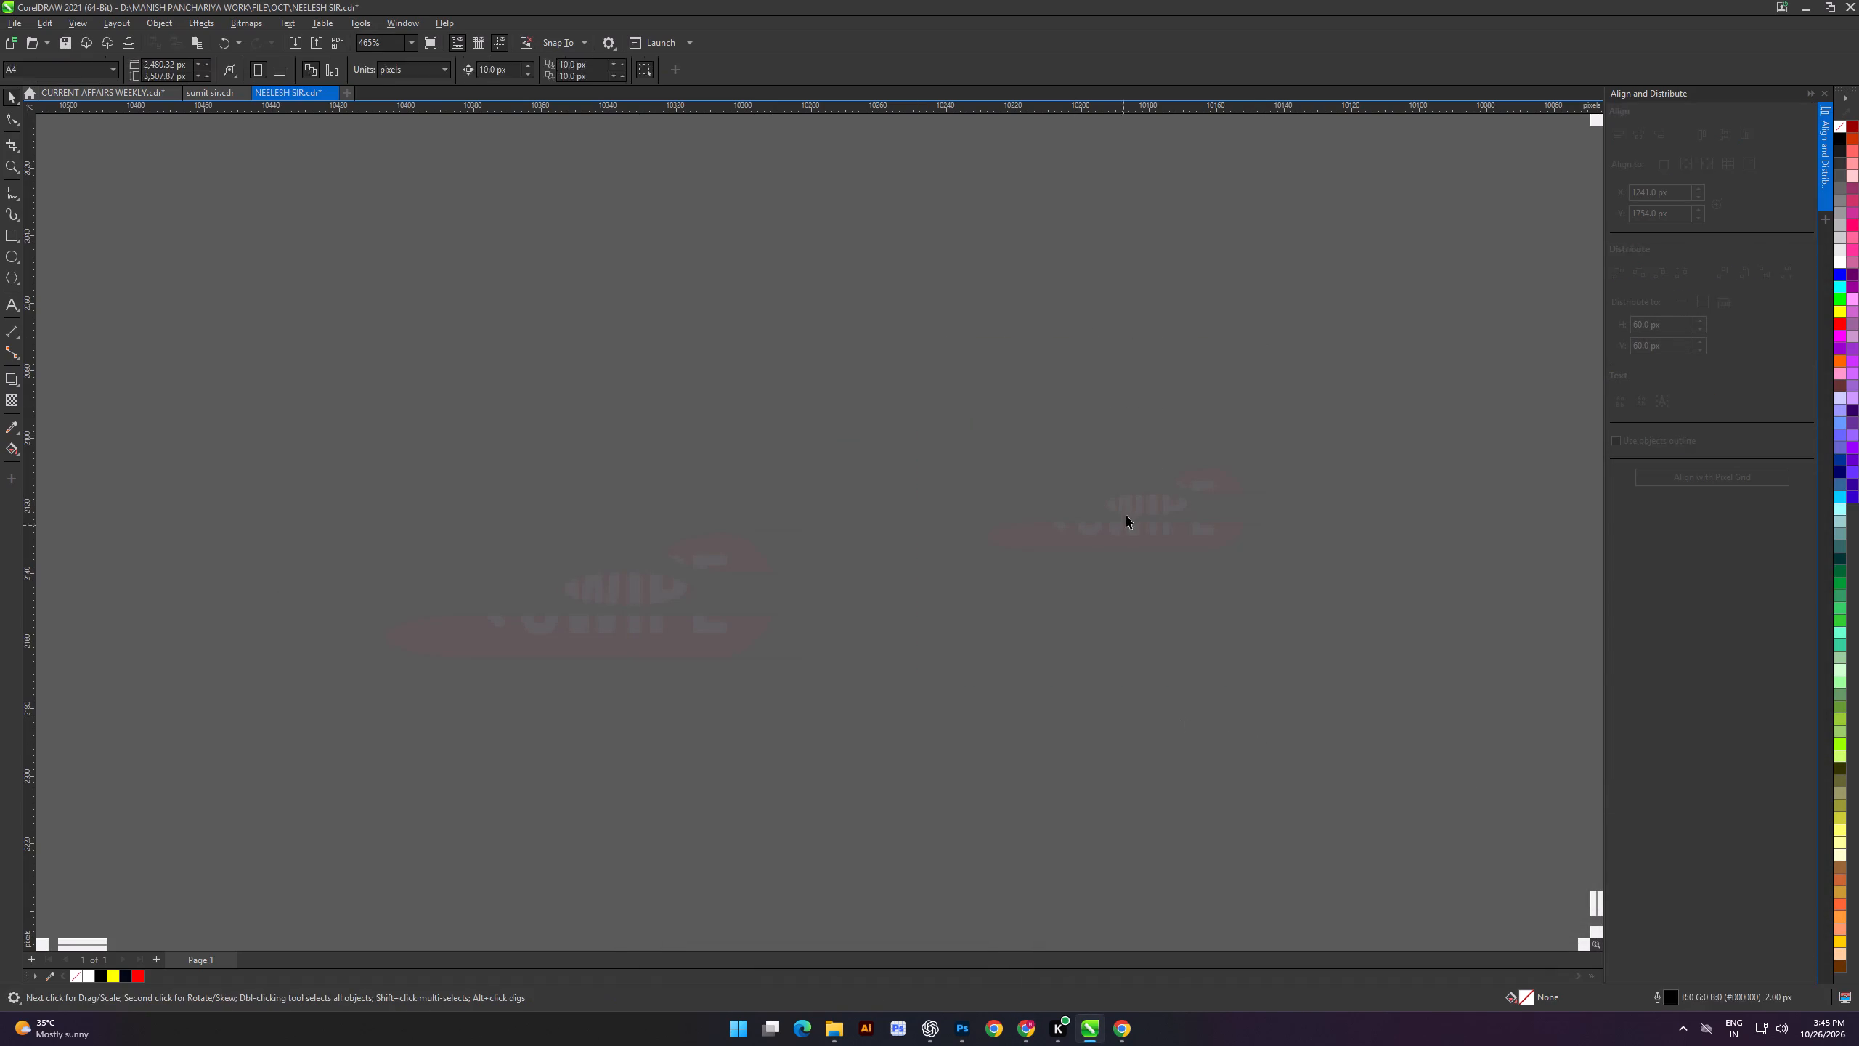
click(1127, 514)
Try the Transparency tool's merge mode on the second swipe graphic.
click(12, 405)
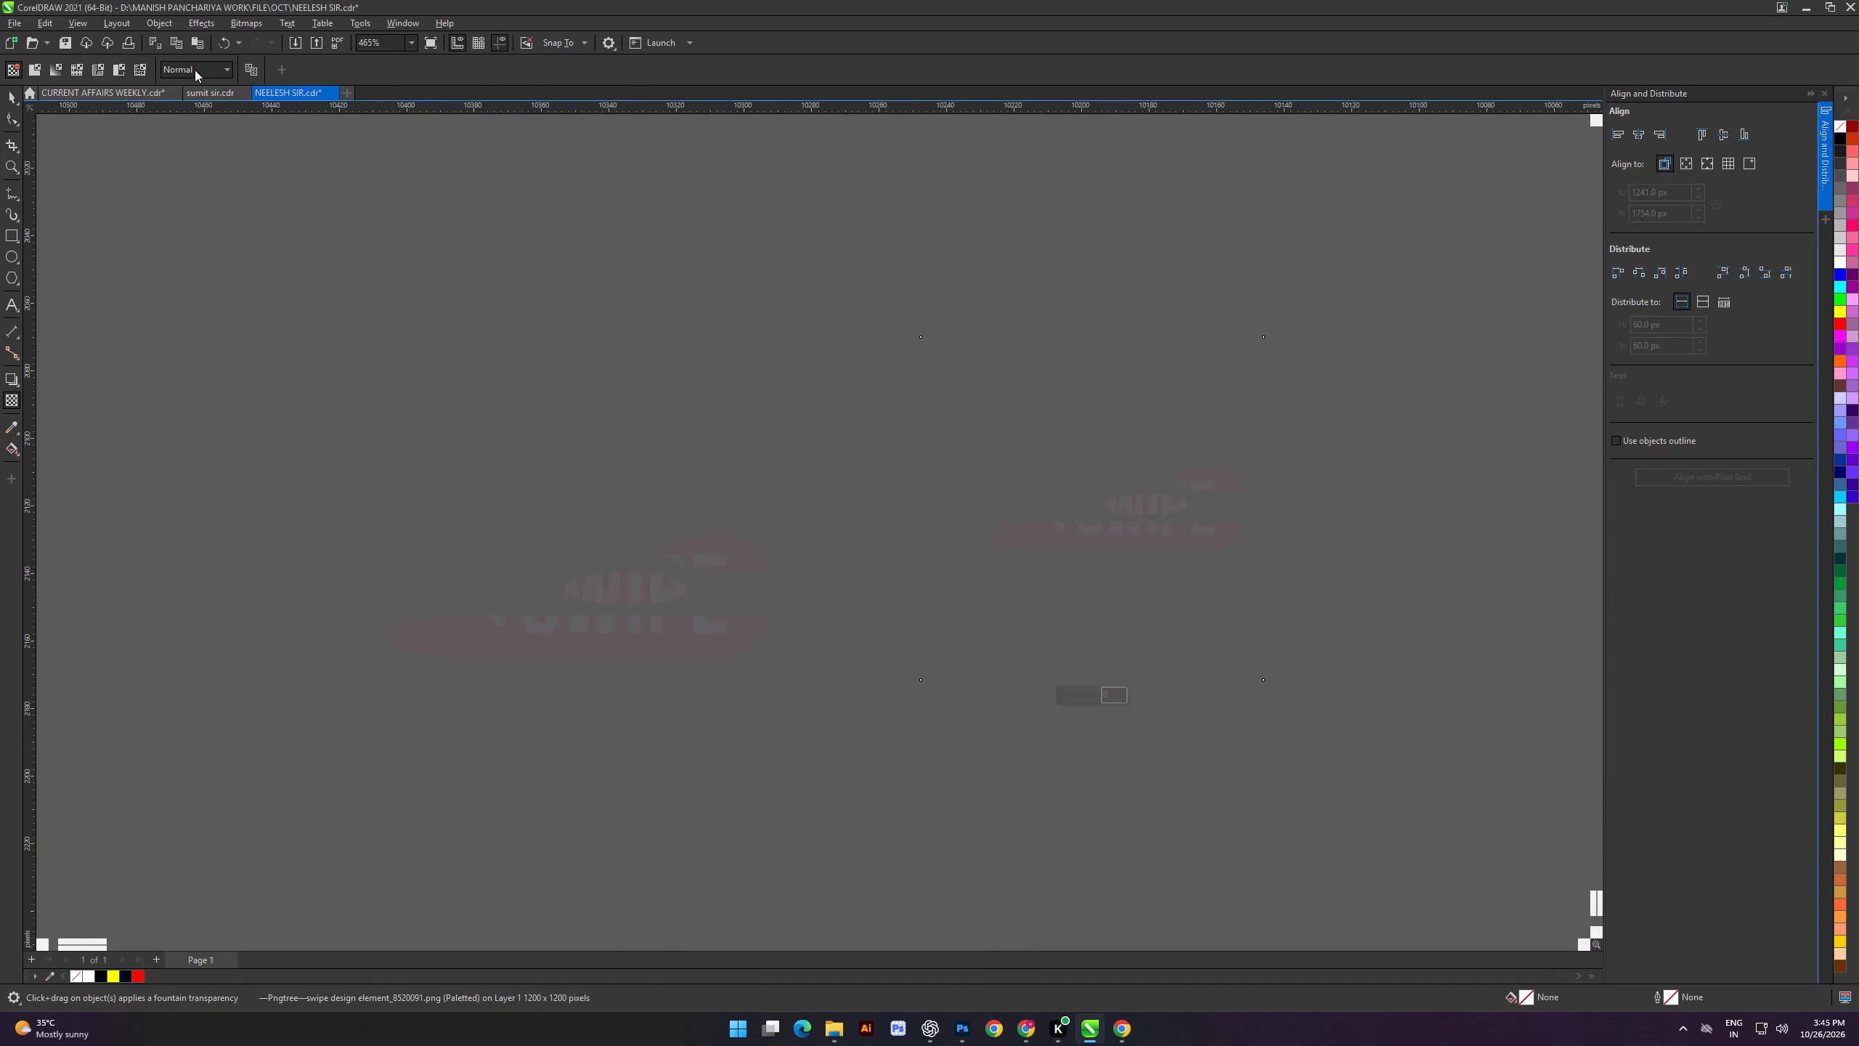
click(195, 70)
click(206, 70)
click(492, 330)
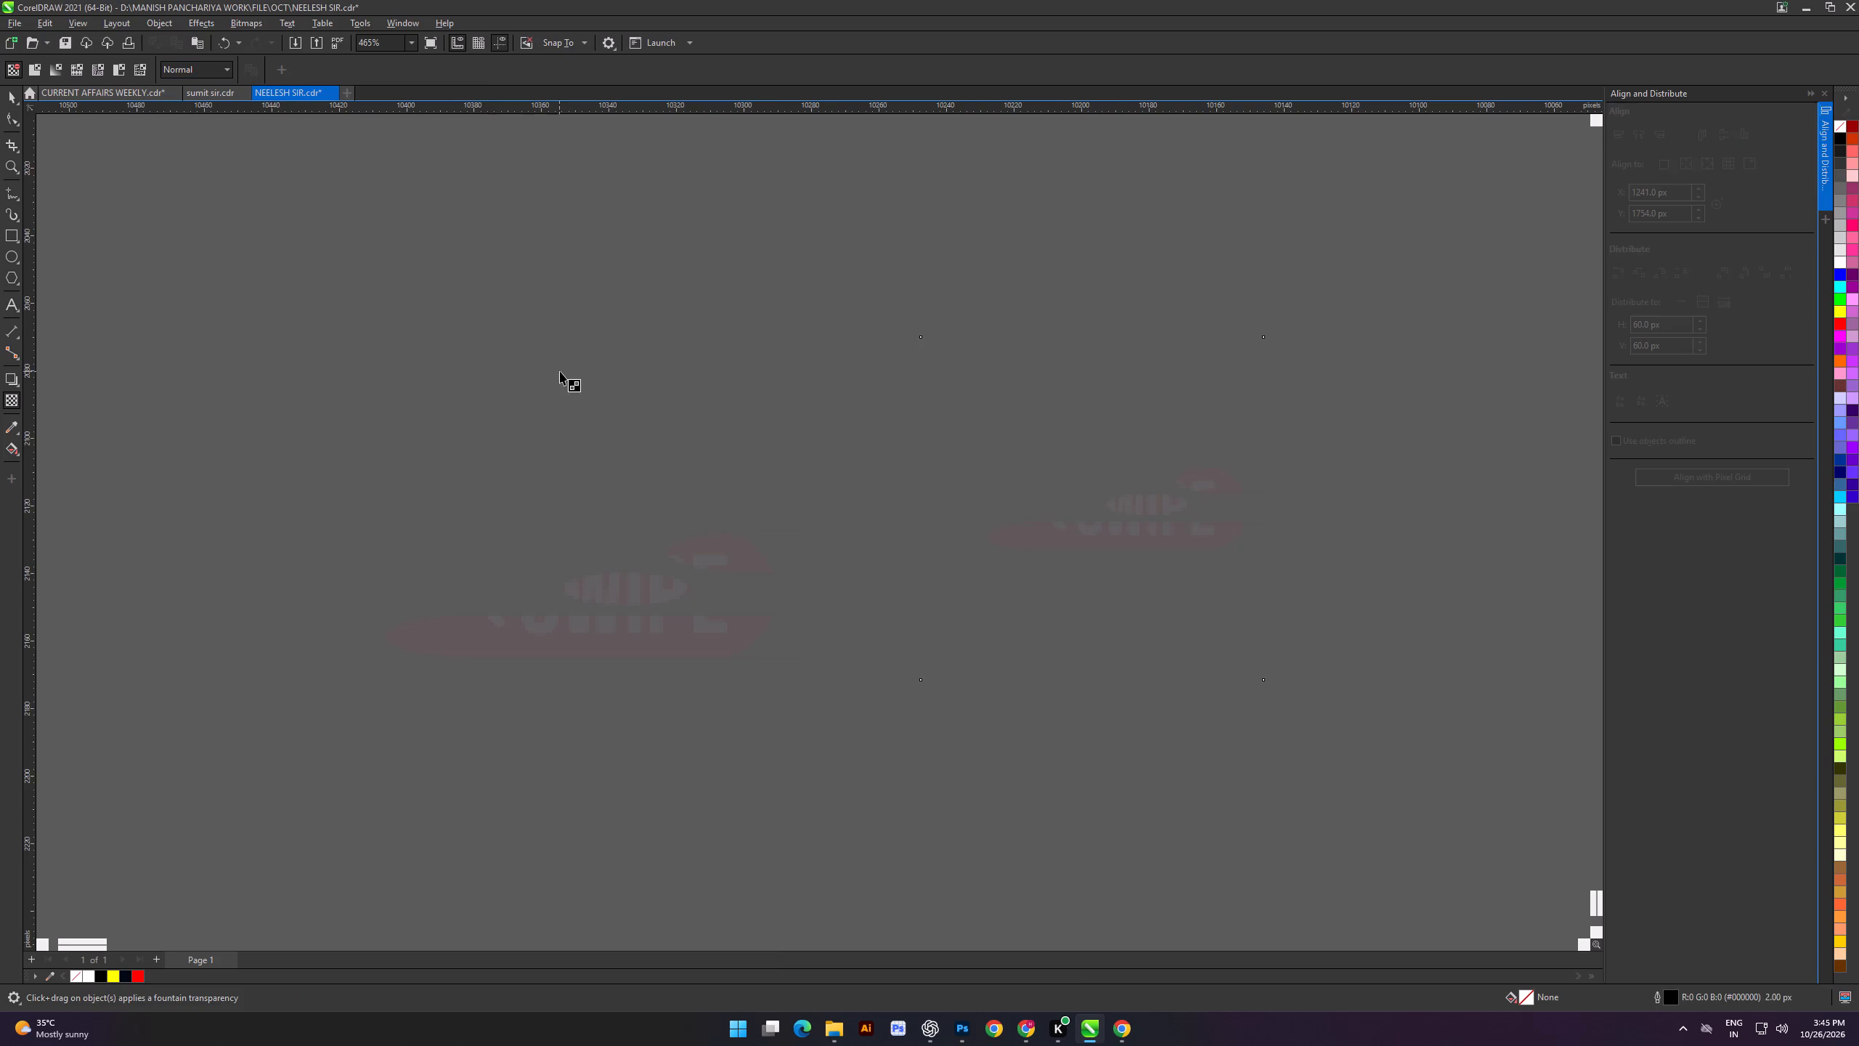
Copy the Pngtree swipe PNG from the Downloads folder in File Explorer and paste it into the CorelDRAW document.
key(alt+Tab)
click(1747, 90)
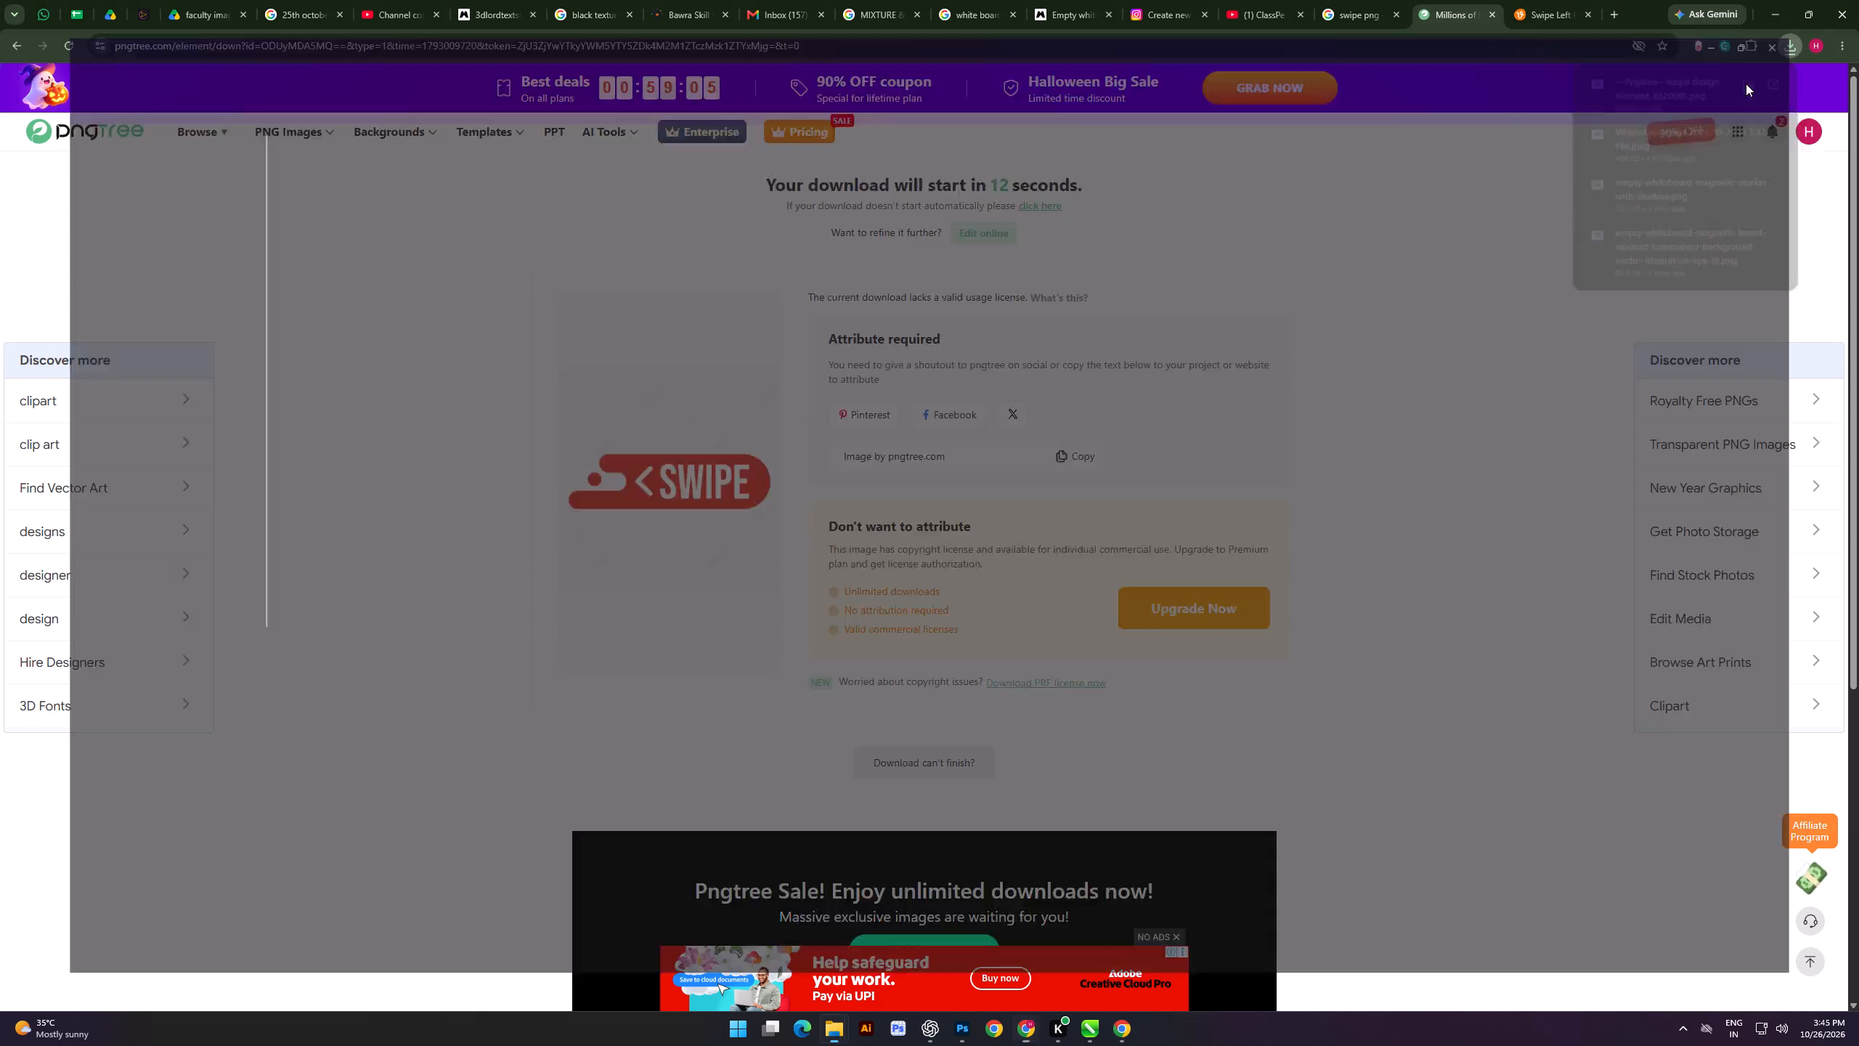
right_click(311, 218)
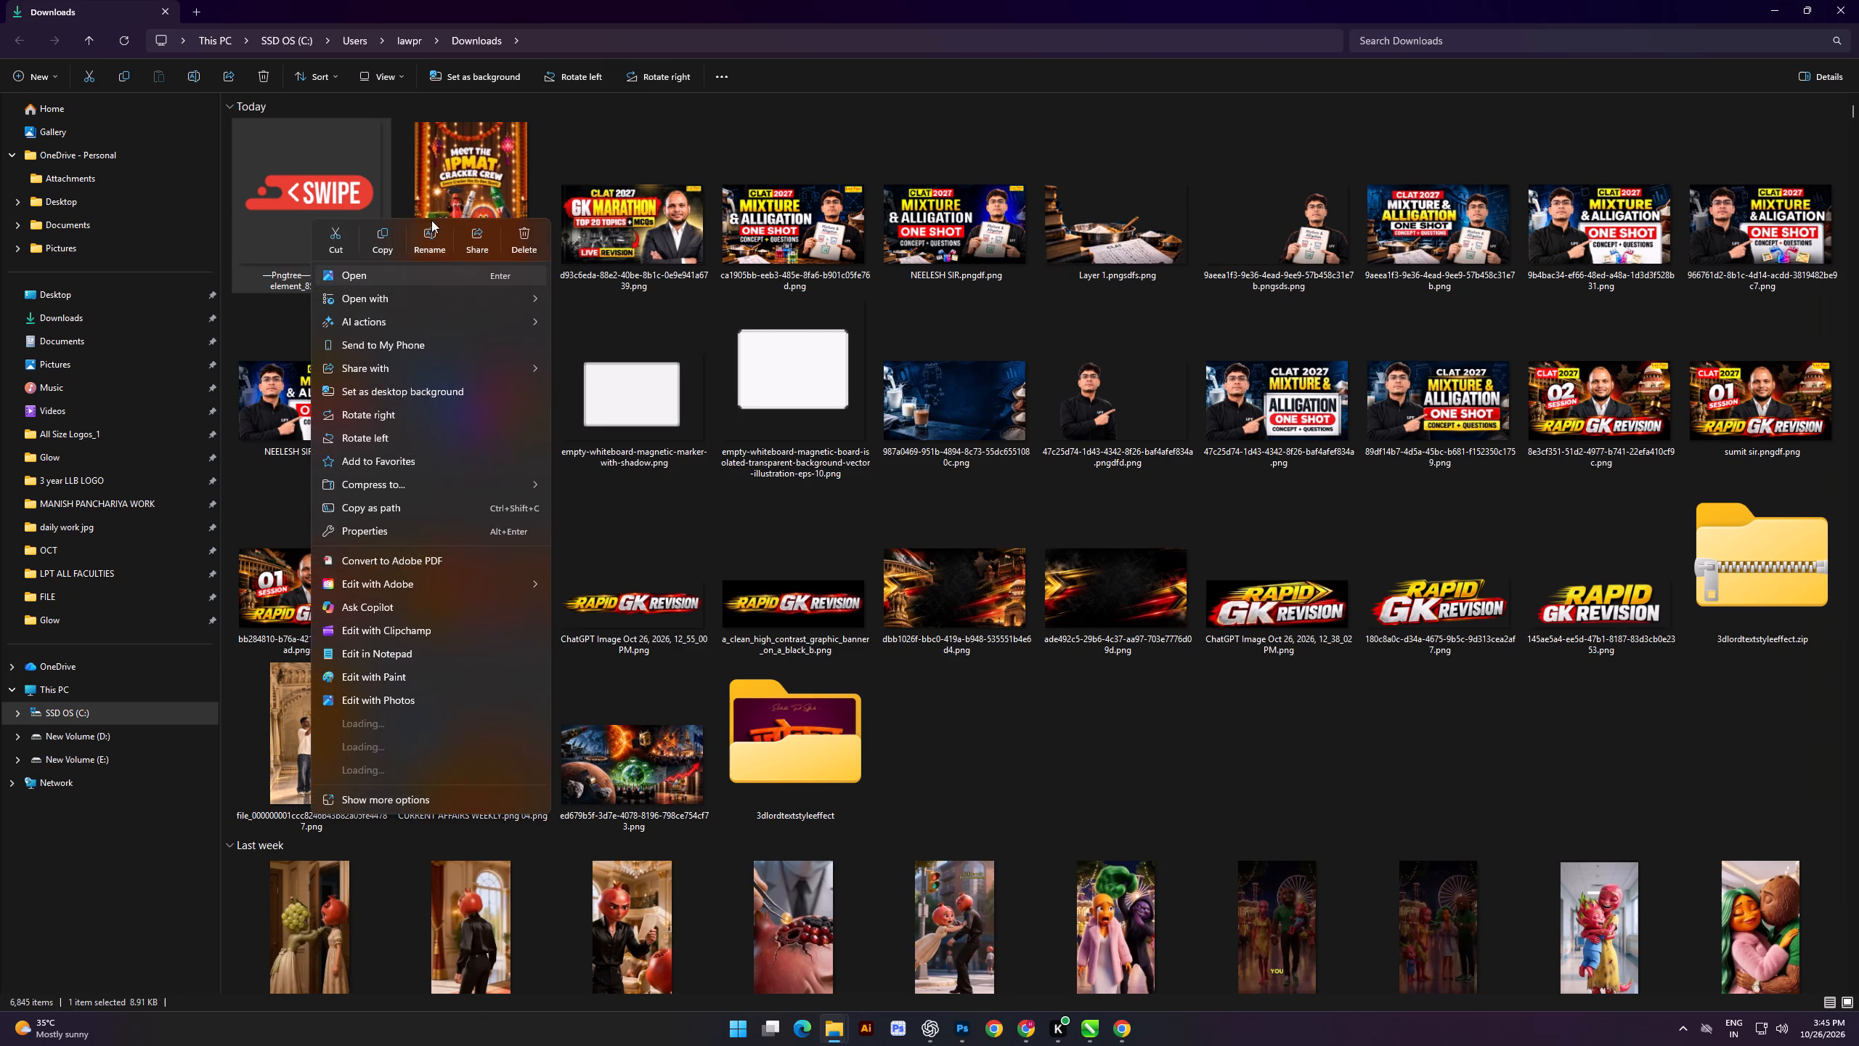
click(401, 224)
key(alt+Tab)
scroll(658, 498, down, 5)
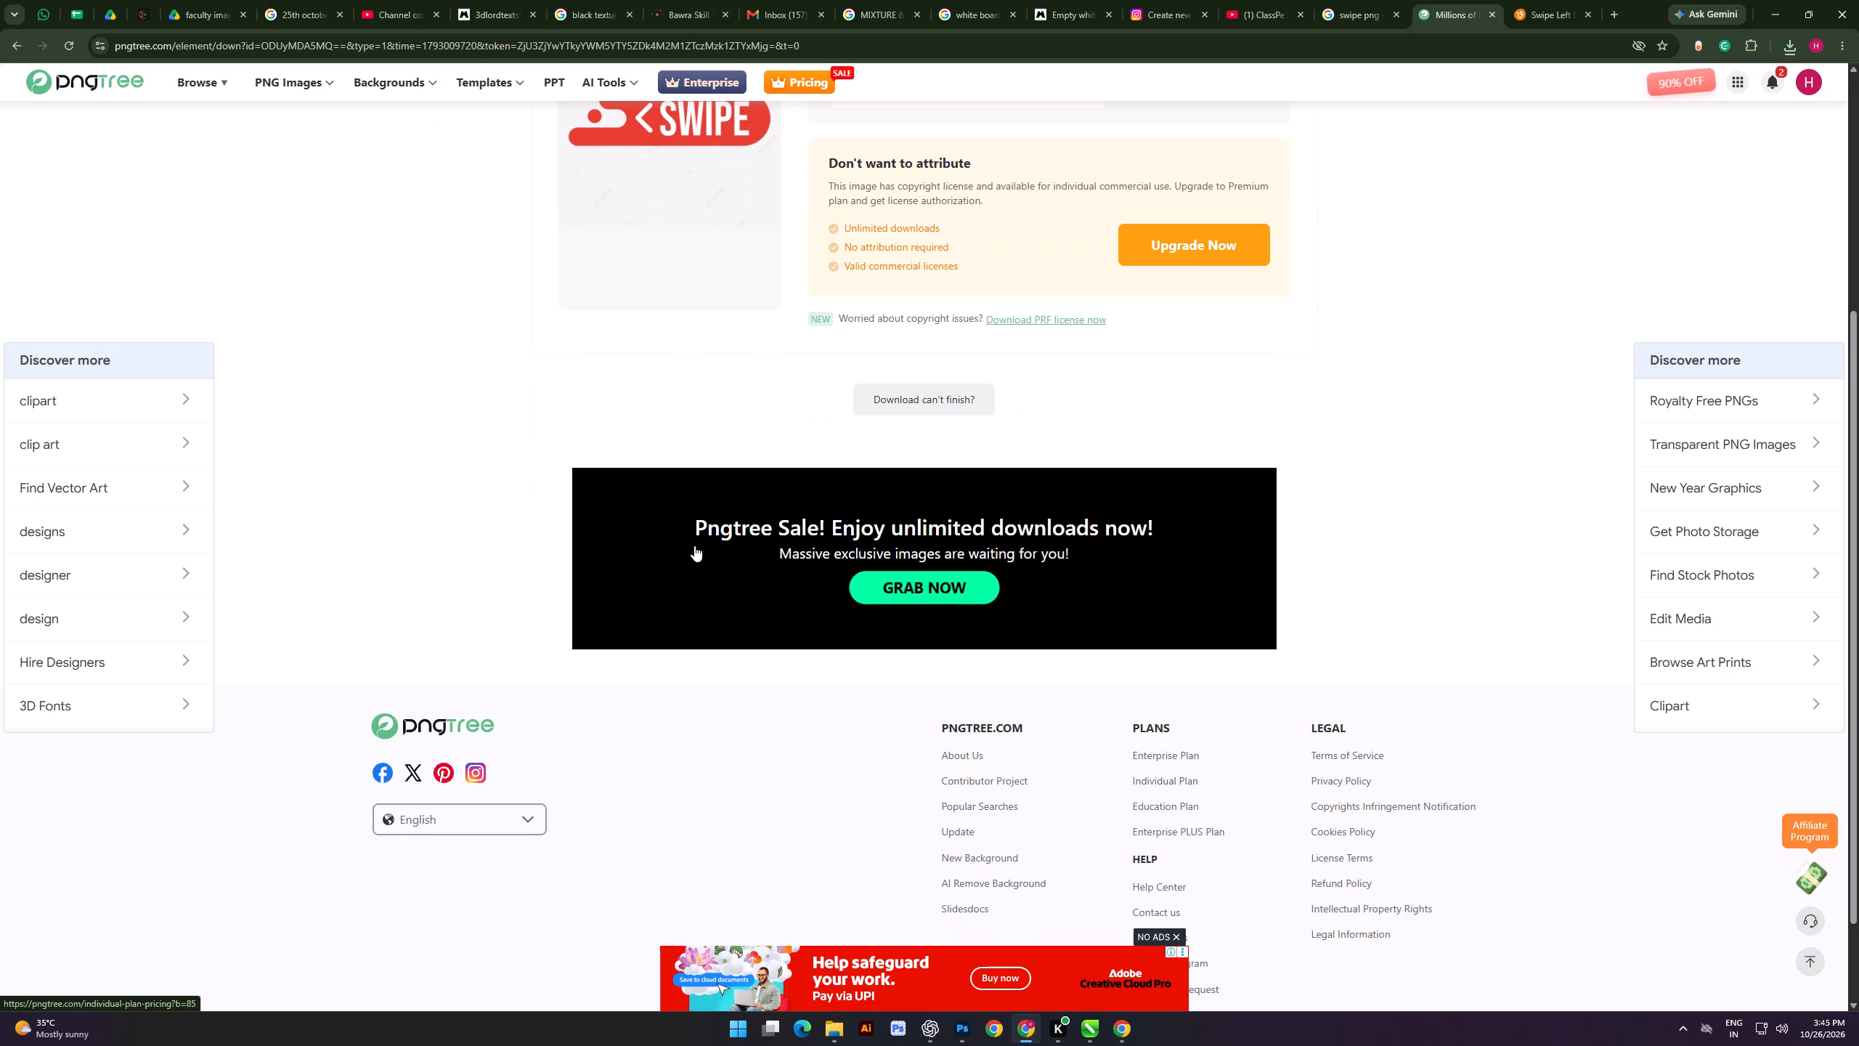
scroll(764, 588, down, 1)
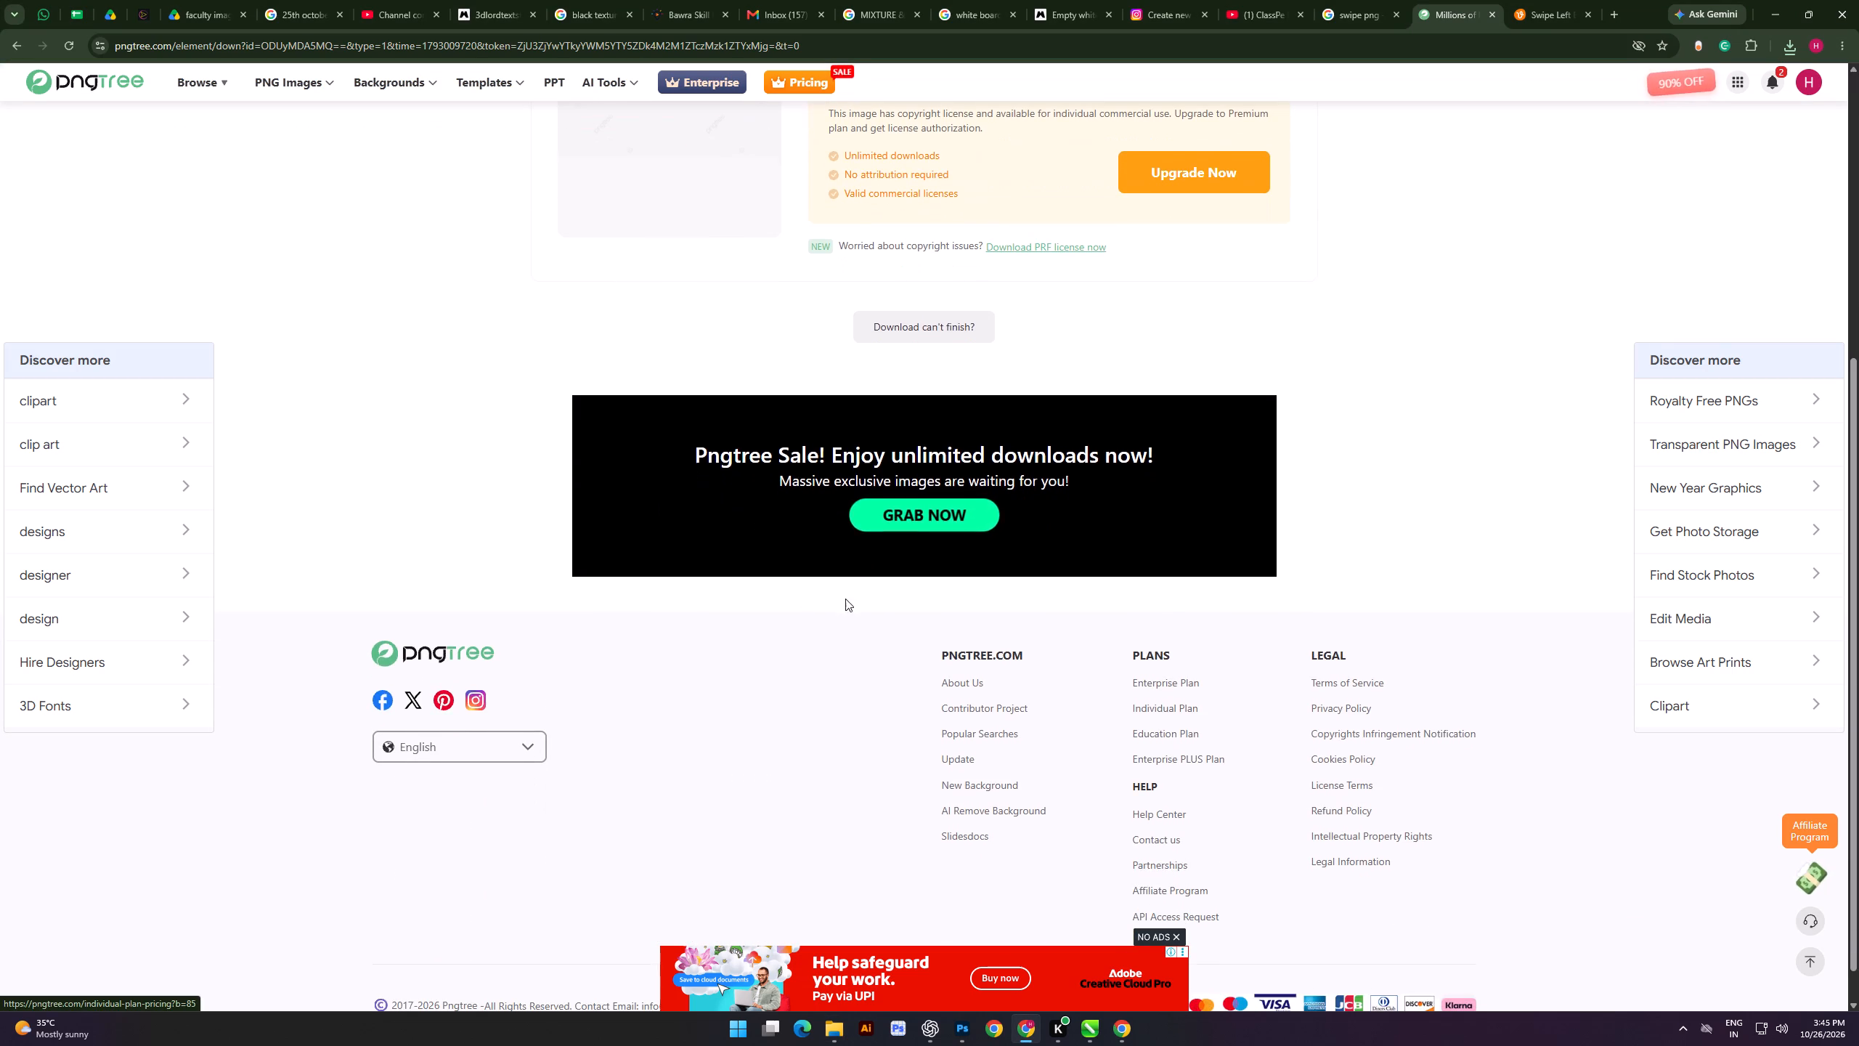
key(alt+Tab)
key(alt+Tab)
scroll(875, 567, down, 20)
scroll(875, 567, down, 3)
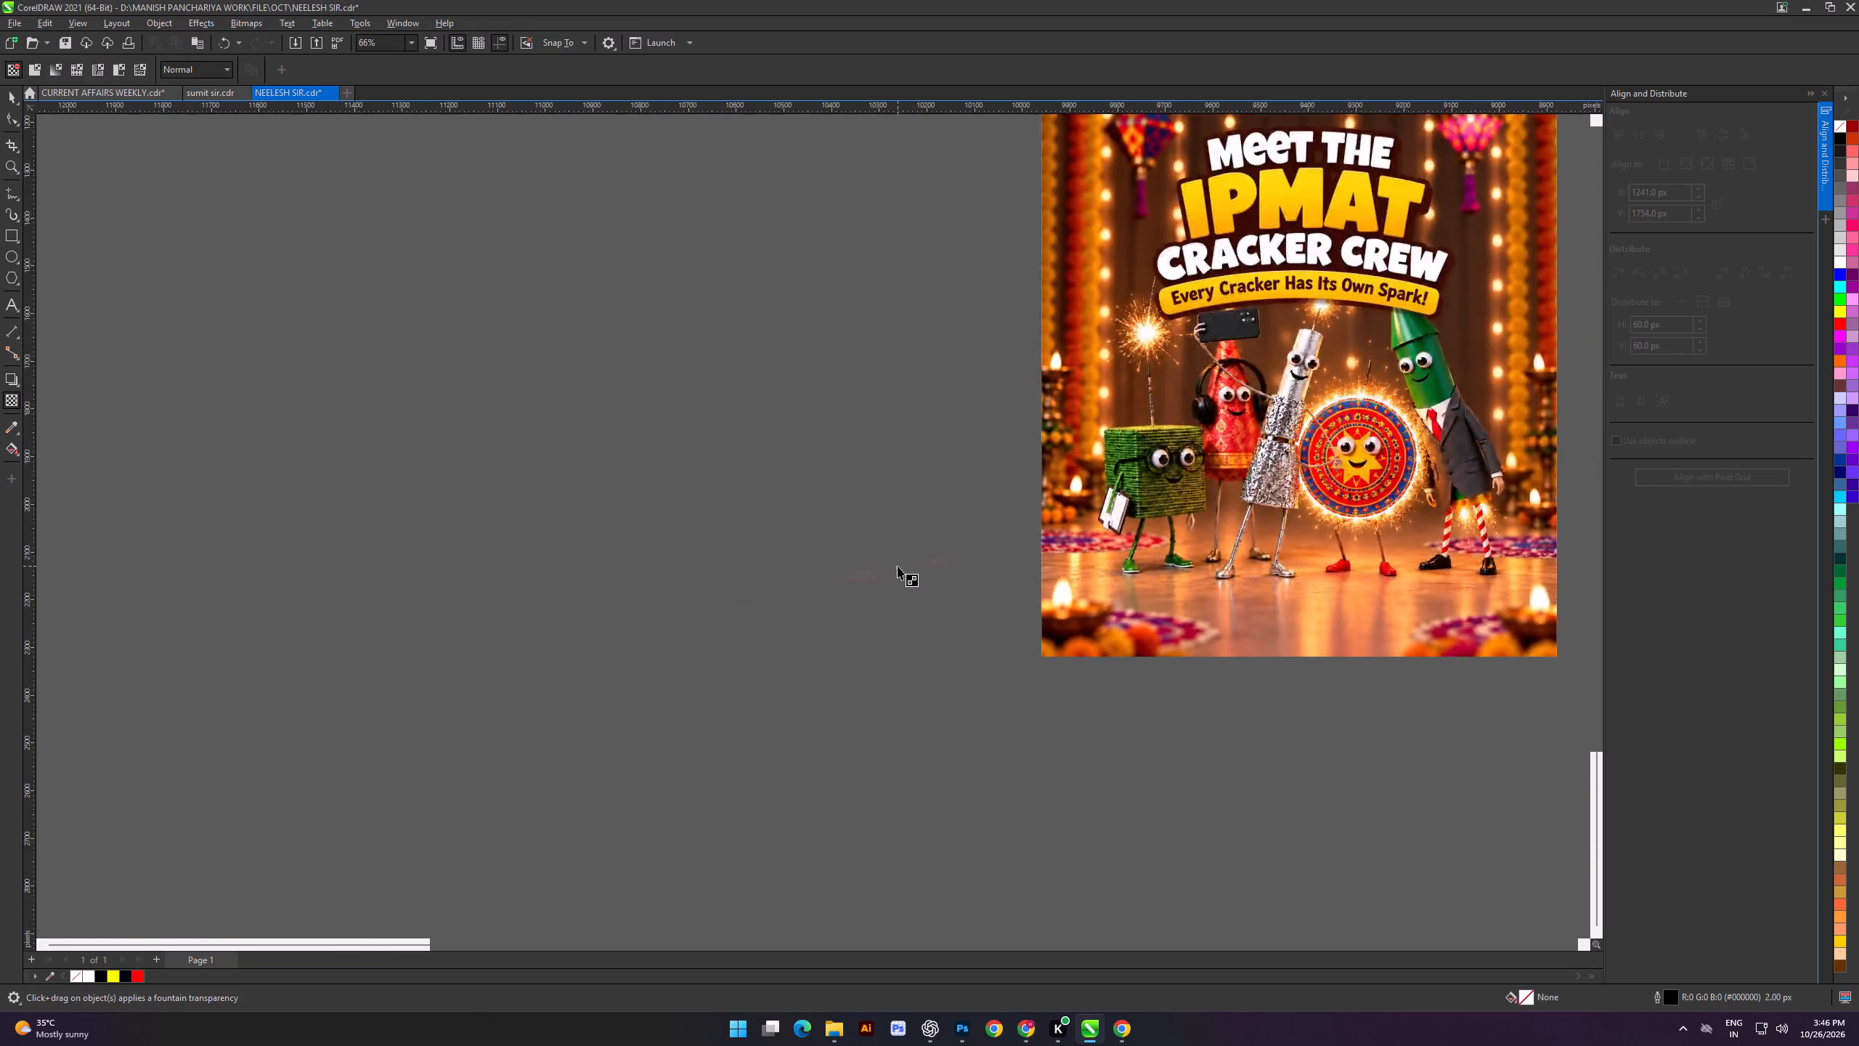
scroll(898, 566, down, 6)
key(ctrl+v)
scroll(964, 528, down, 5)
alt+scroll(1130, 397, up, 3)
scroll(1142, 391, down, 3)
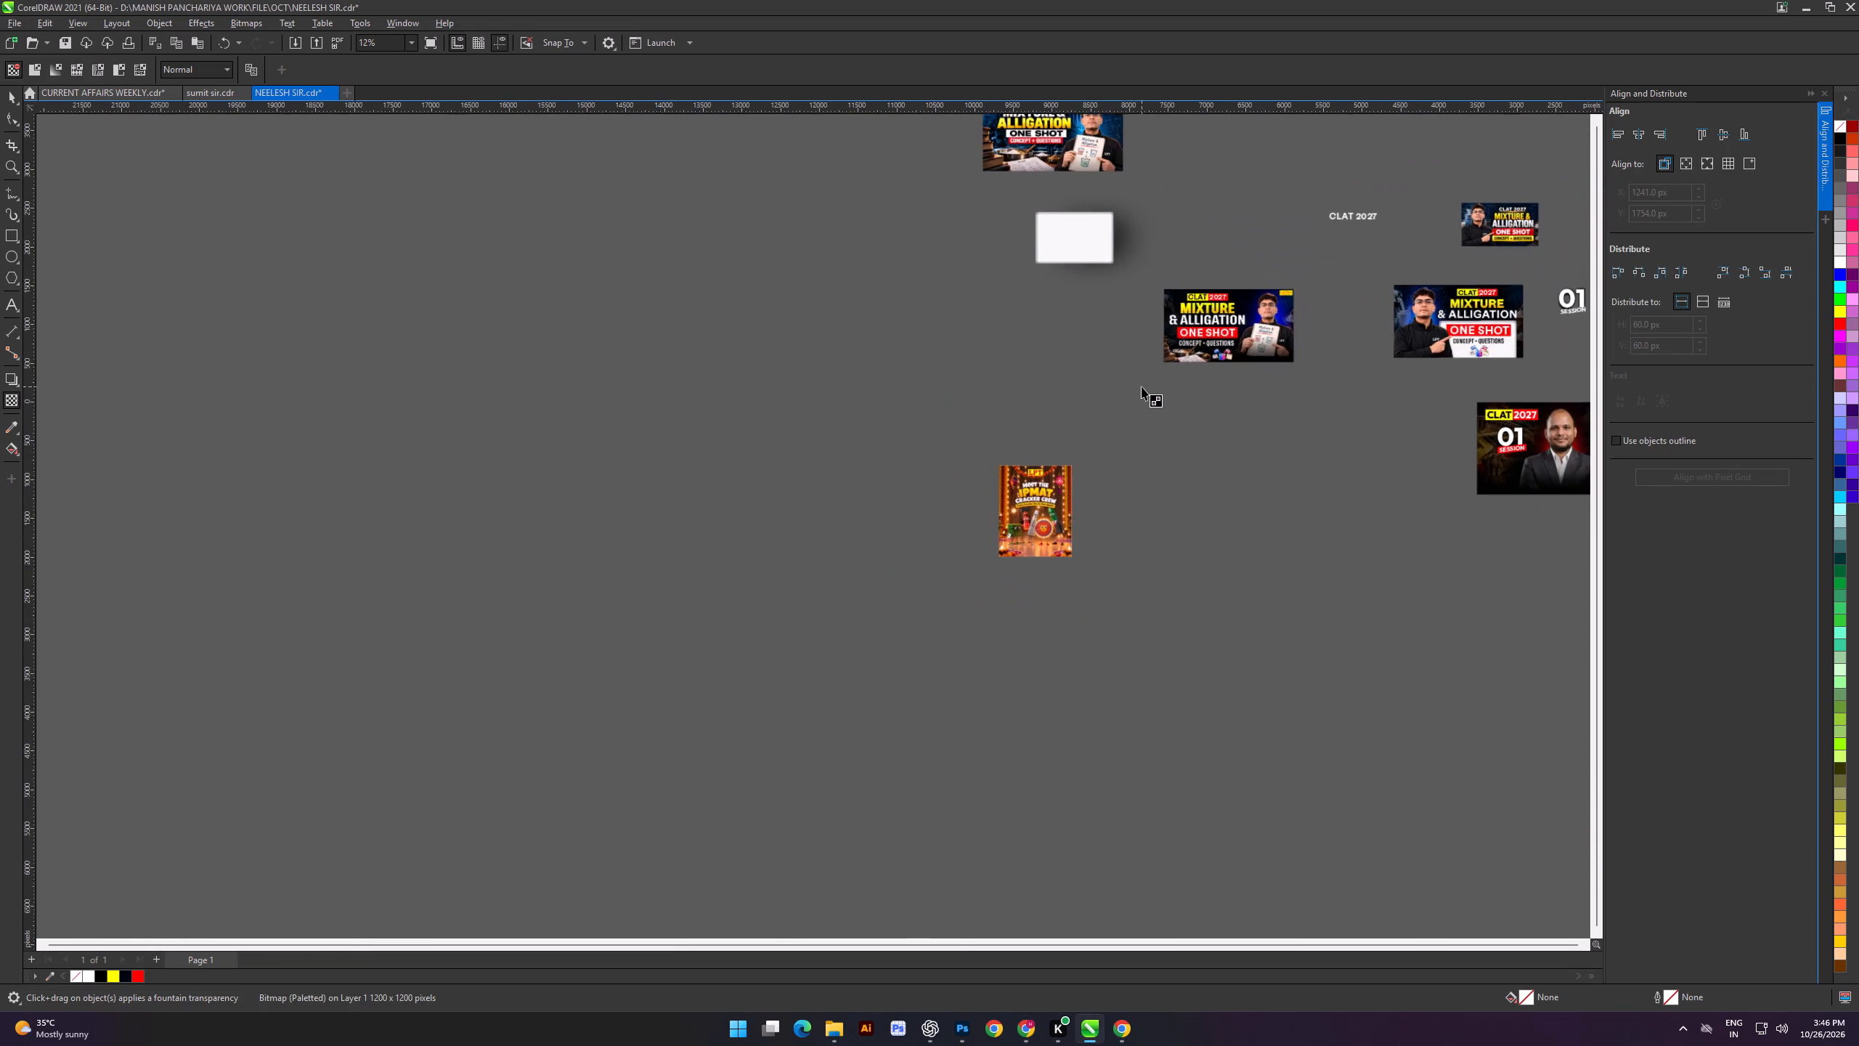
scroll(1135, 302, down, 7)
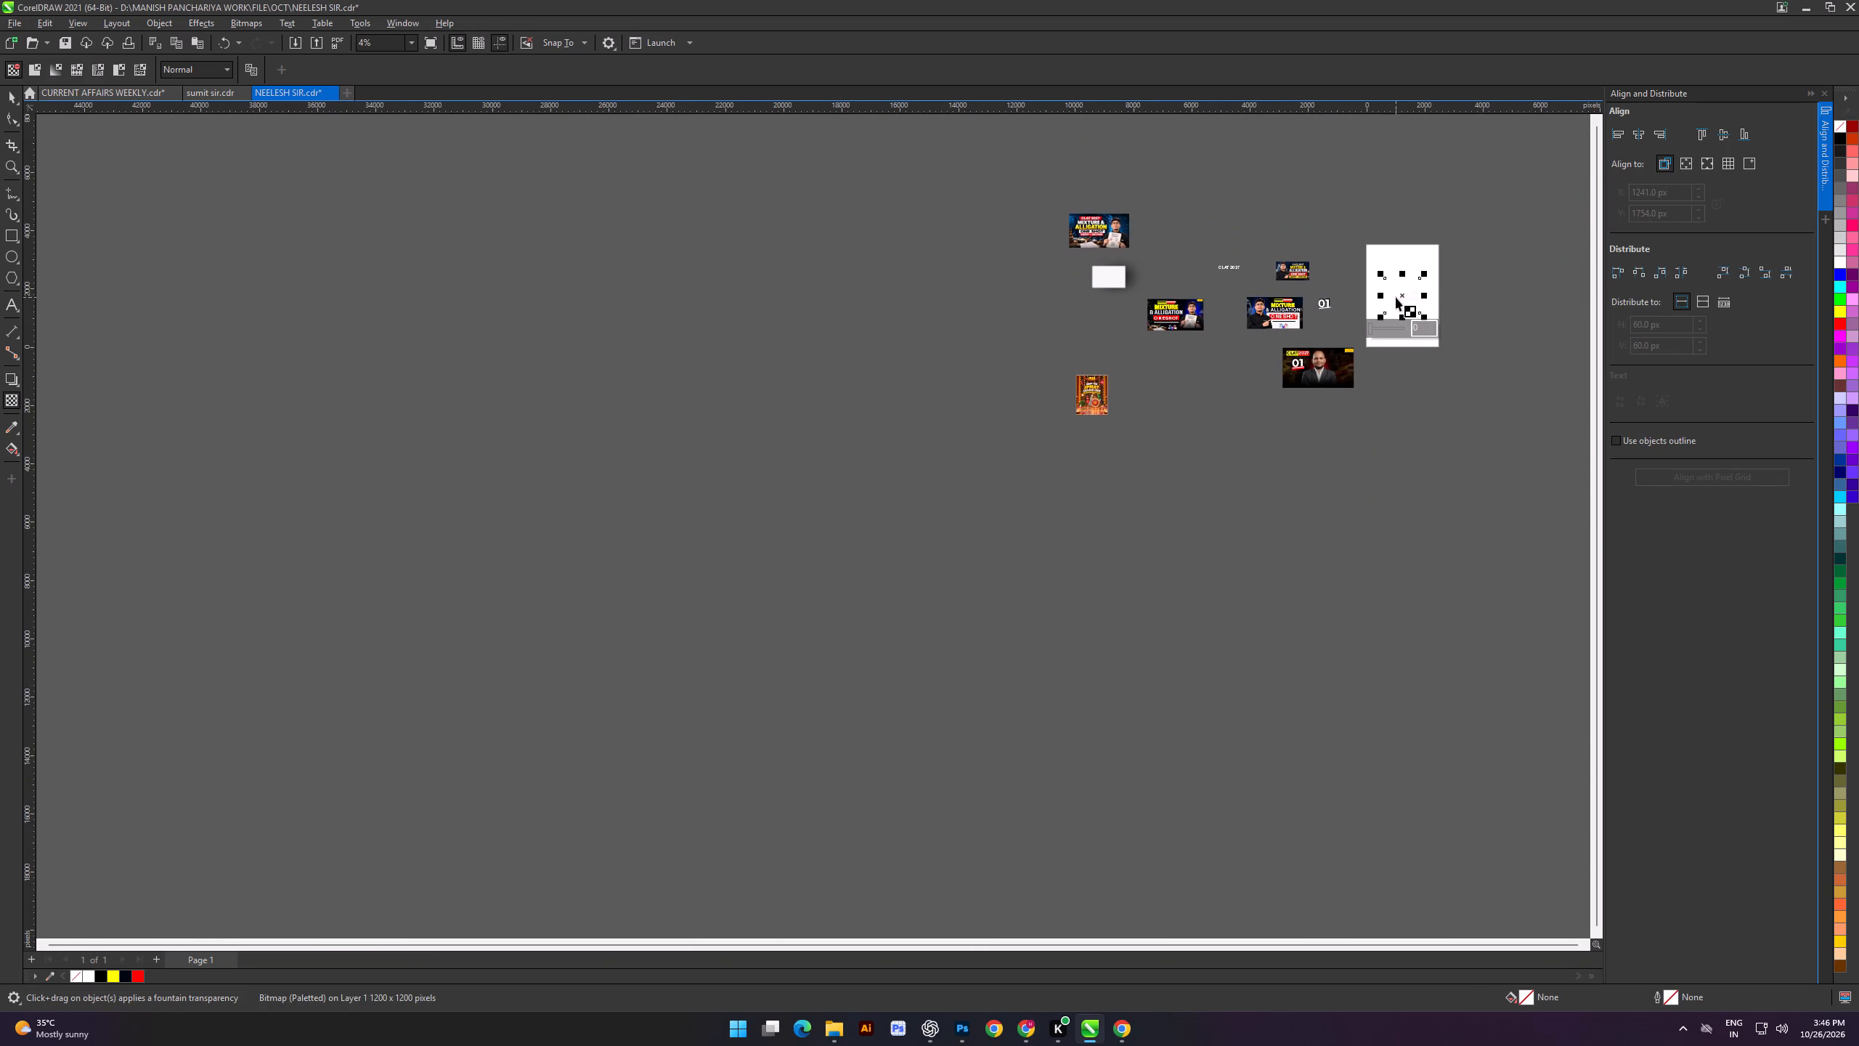
Delete the pasted swipe bitmap from the page and both faded swipe graphics beside the poster.
key(Delete)
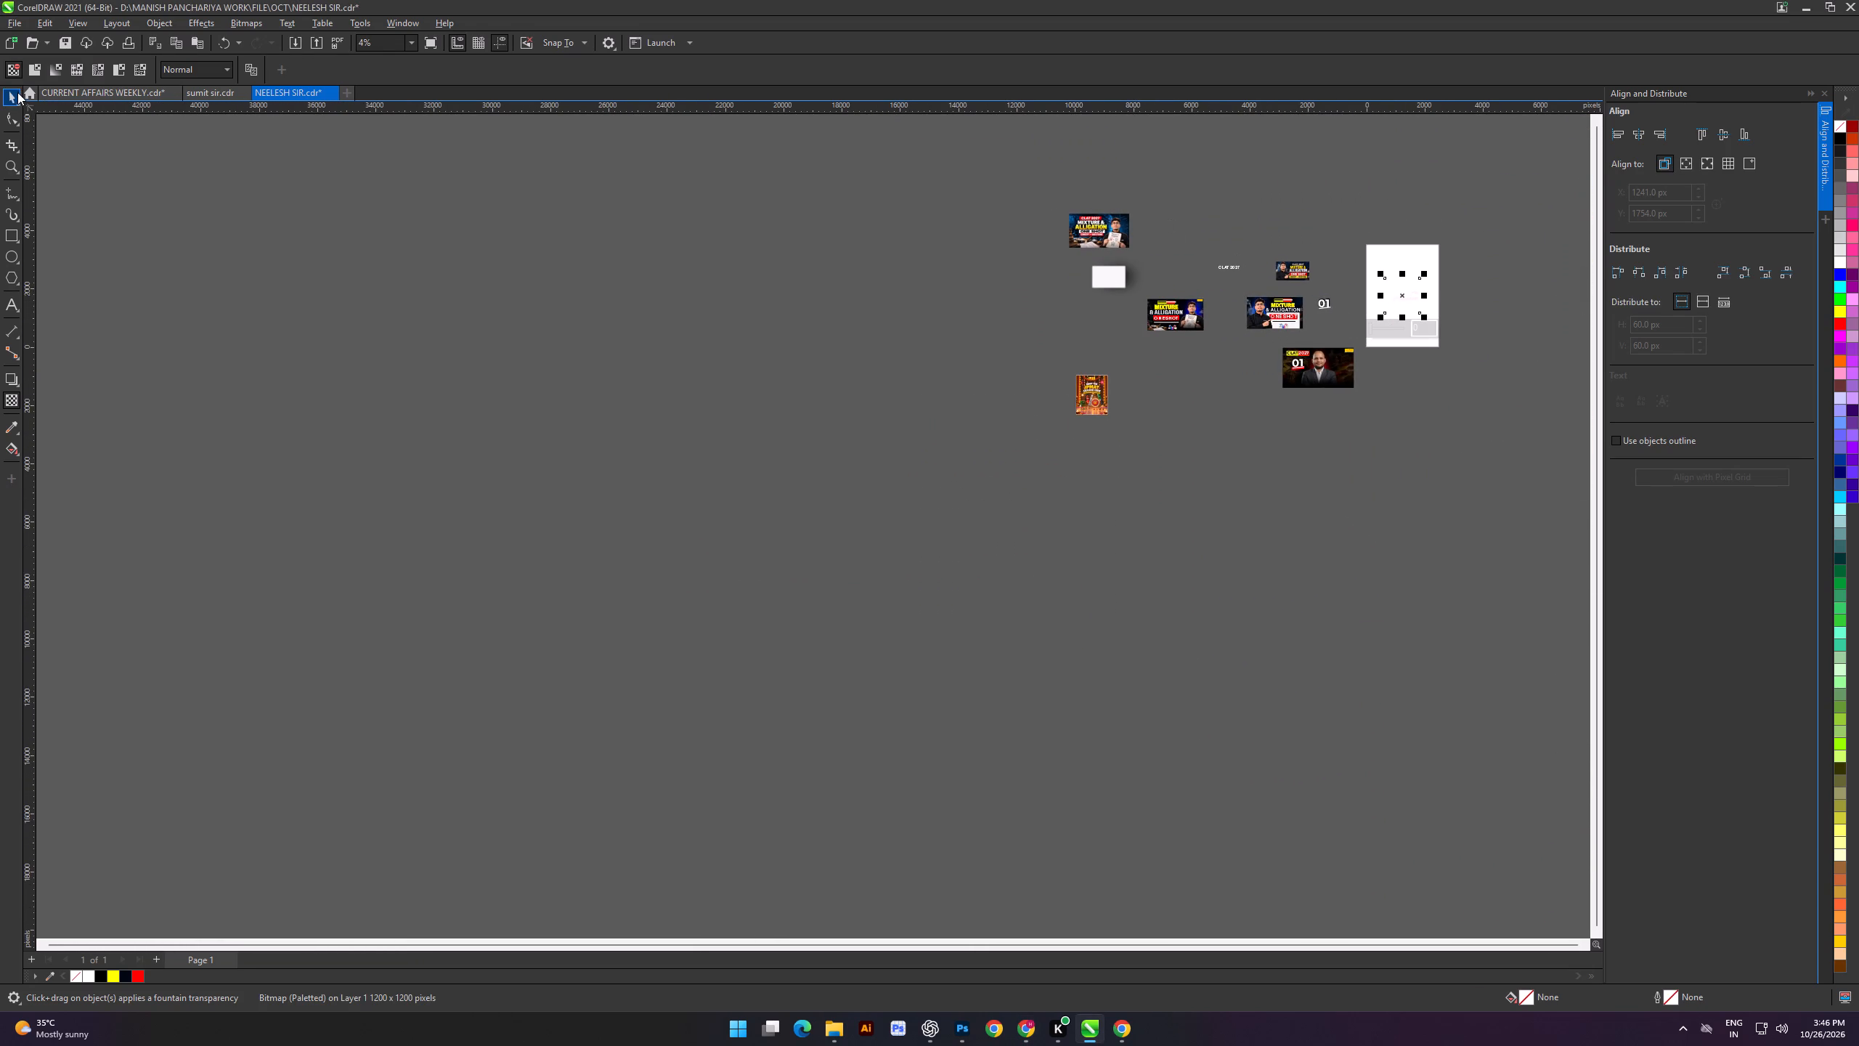
click(8, 92)
key(Delete)
scroll(1255, 381, up, 17)
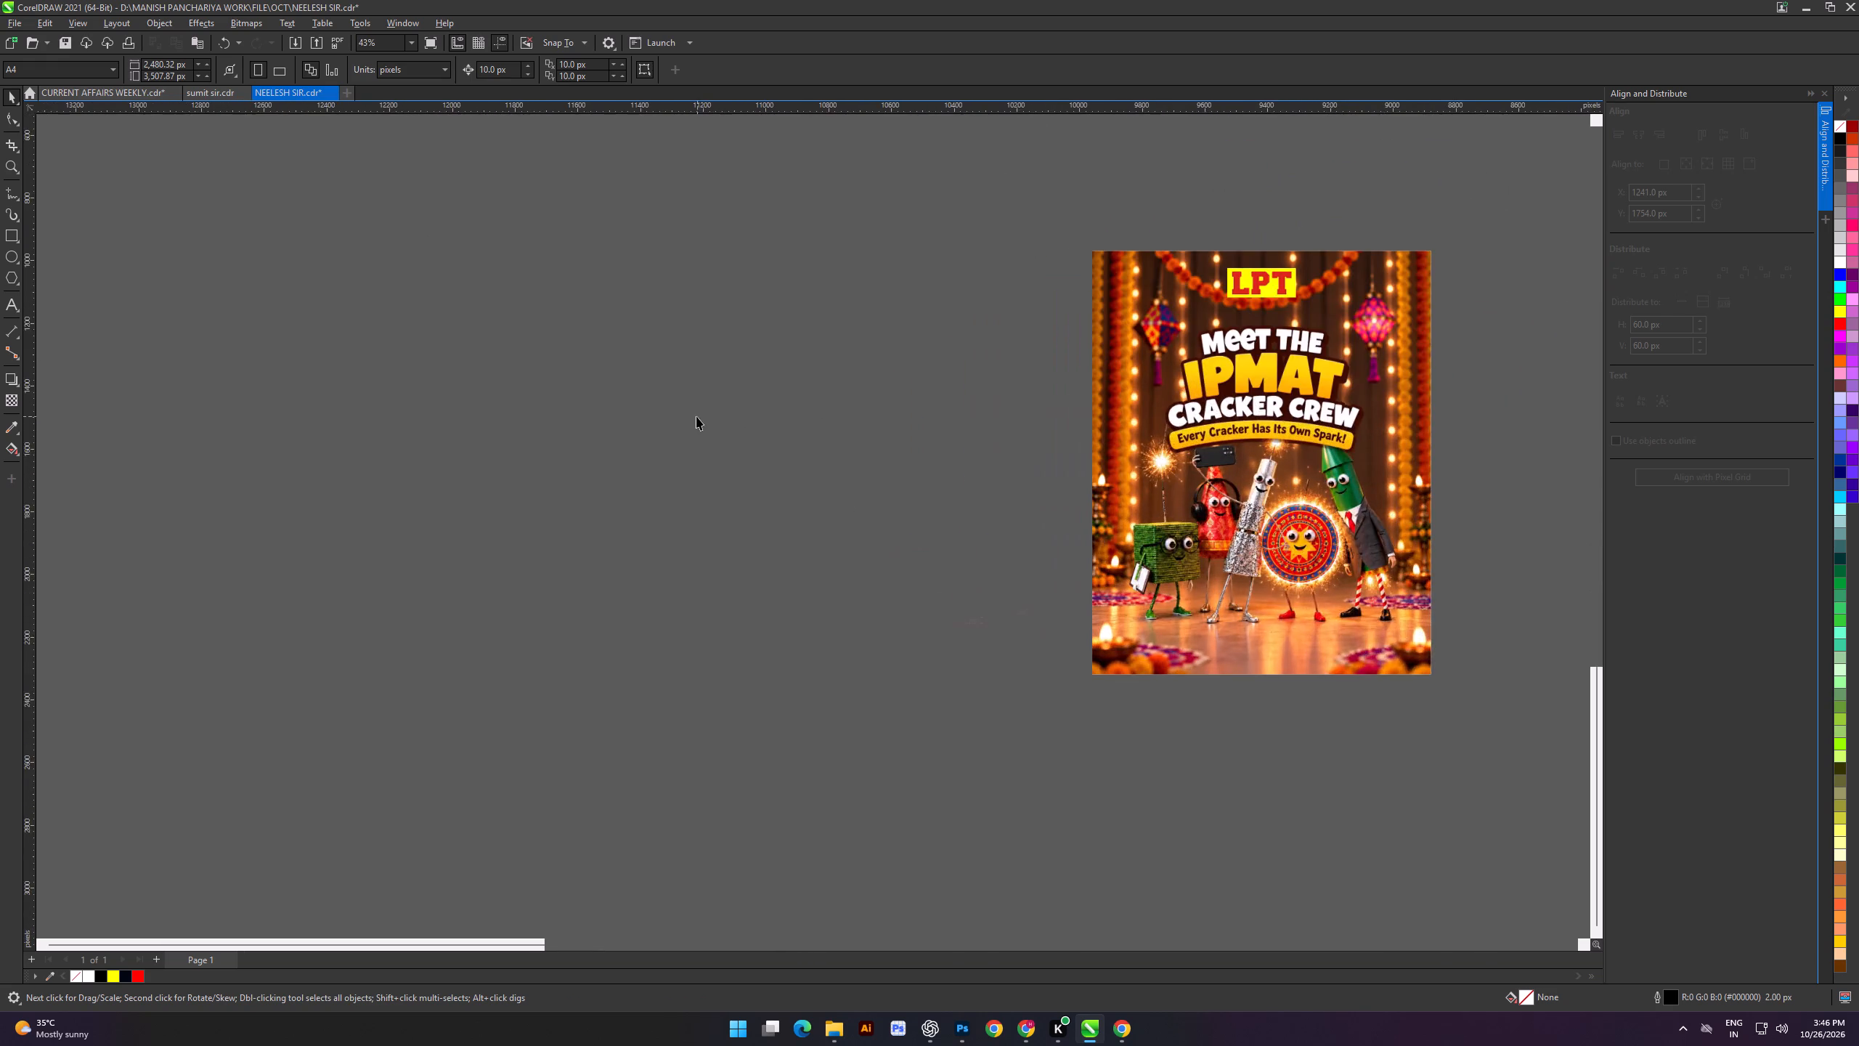
scroll(696, 417, down, 2)
drag(602, 424, 969, 716)
key(Delete)
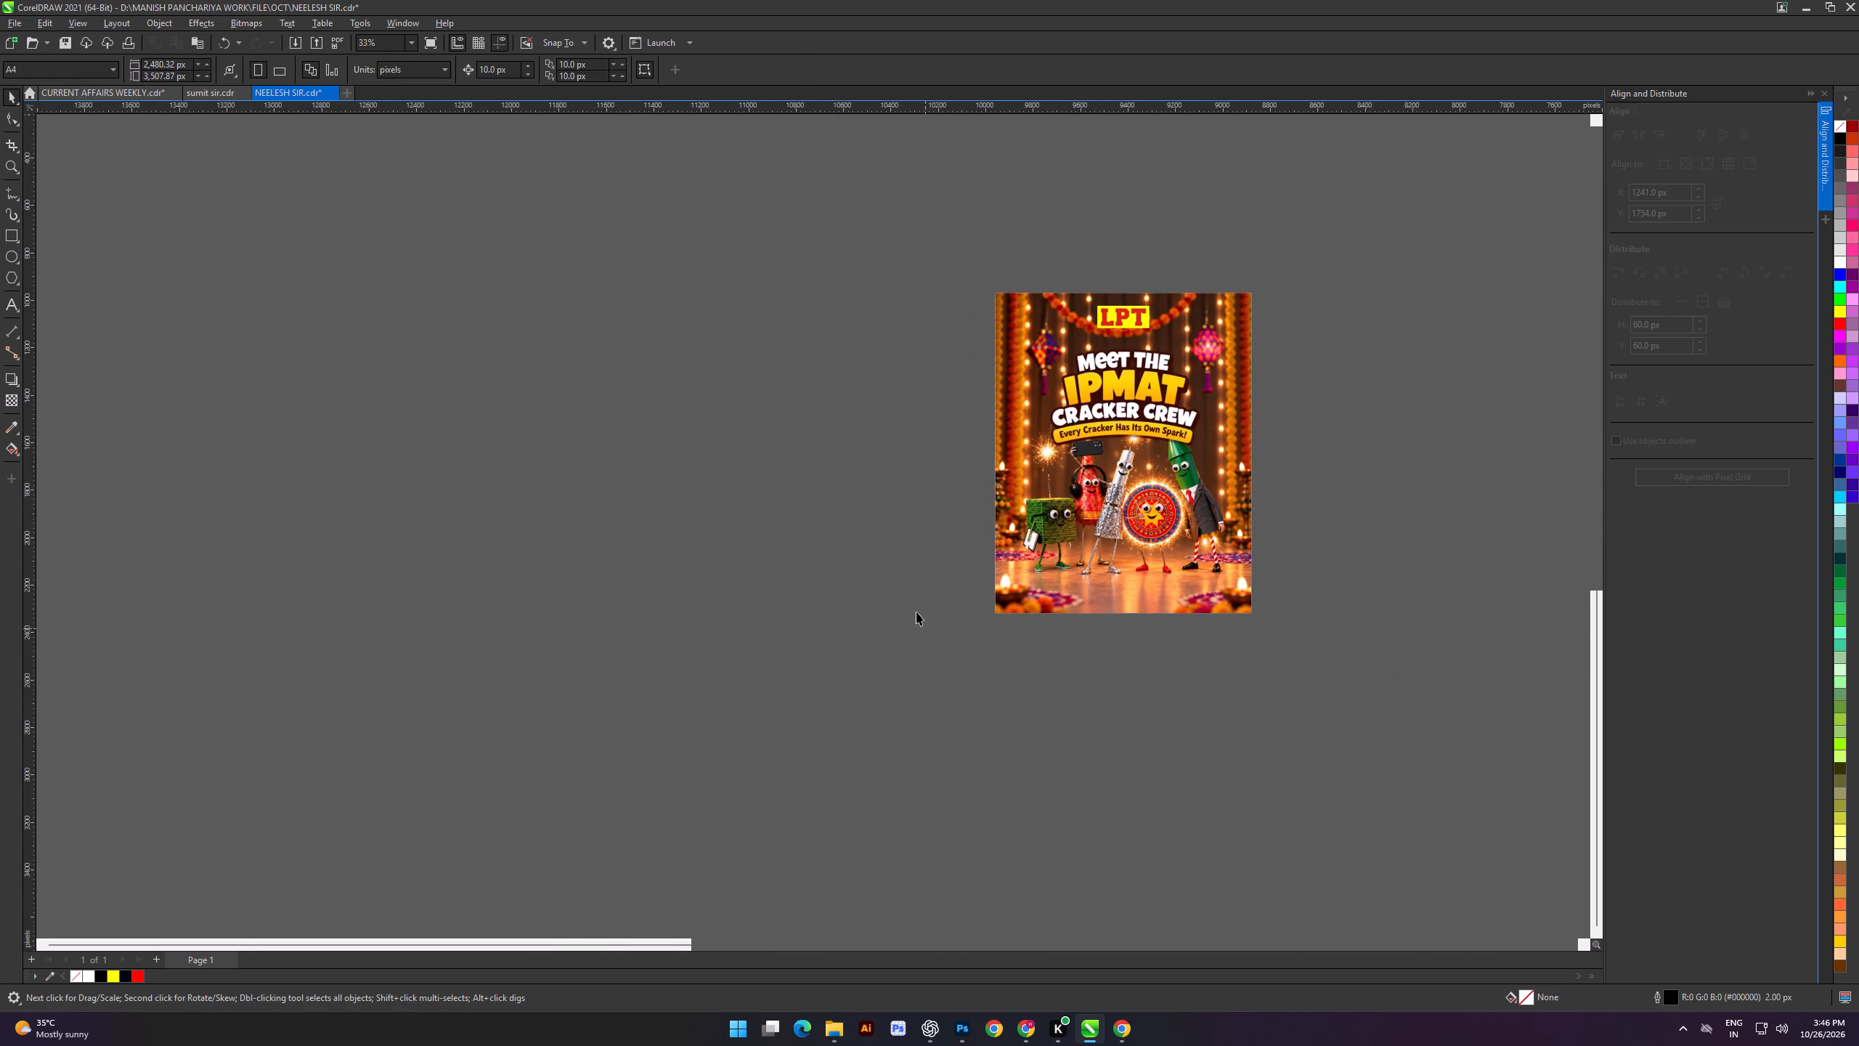
Switch to Chrome's "swipe png" image results, preview the red-and-yellow SWIPE button and open its full set of related images.
key(alt+Tab)
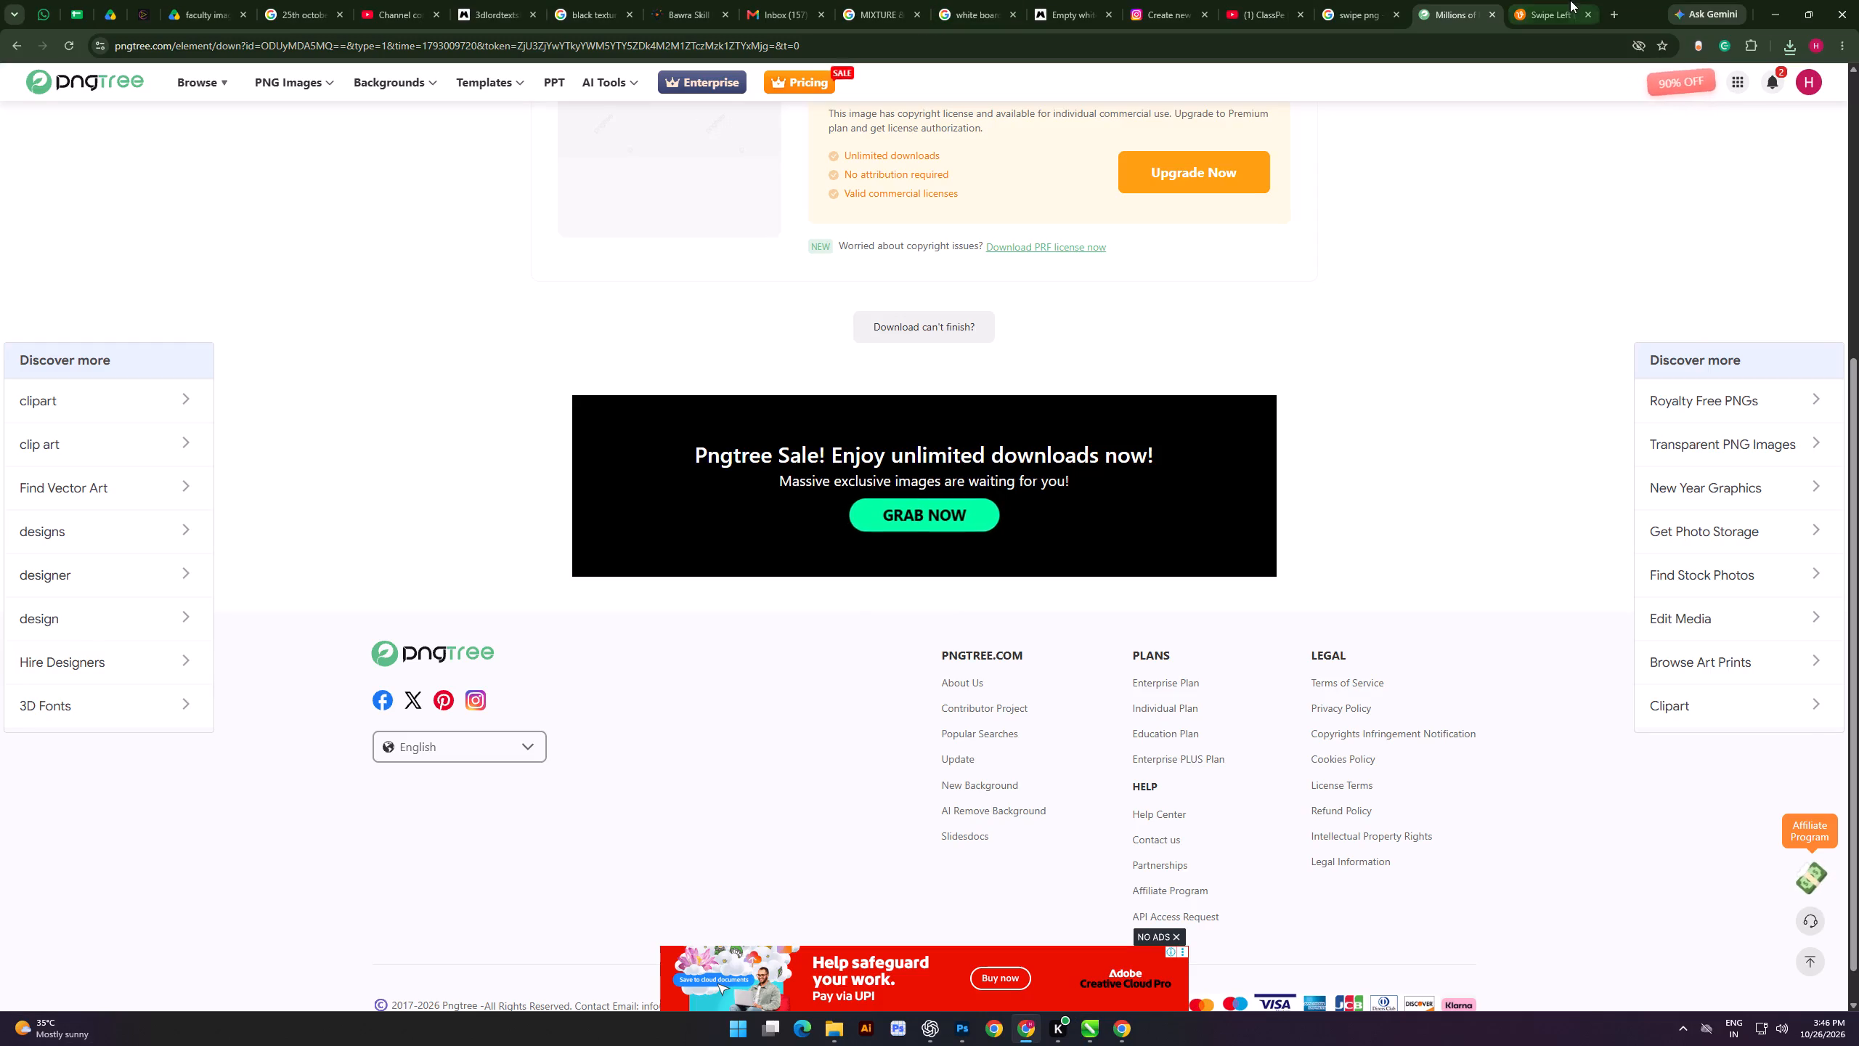
click(1554, 6)
click(1362, 0)
scroll(1160, 492, down, 5)
scroll(1145, 348, up, 4)
click(1057, 386)
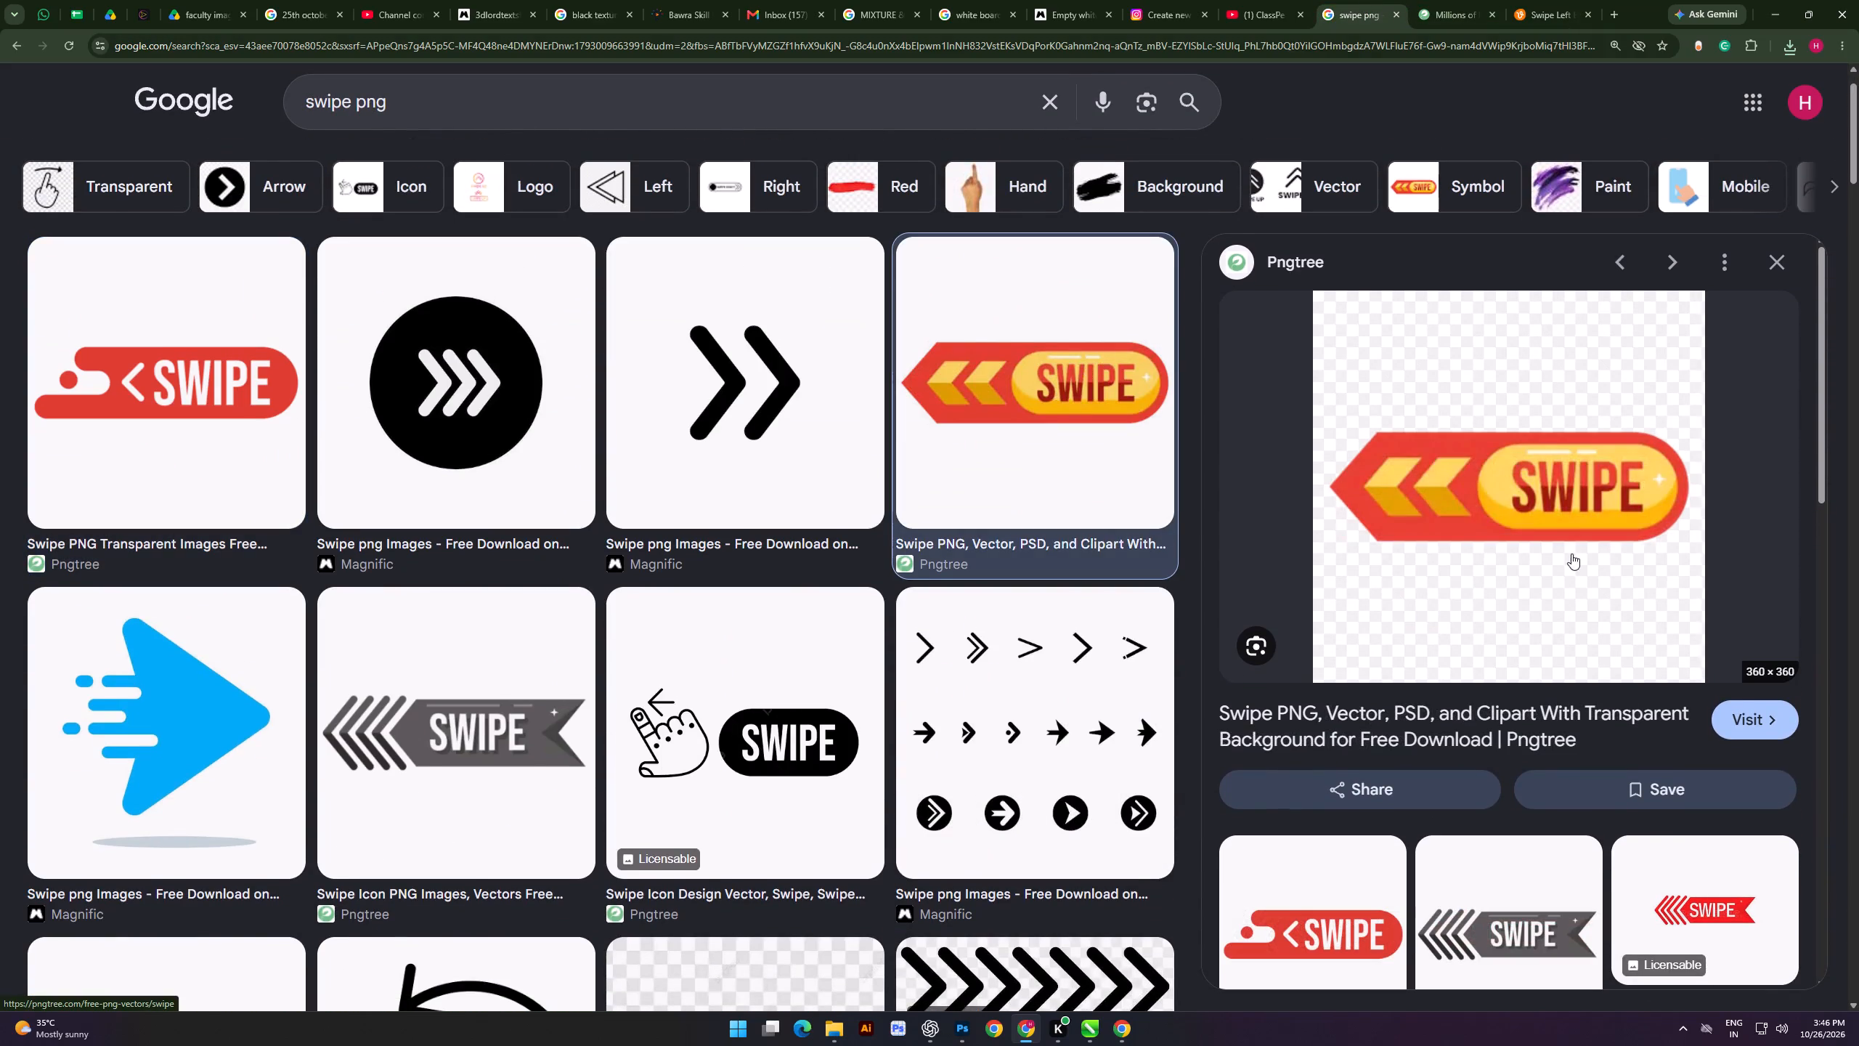
scroll(1544, 538, down, 2)
scroll(1476, 498, down, 4)
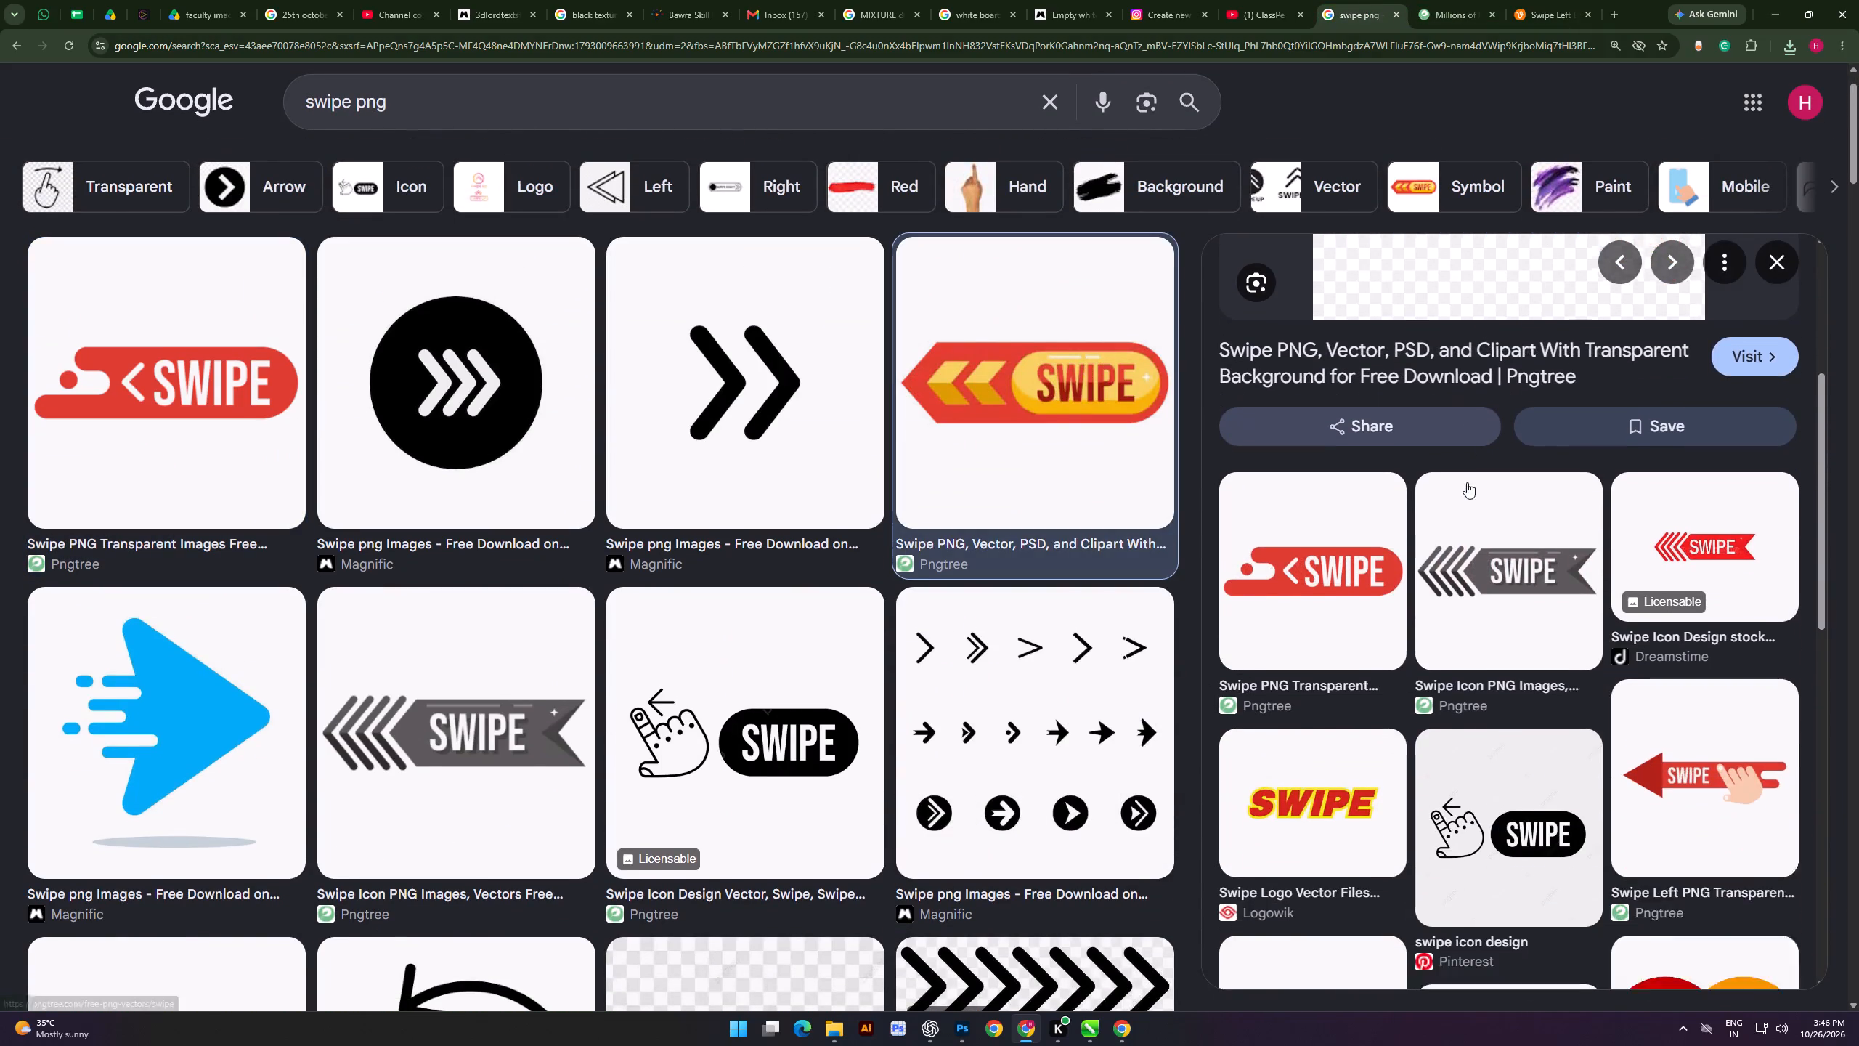
scroll(1490, 747, down, 3)
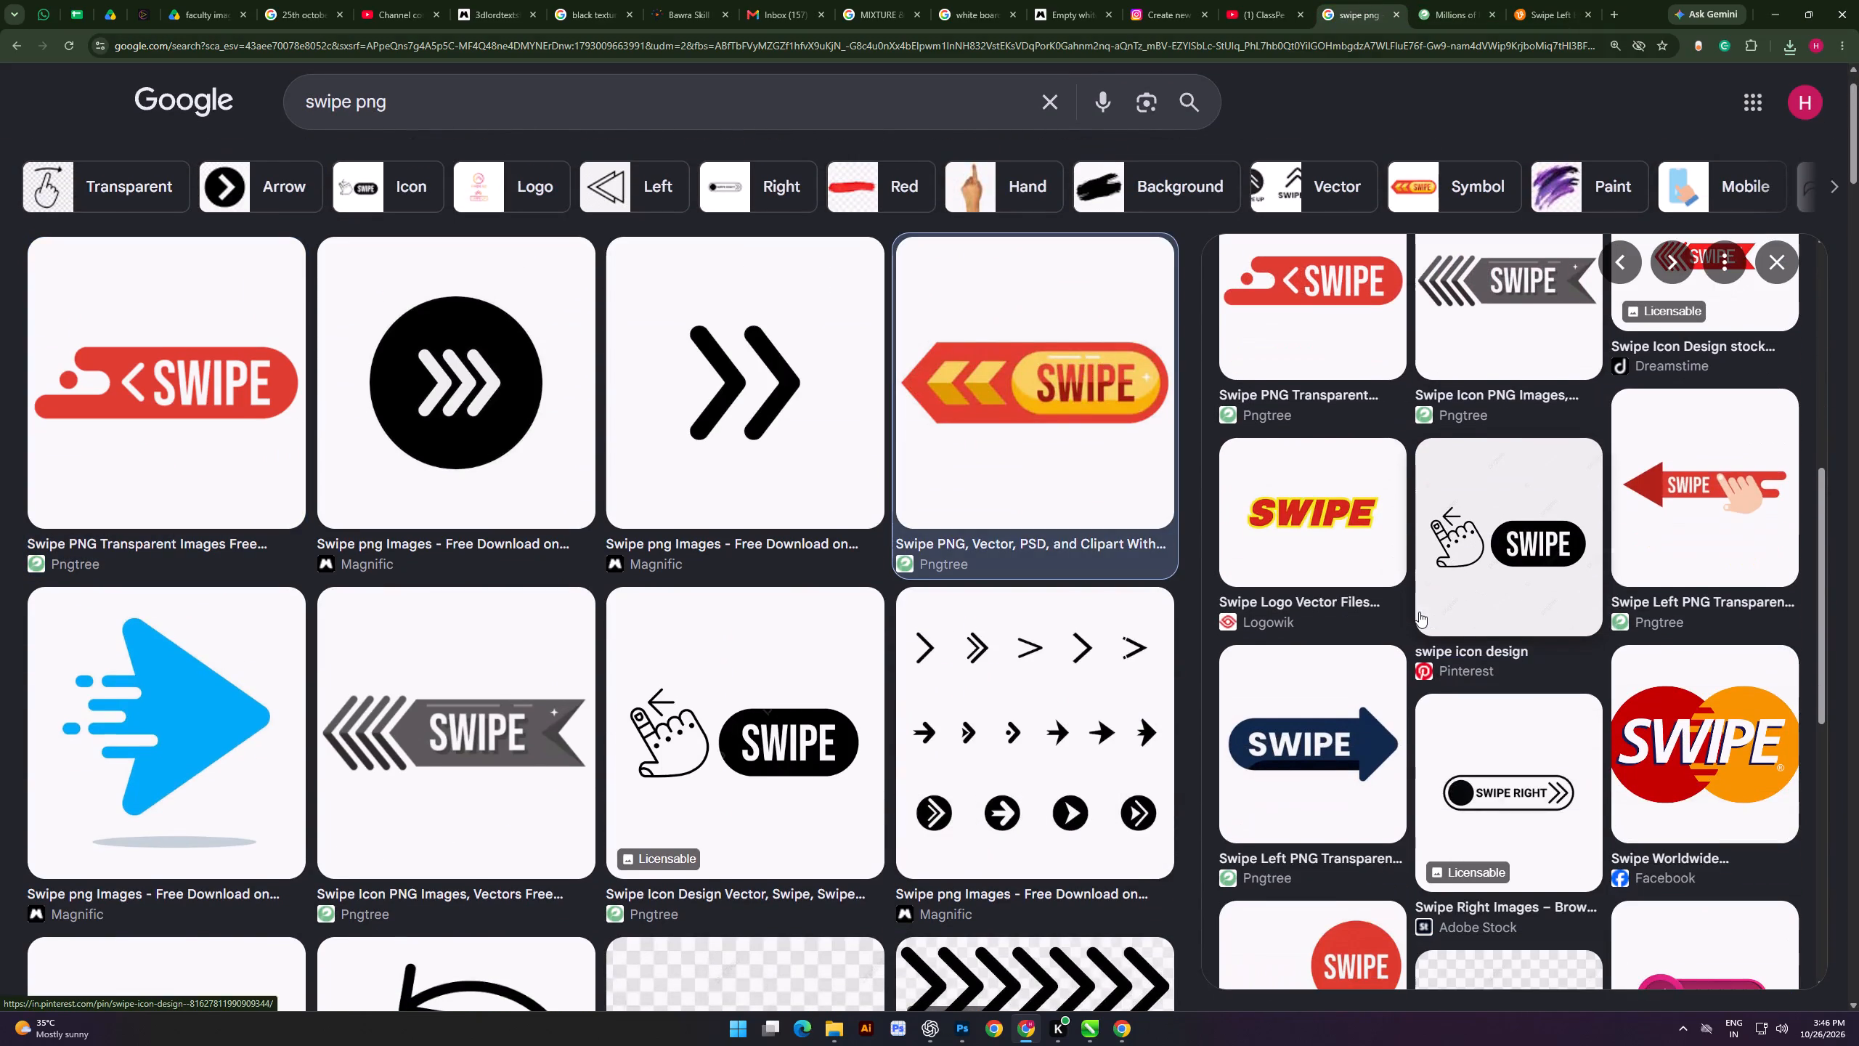
scroll(1419, 612, down, 8)
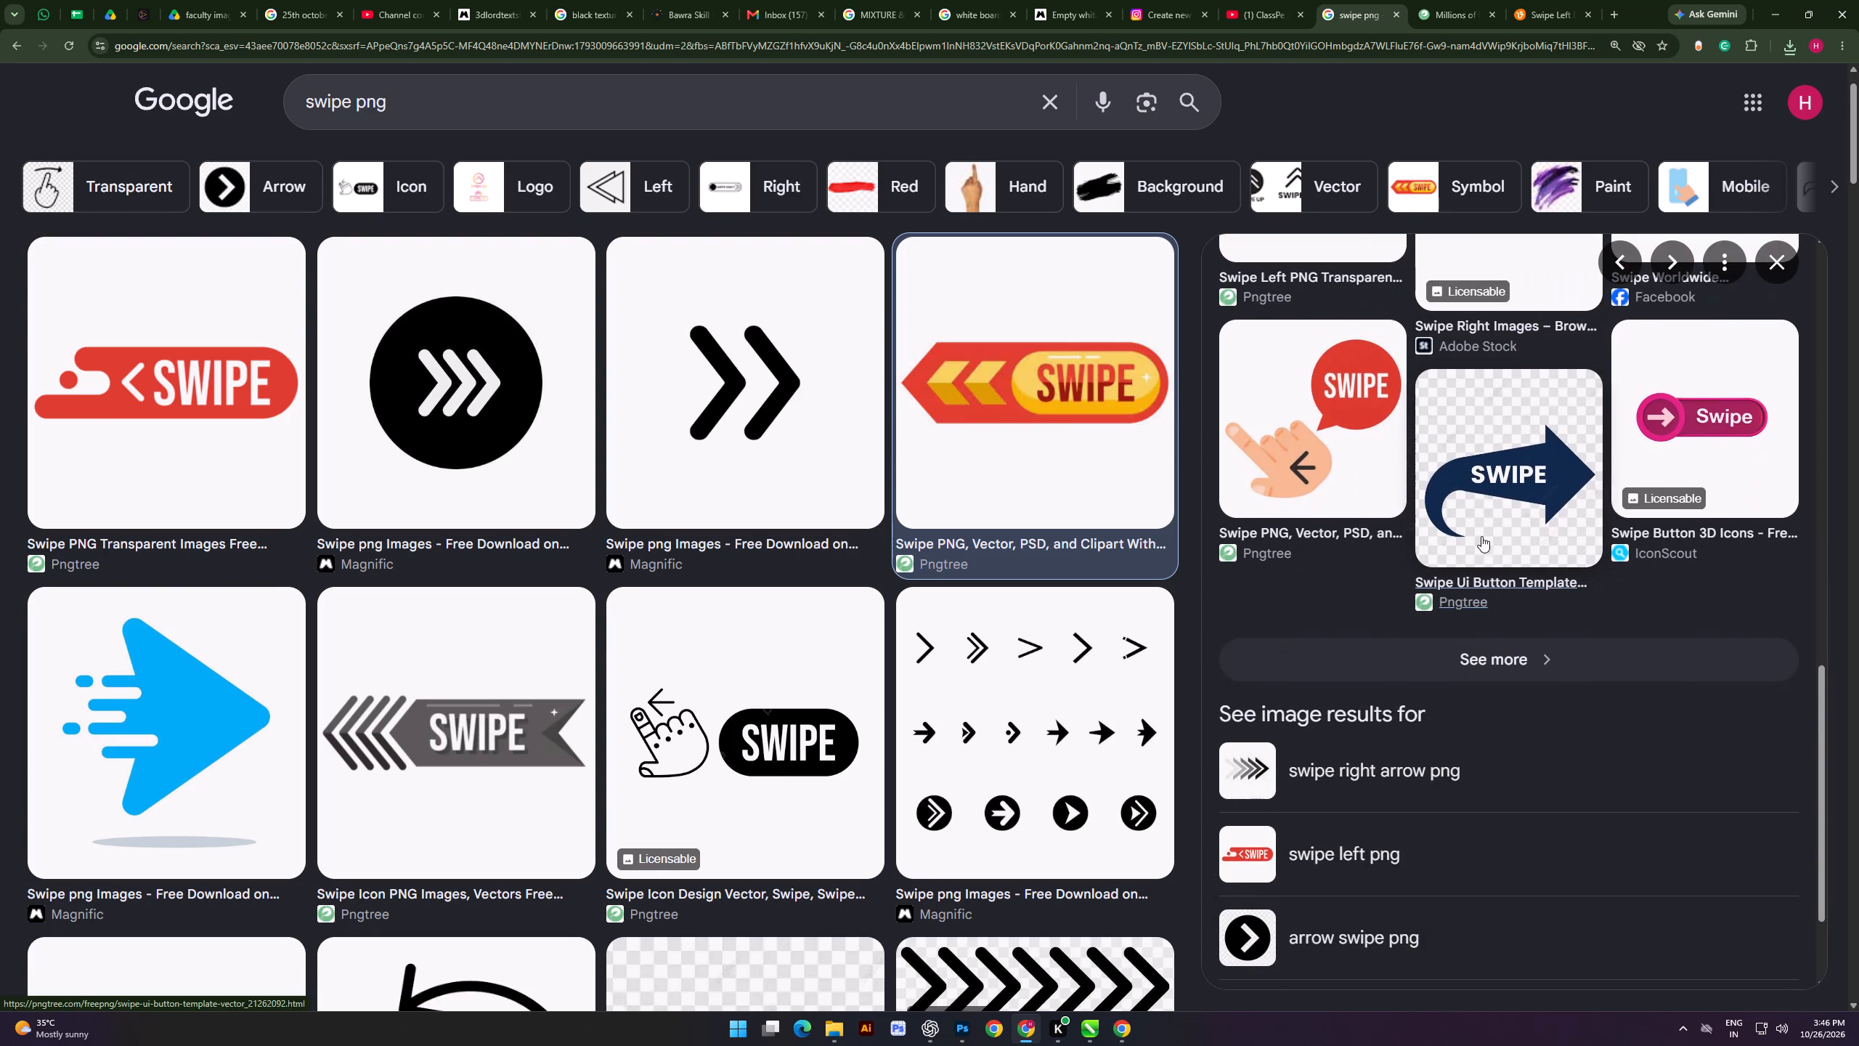
click(1462, 666)
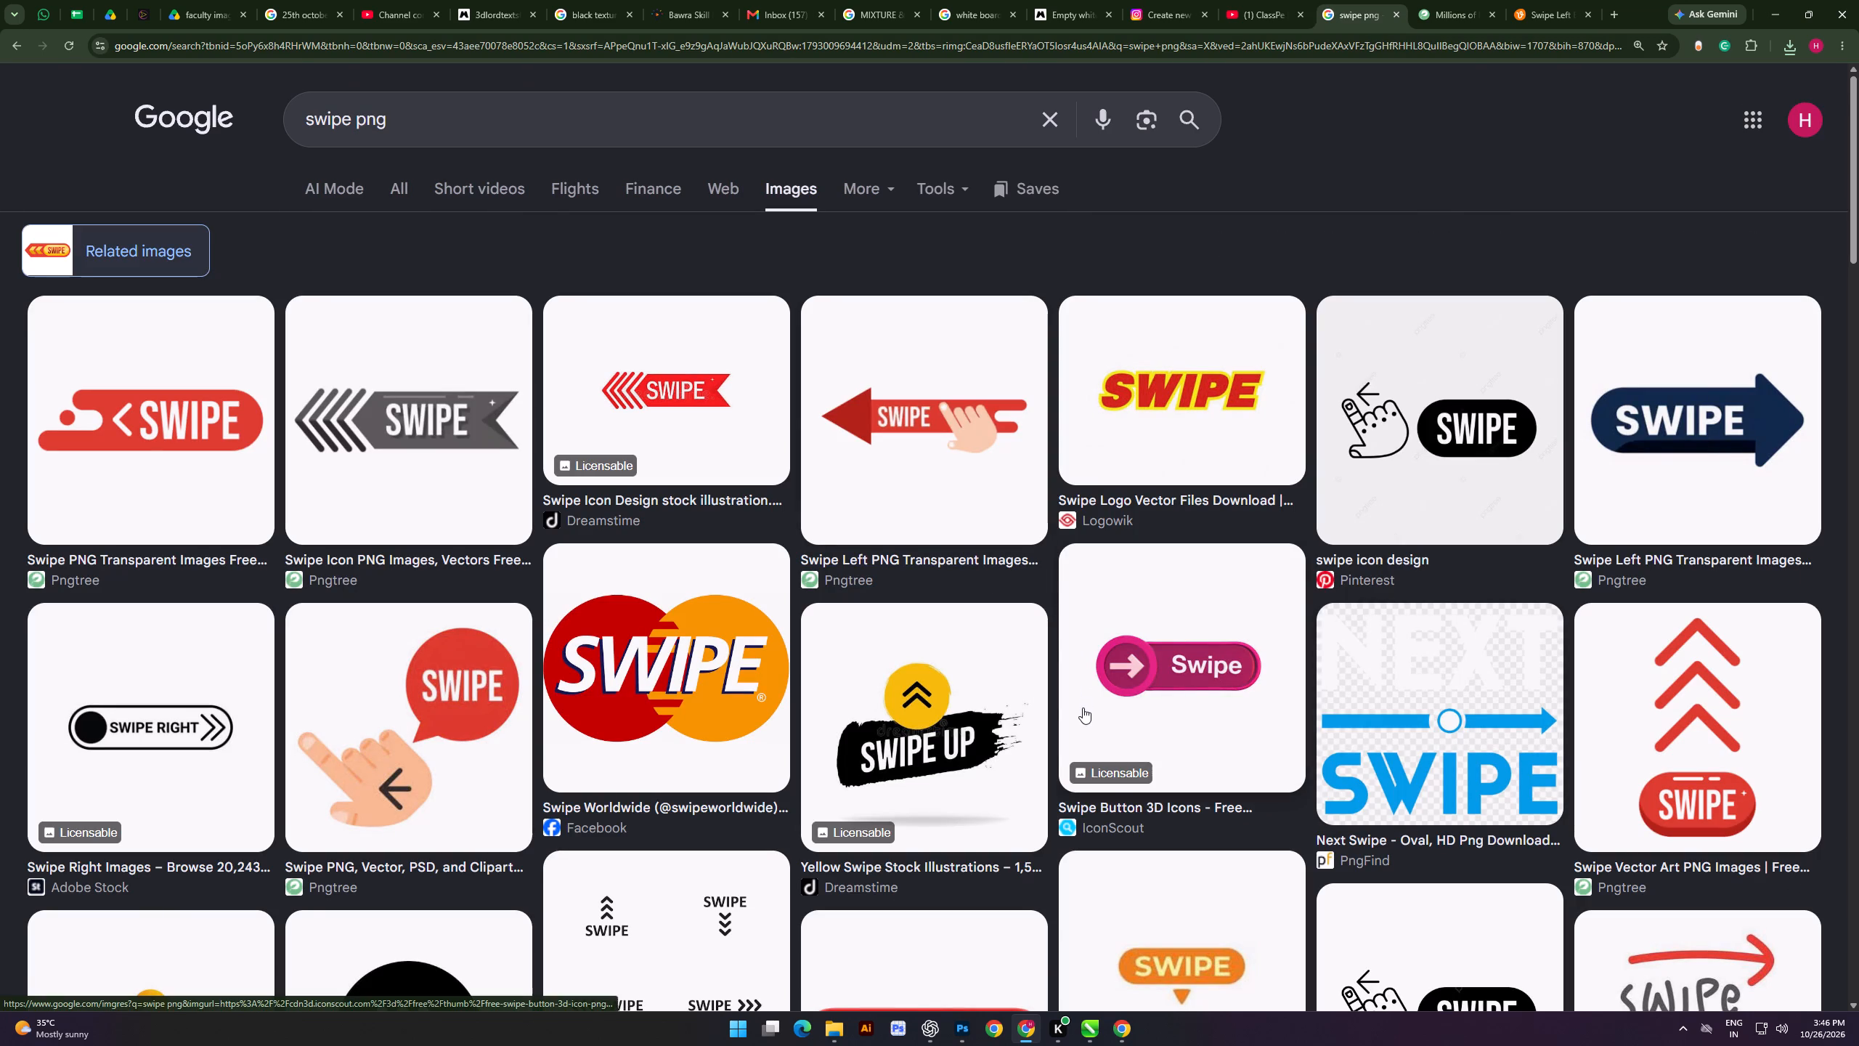
Look through the related swipe images for a button graphic that suits the poster.
scroll(1195, 752, down, 3)
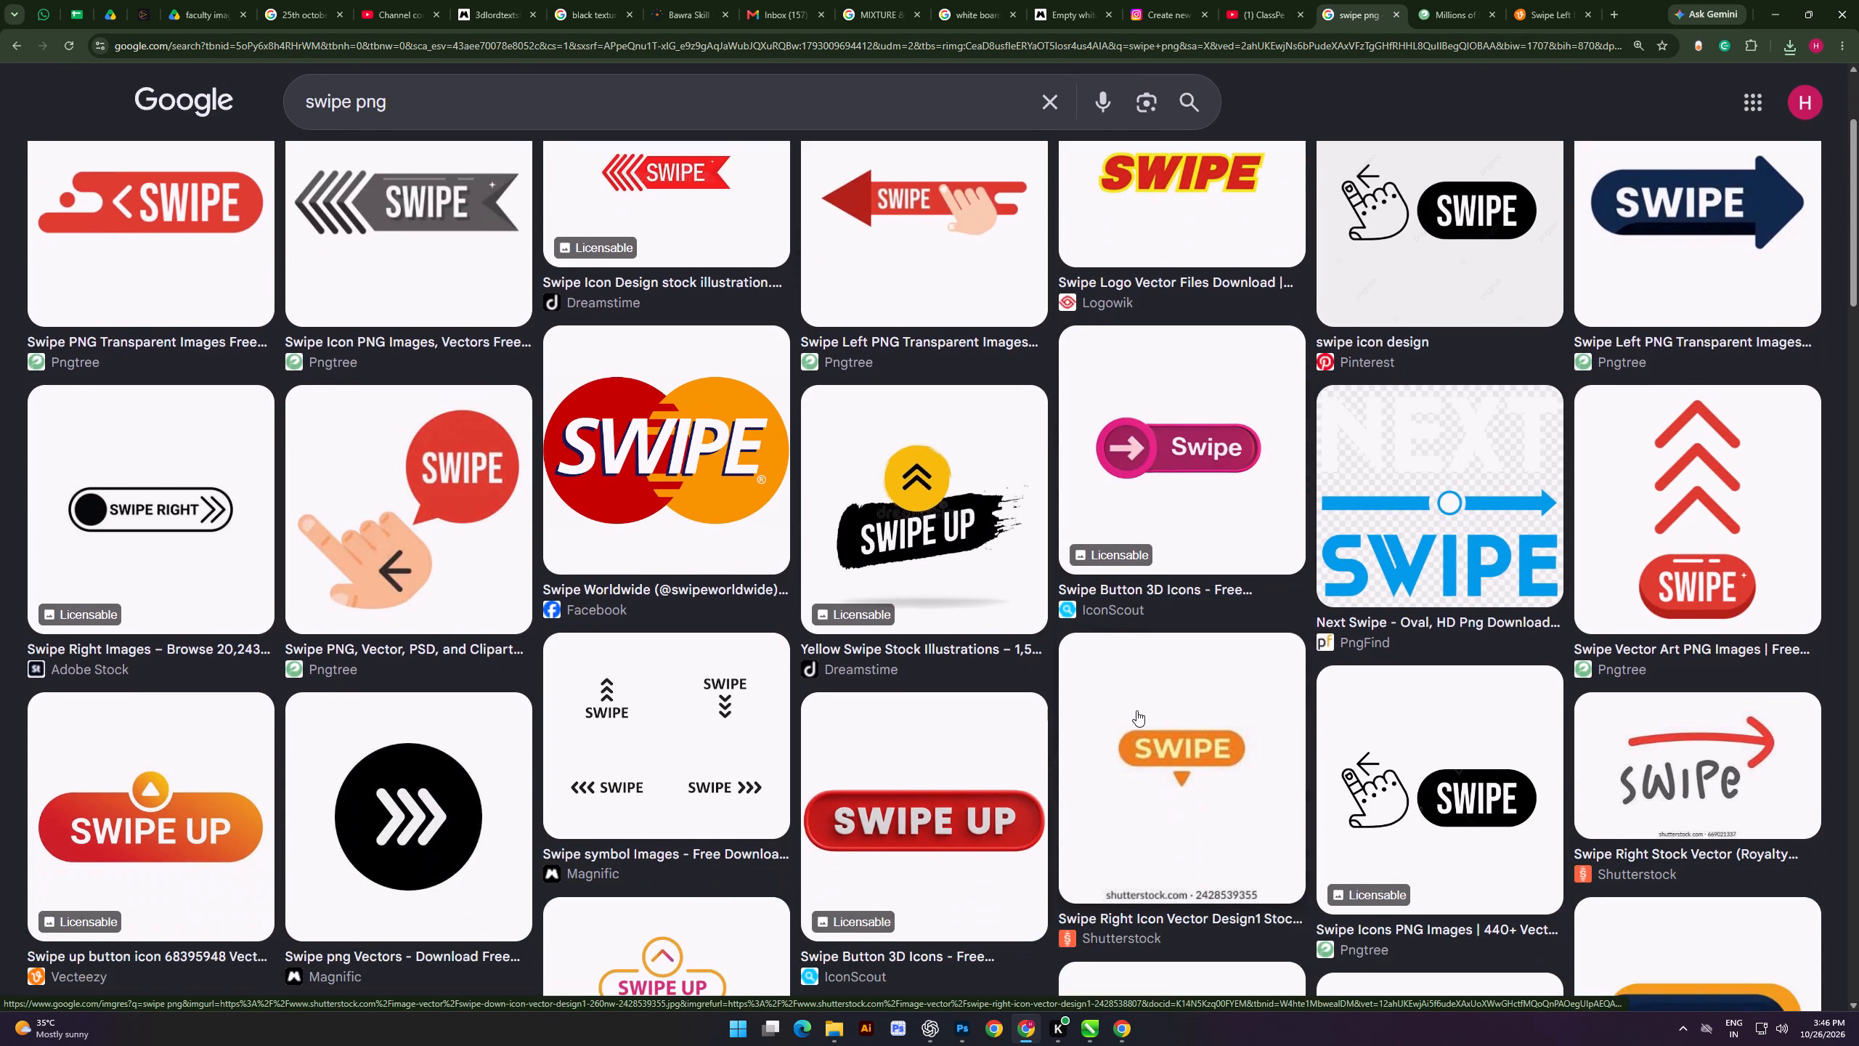
scroll(1136, 710, down, 6)
scroll(1136, 710, up, 1)
scroll(1136, 710, down, 1)
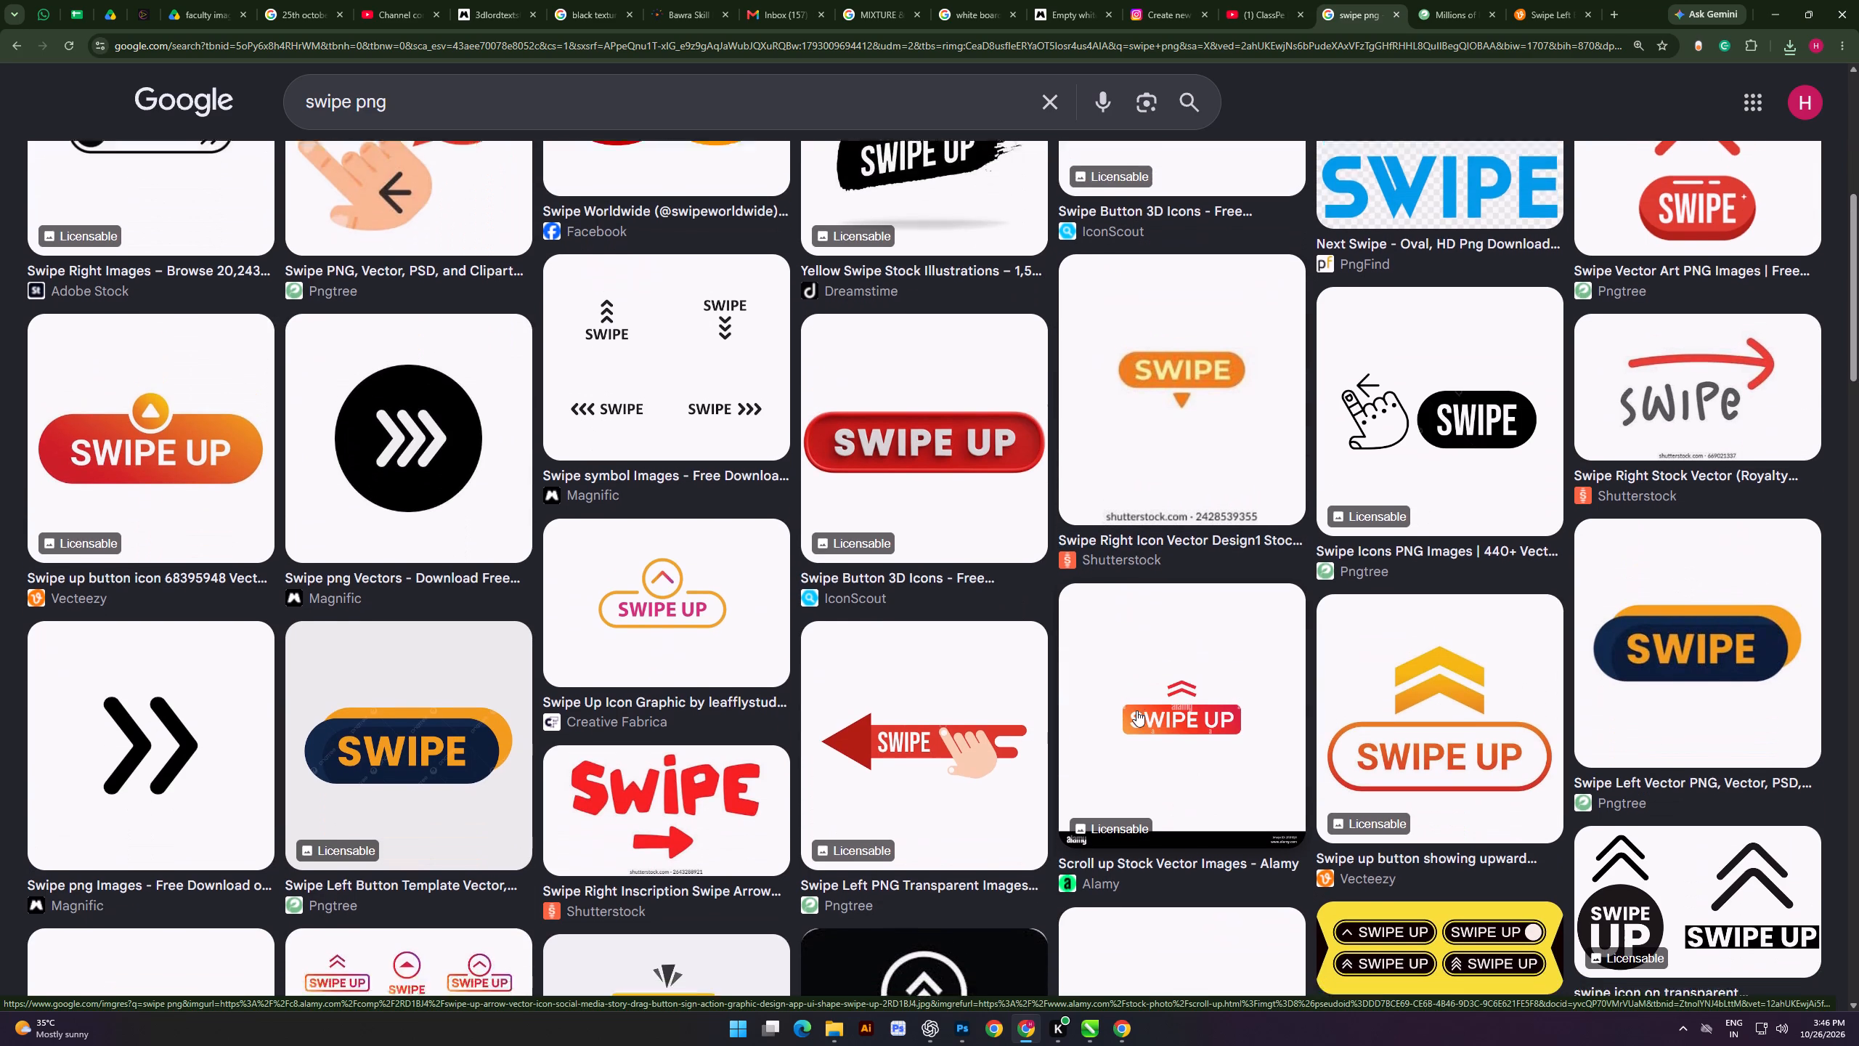
scroll(1136, 710, down, 3)
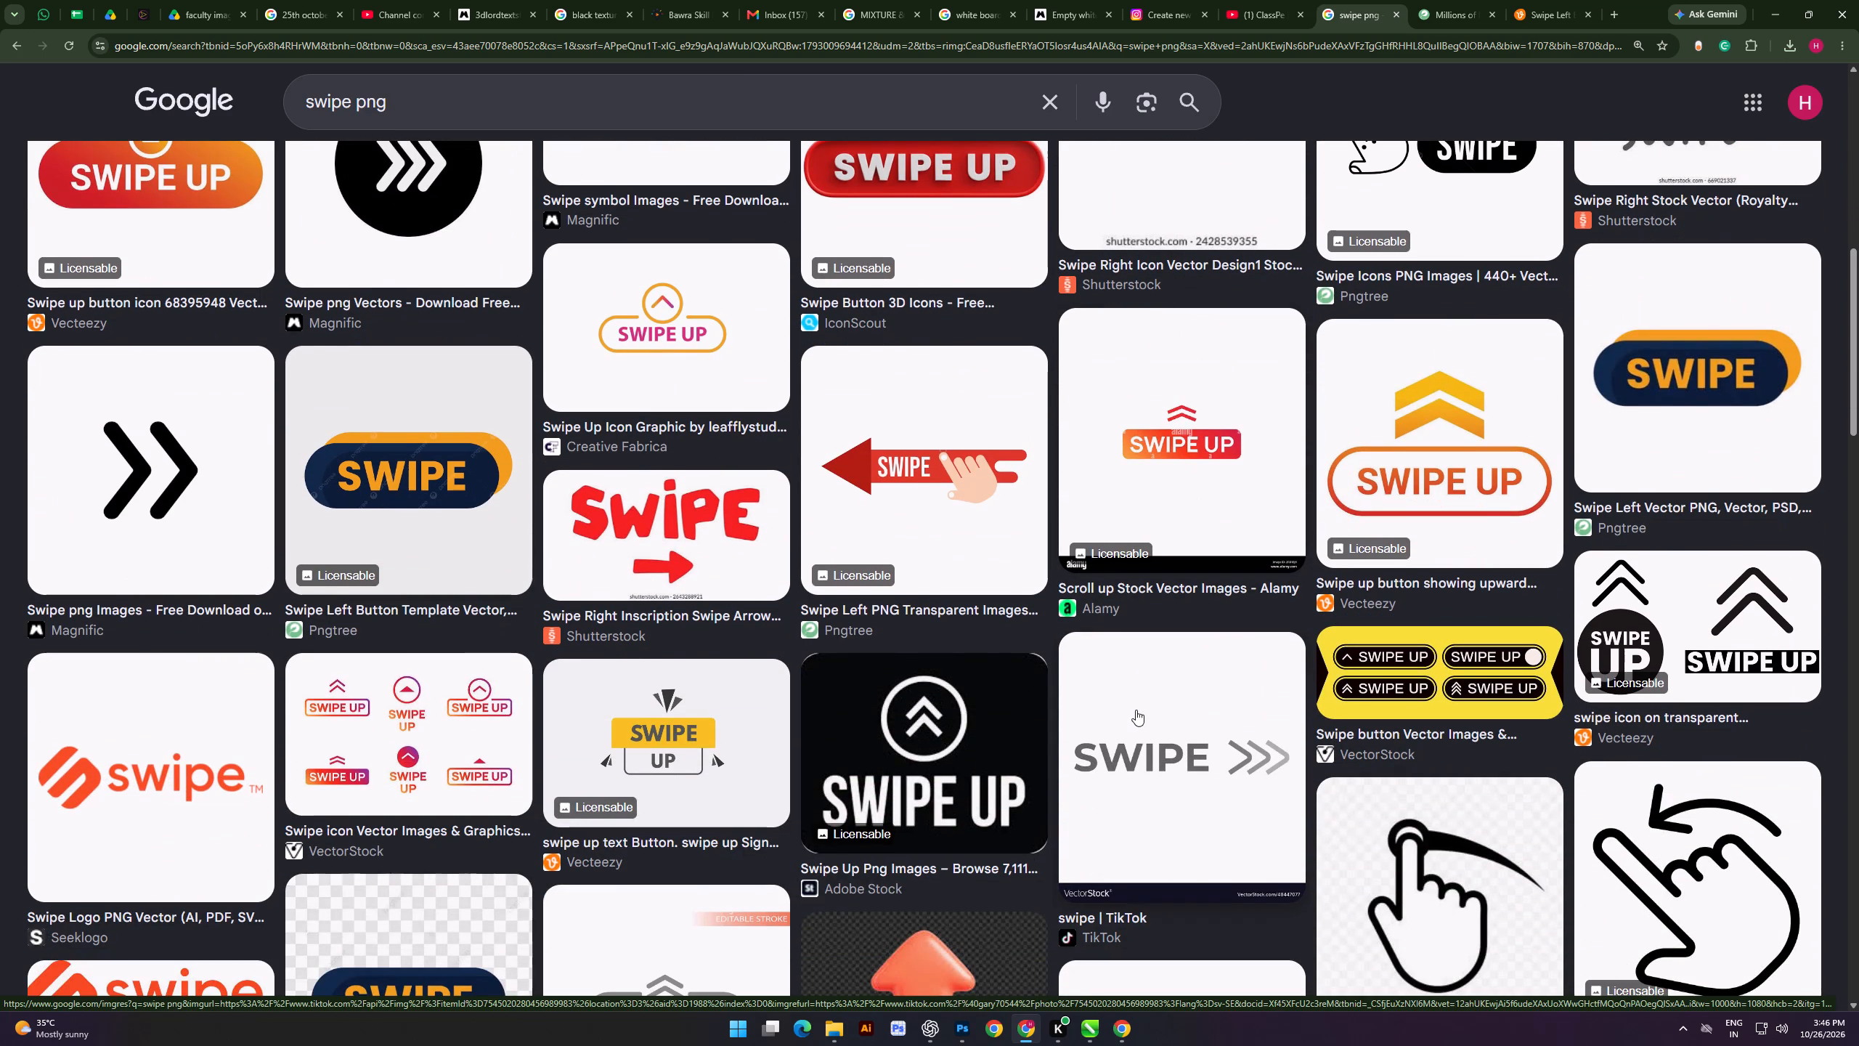
scroll(985, 601, up, 11)
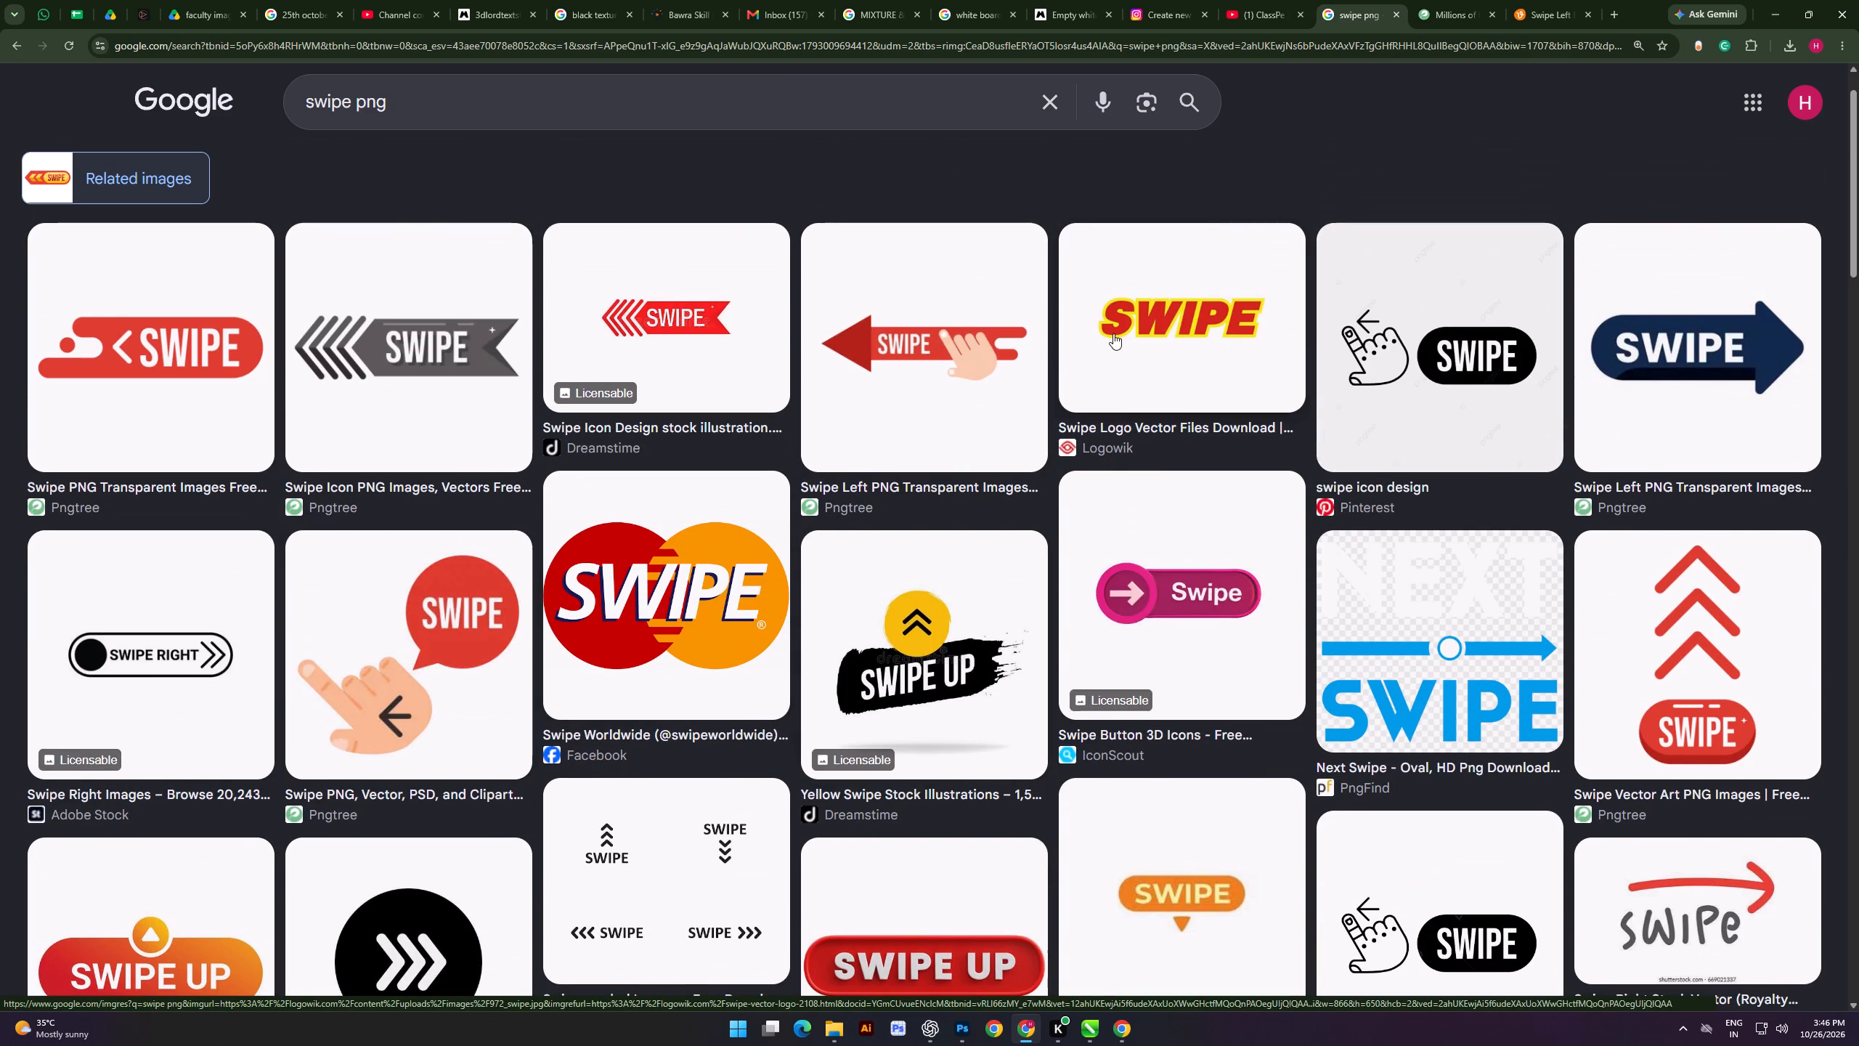
Preview the pink Swipe button with the white arrow from IconScout and look through its related images.
click(1153, 595)
scroll(1330, 522, down, 5)
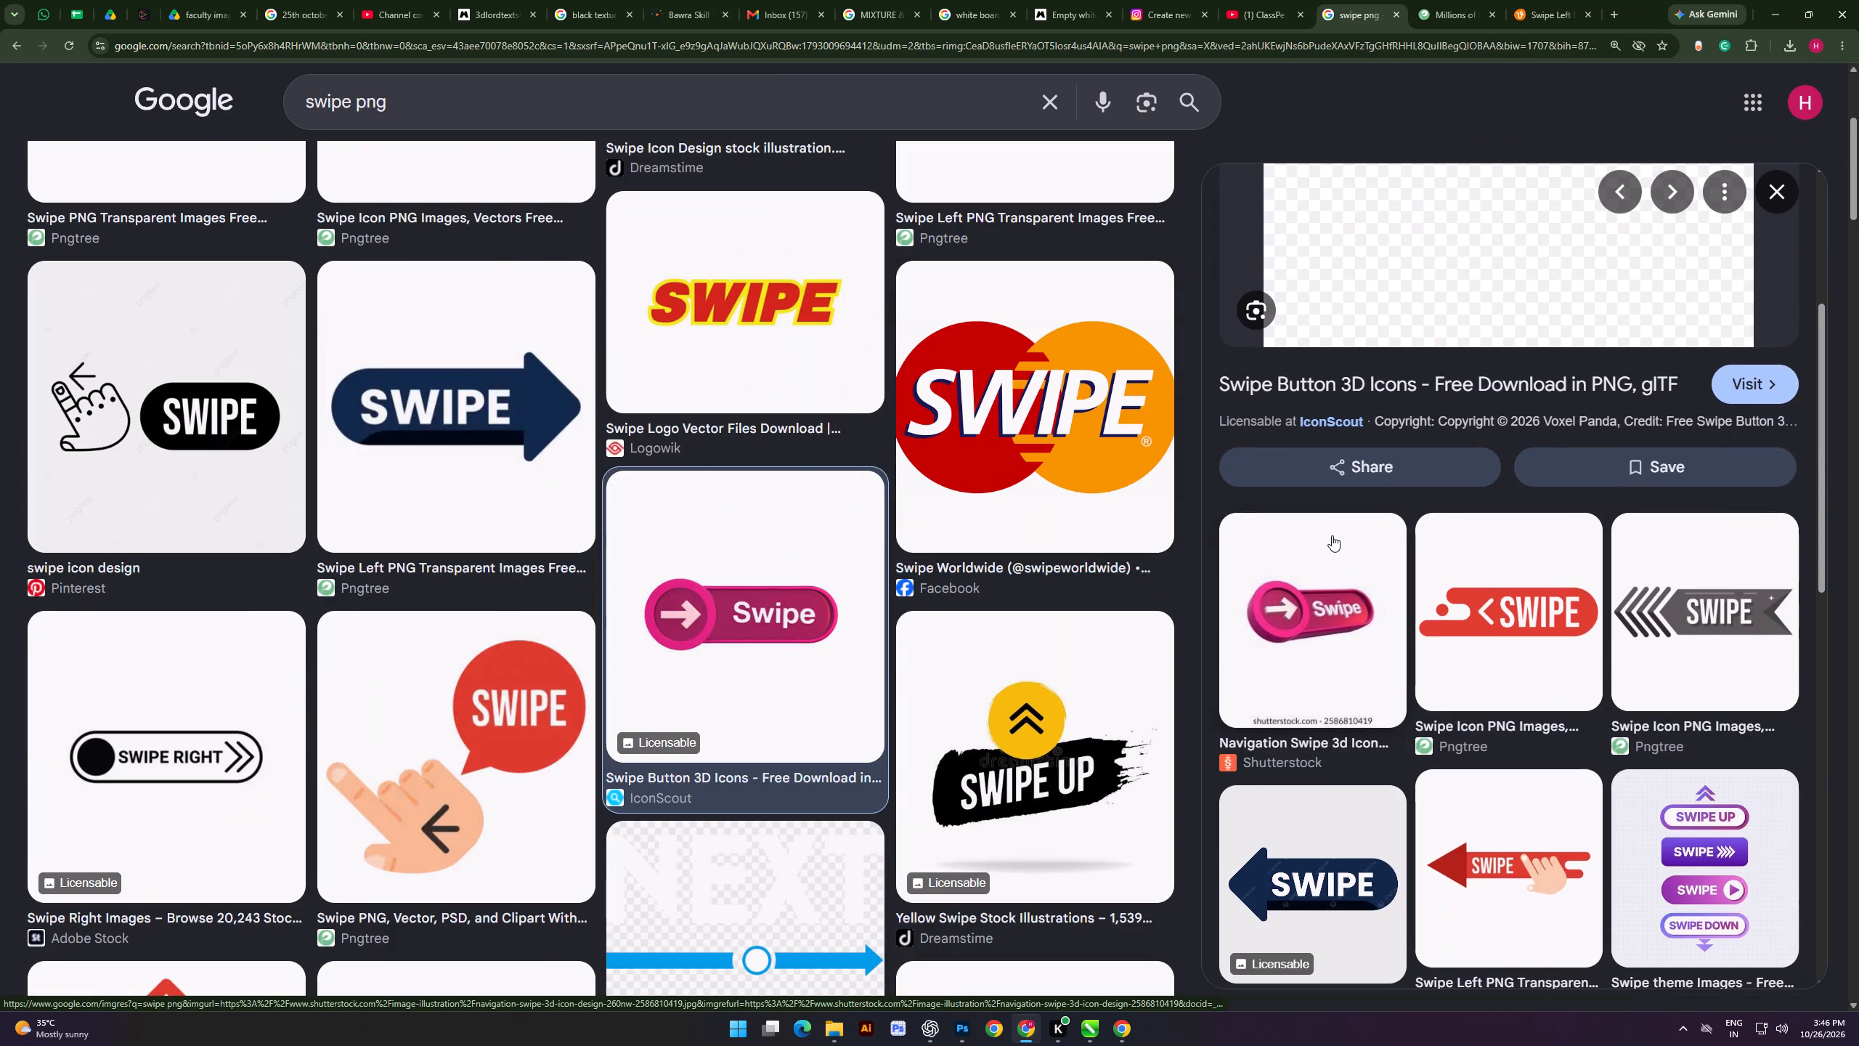
scroll(1332, 537, down, 3)
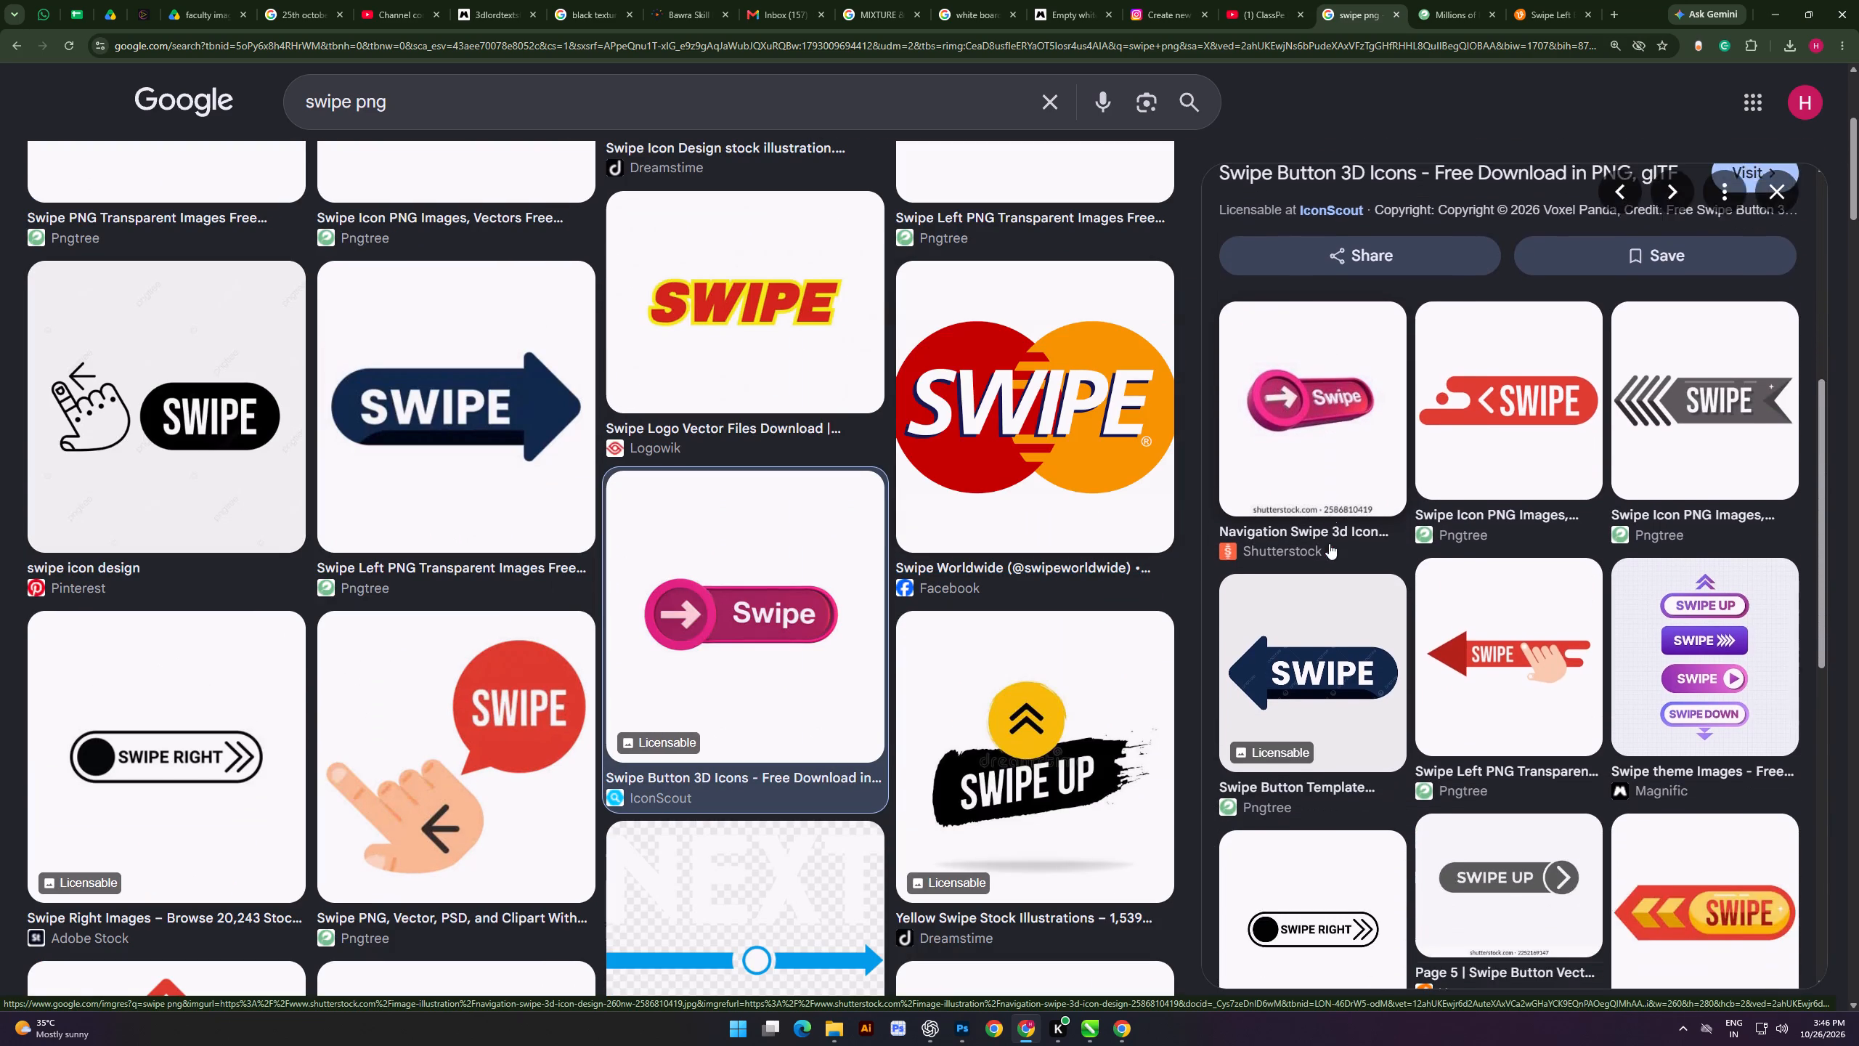
scroll(1234, 544, down, 3)
scroll(1492, 660, down, 3)
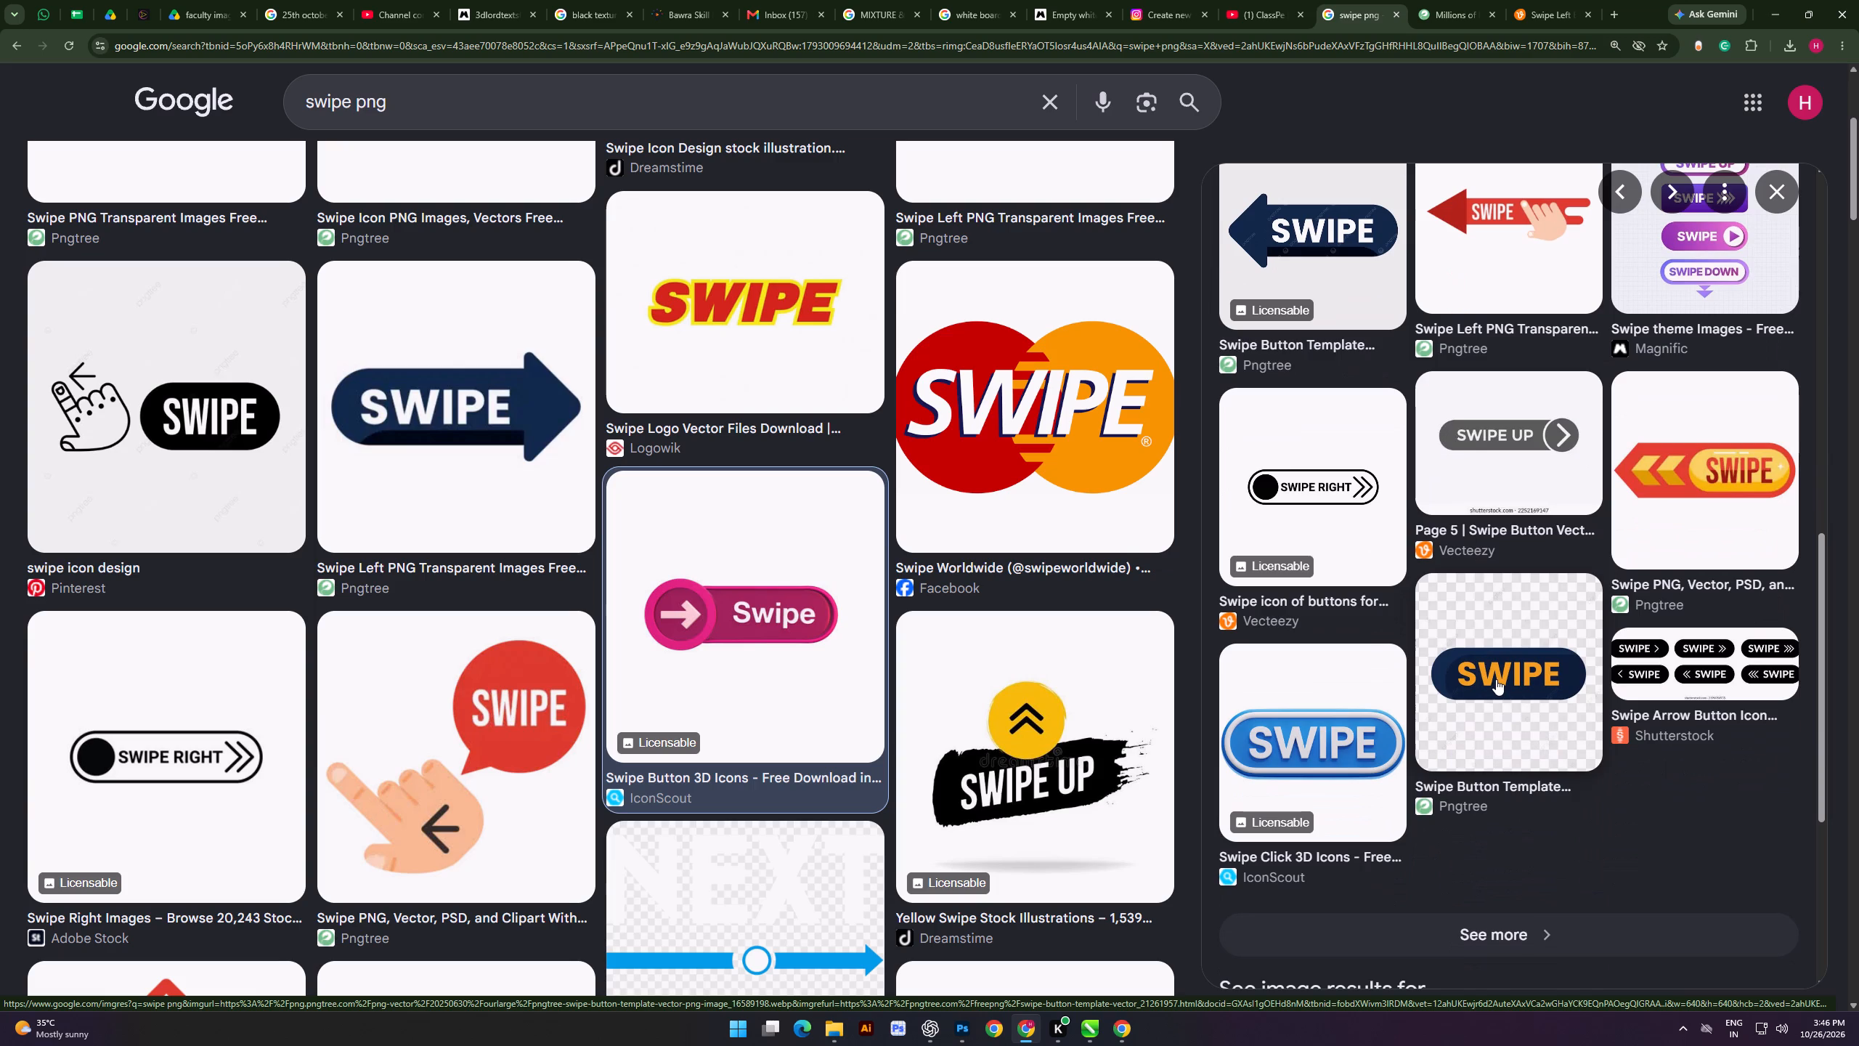
scroll(1496, 678, up, 14)
scroll(1496, 678, down, 9)
scroll(1625, 794, down, 4)
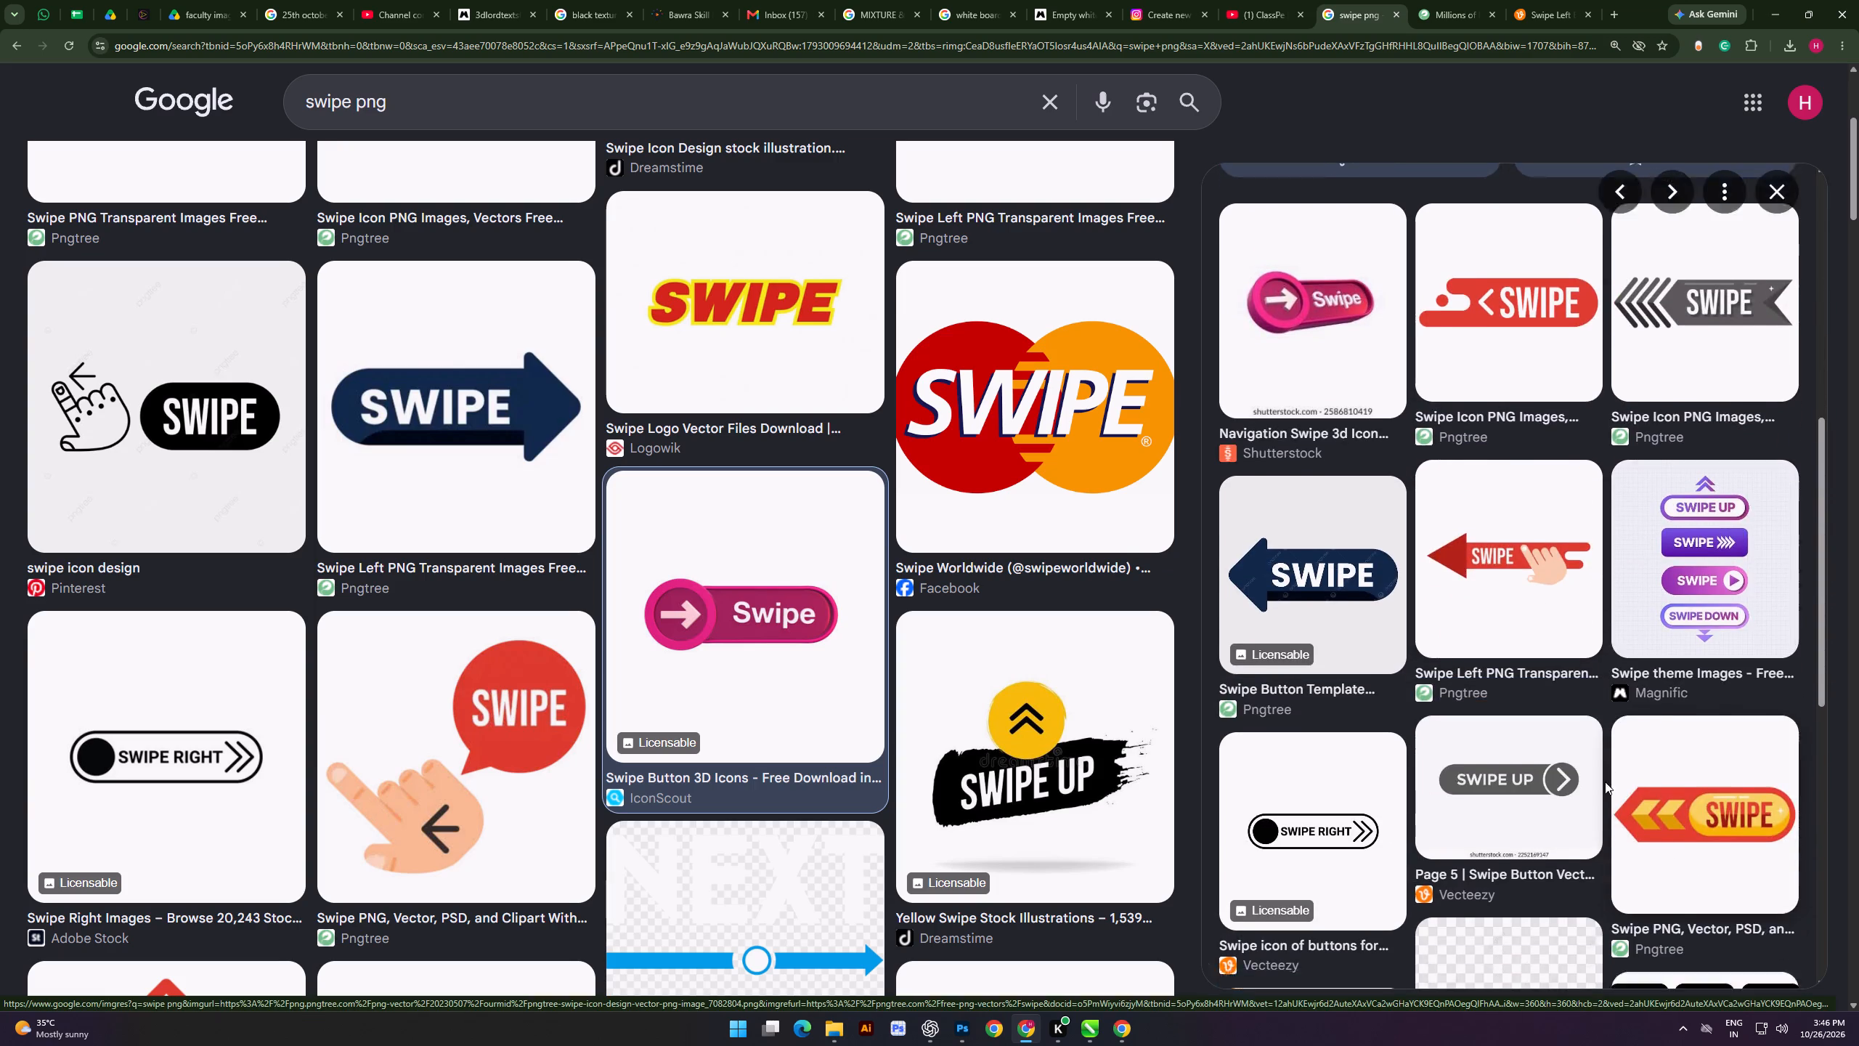
Open the Shutterstock page of the black swipe arrow button set and examine its similar images.
click(1667, 760)
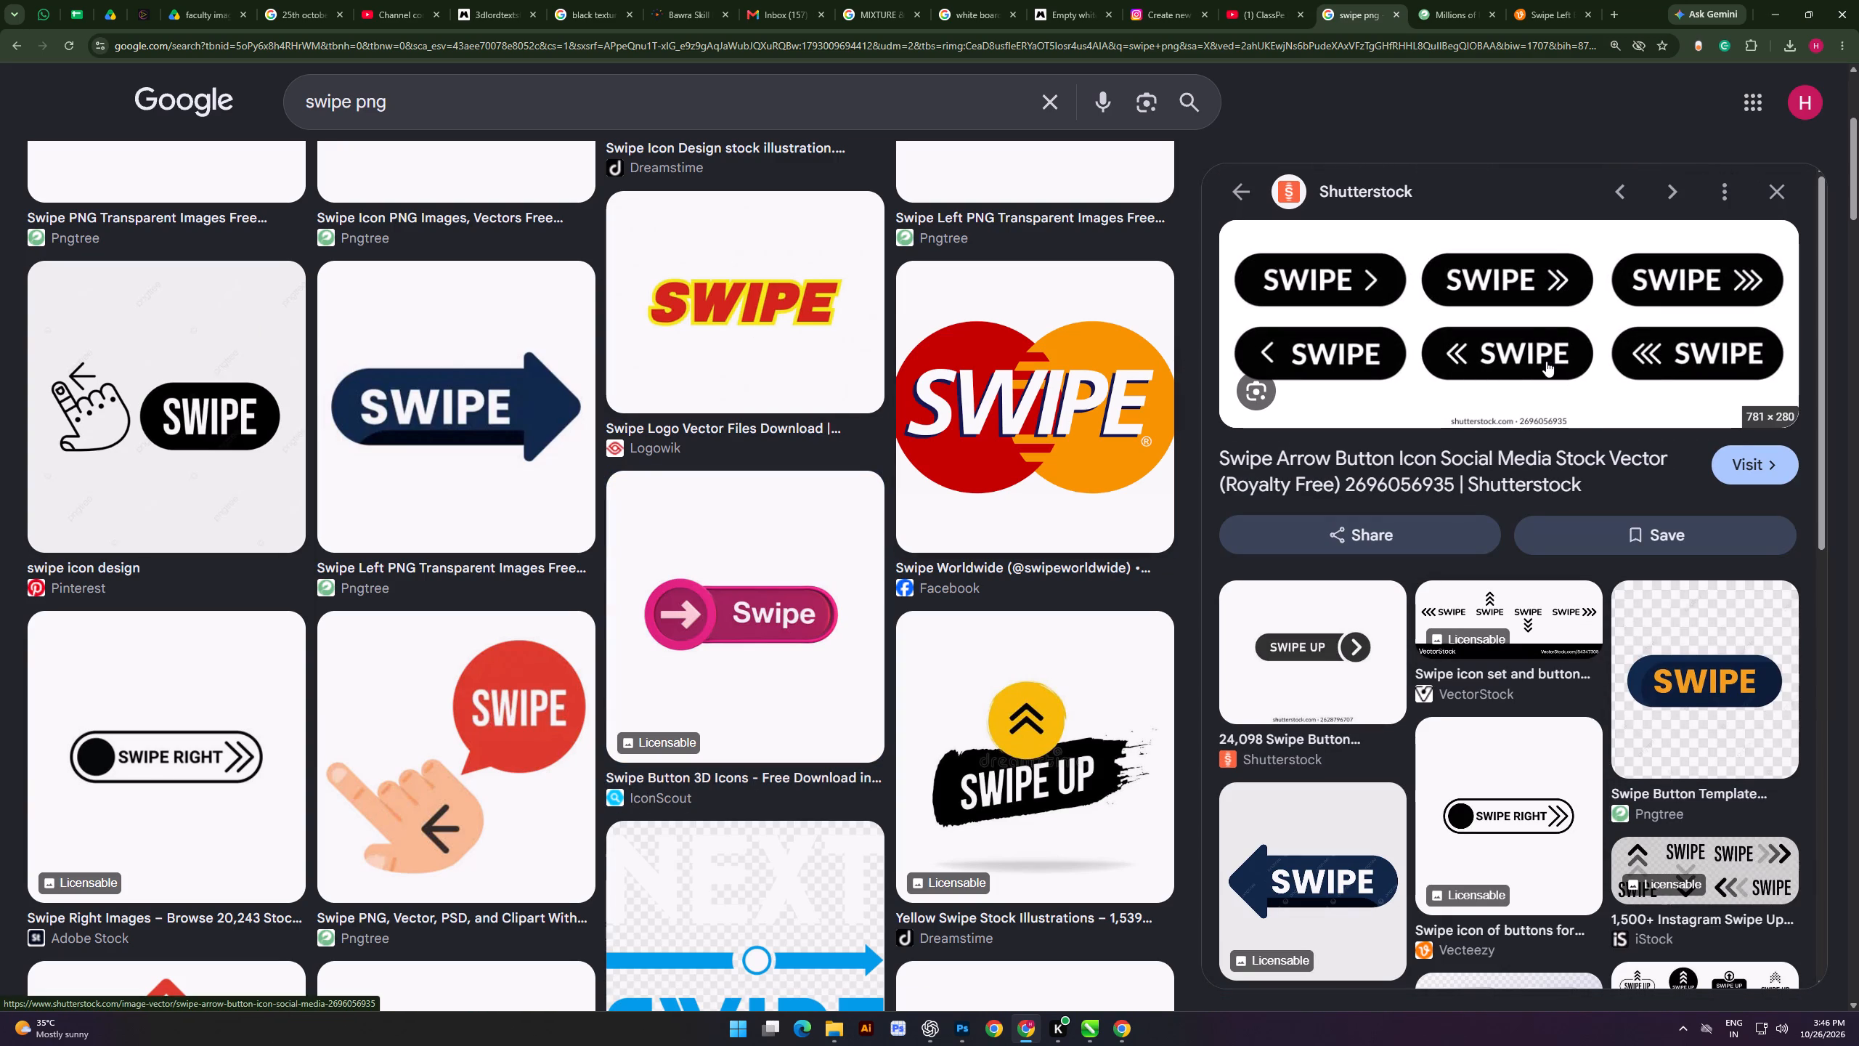
click(1523, 309)
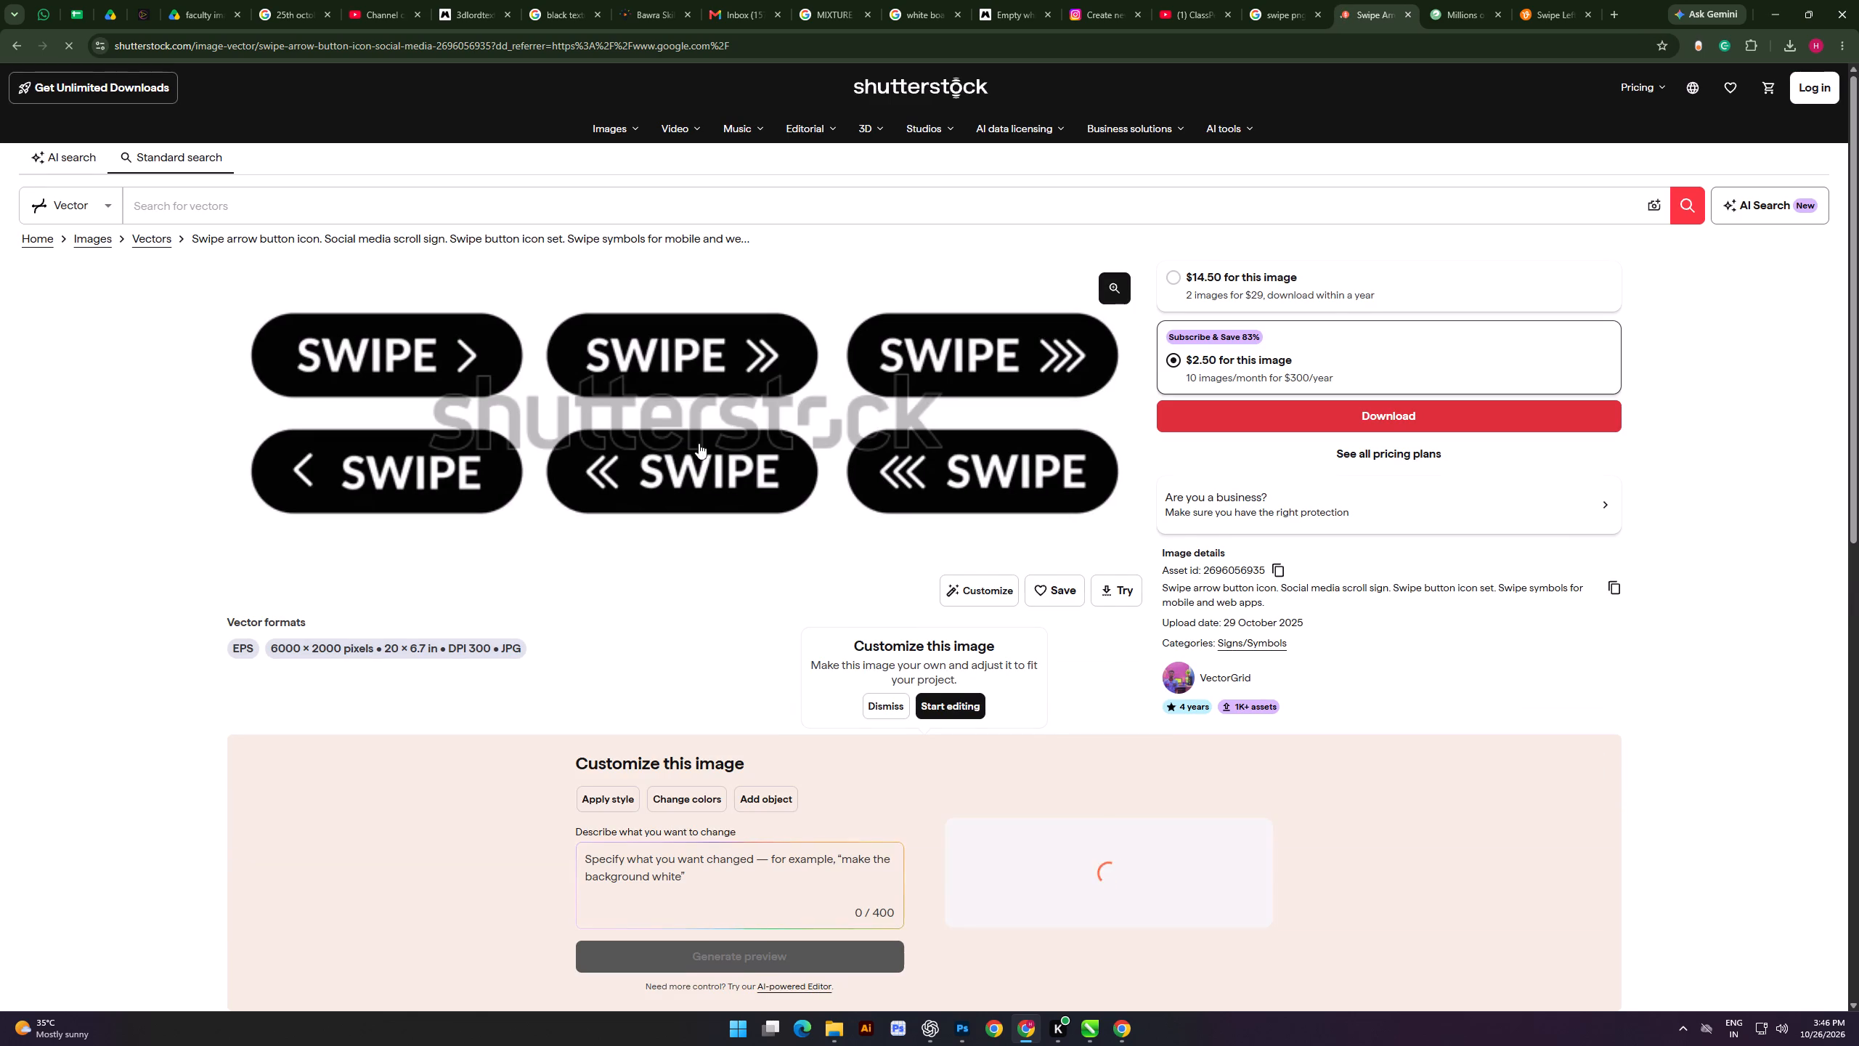
scroll(715, 444, down, 4)
scroll(660, 588, down, 3)
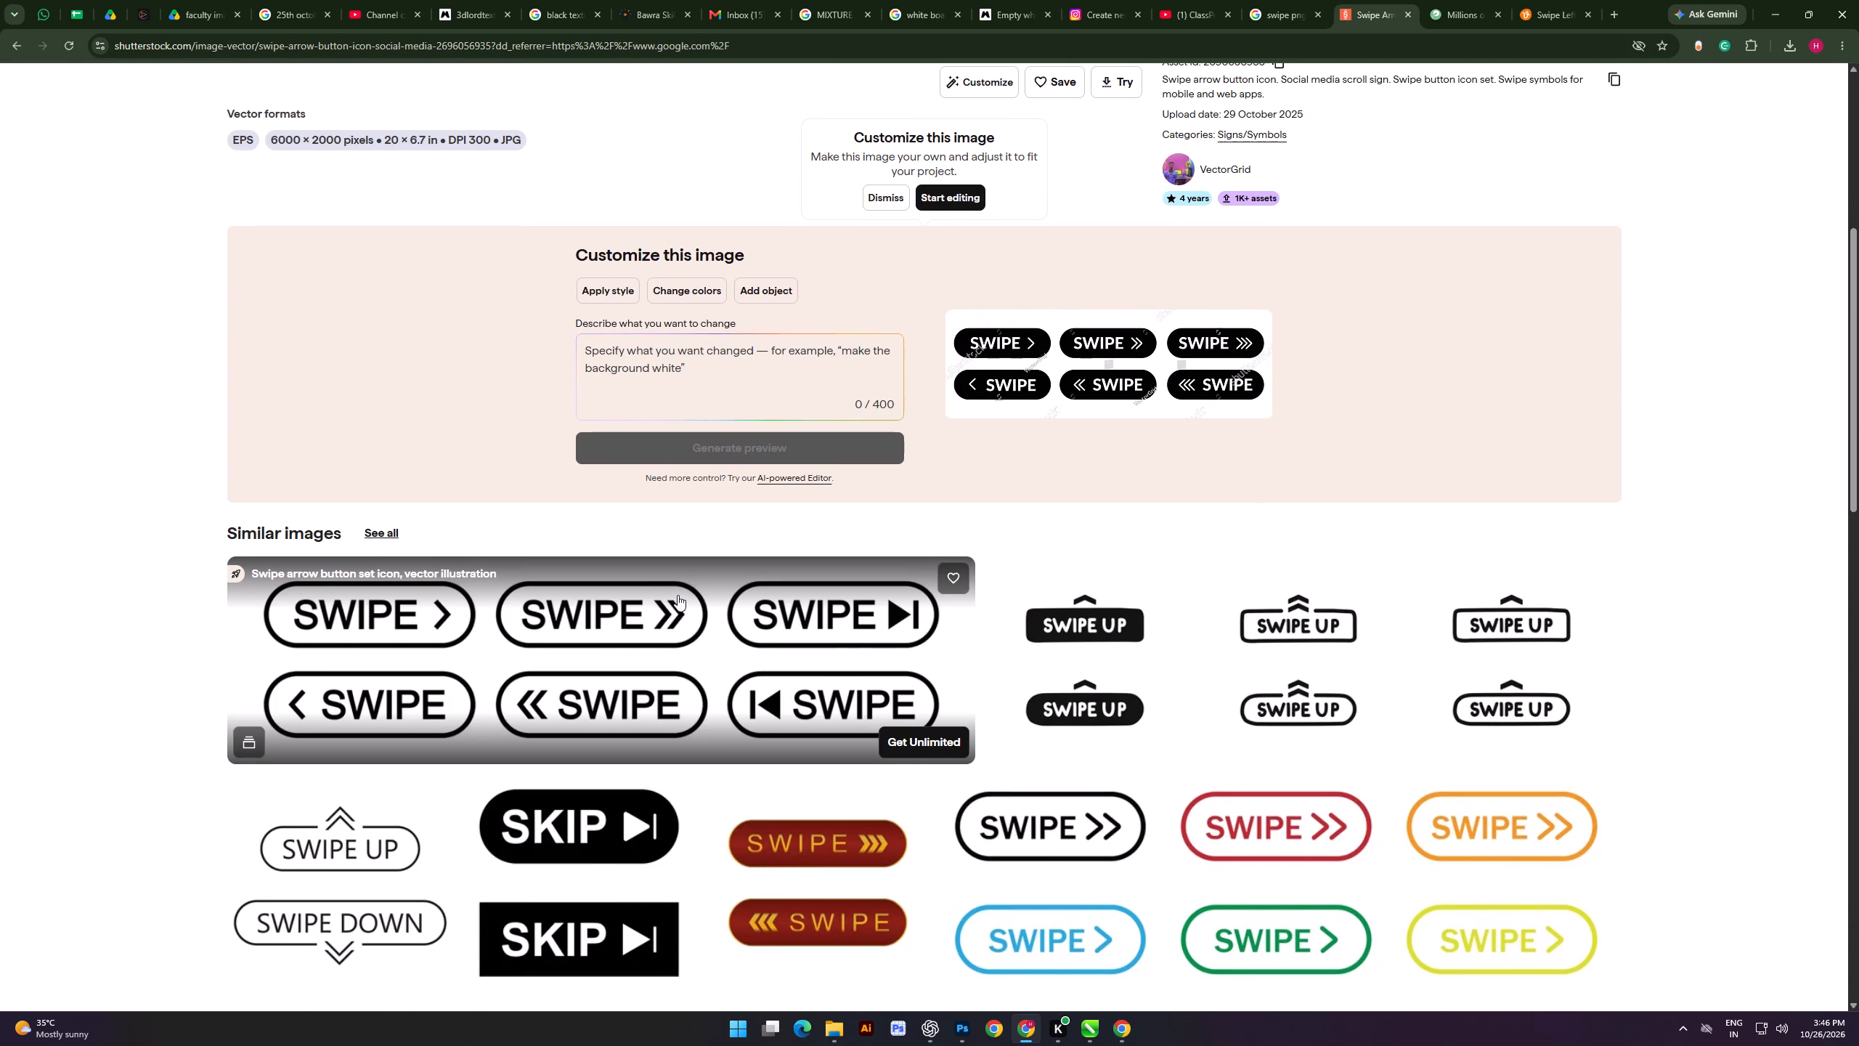
scroll(678, 595, down, 2)
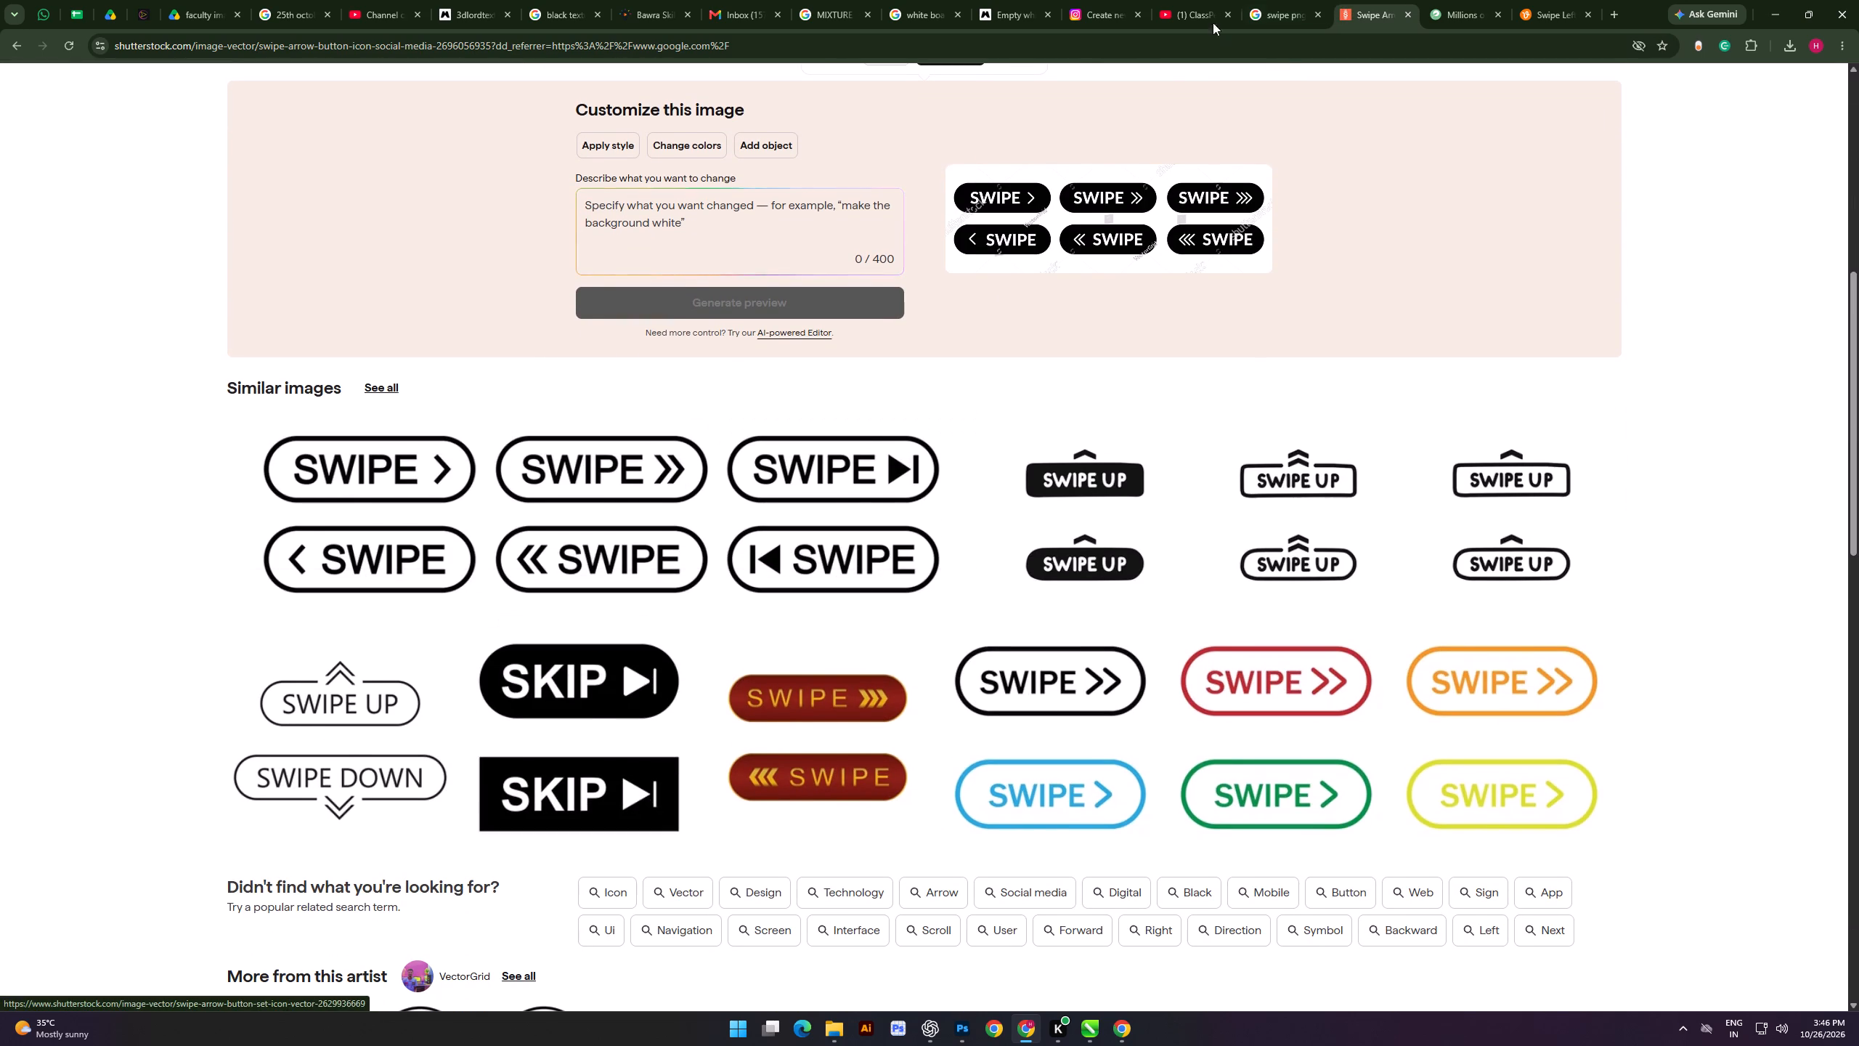
Return to the Google image results and preview Vecteezy's black-and-white SWIPE RIGHT button.
click(1293, 0)
scroll(1343, 566, down, 5)
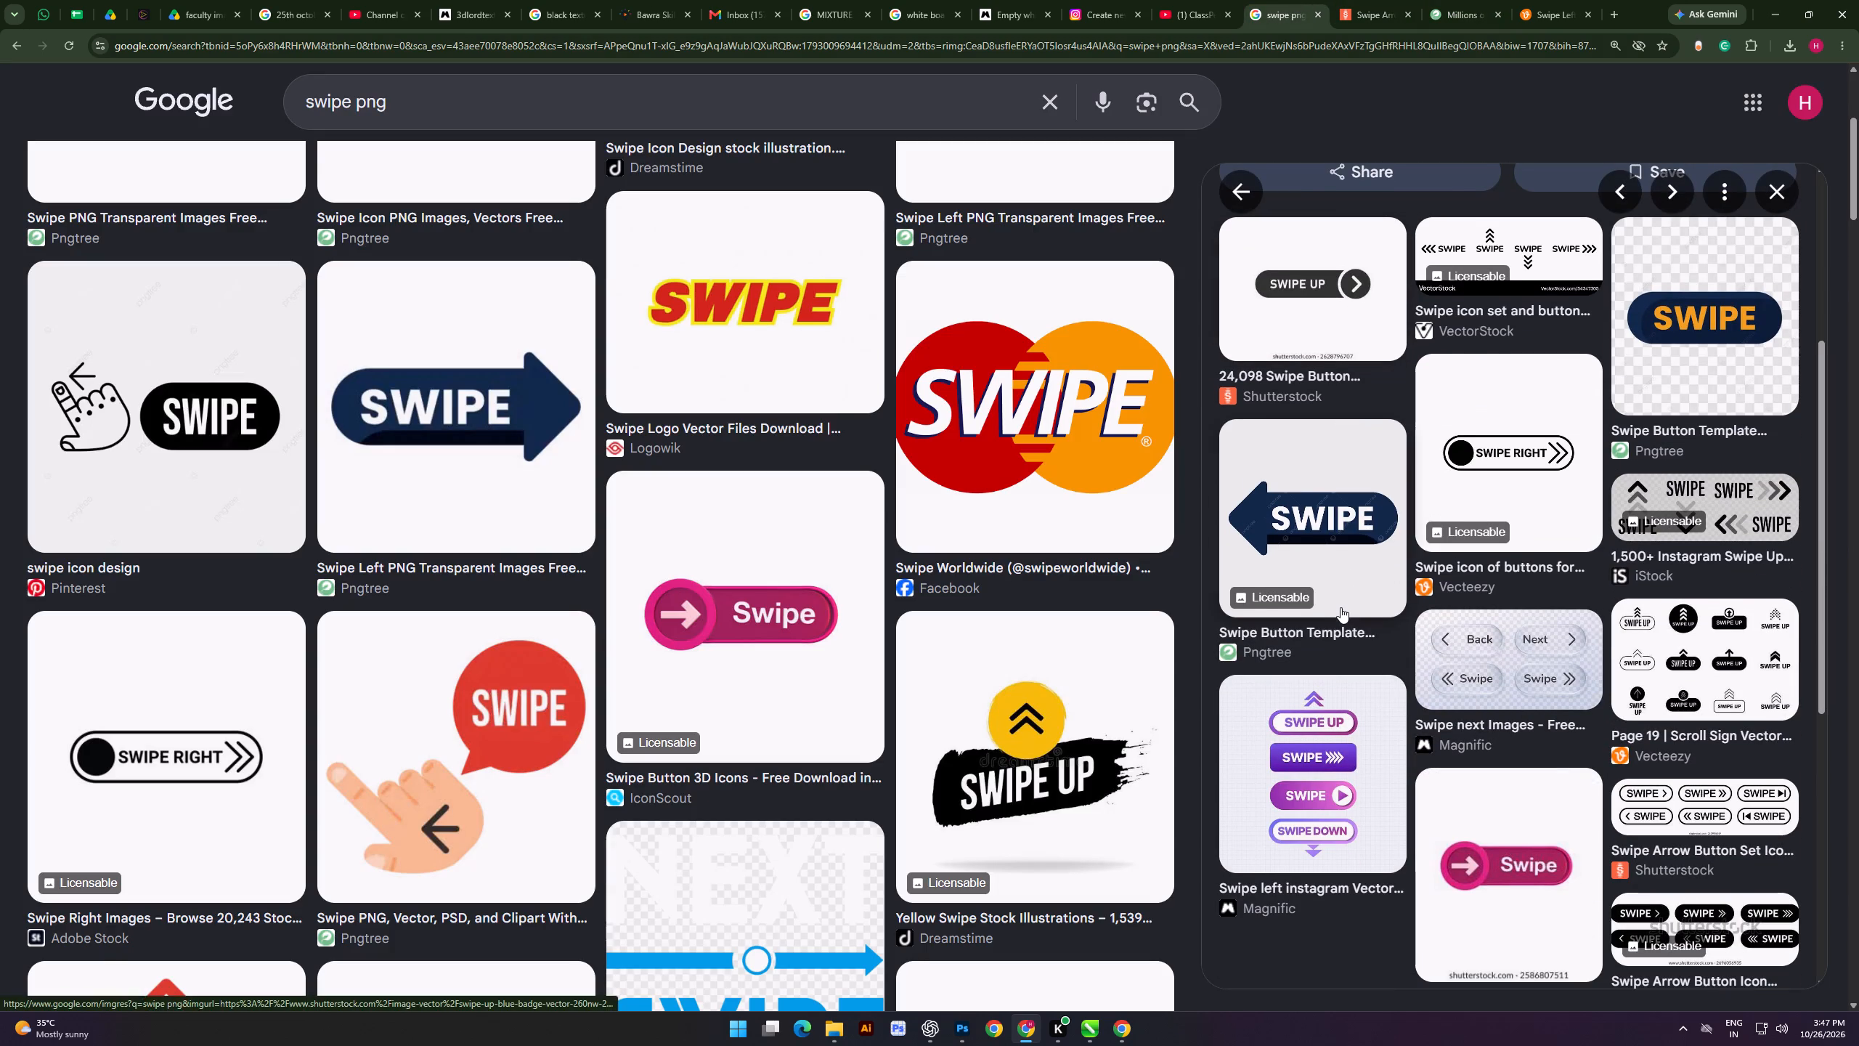
click(1488, 458)
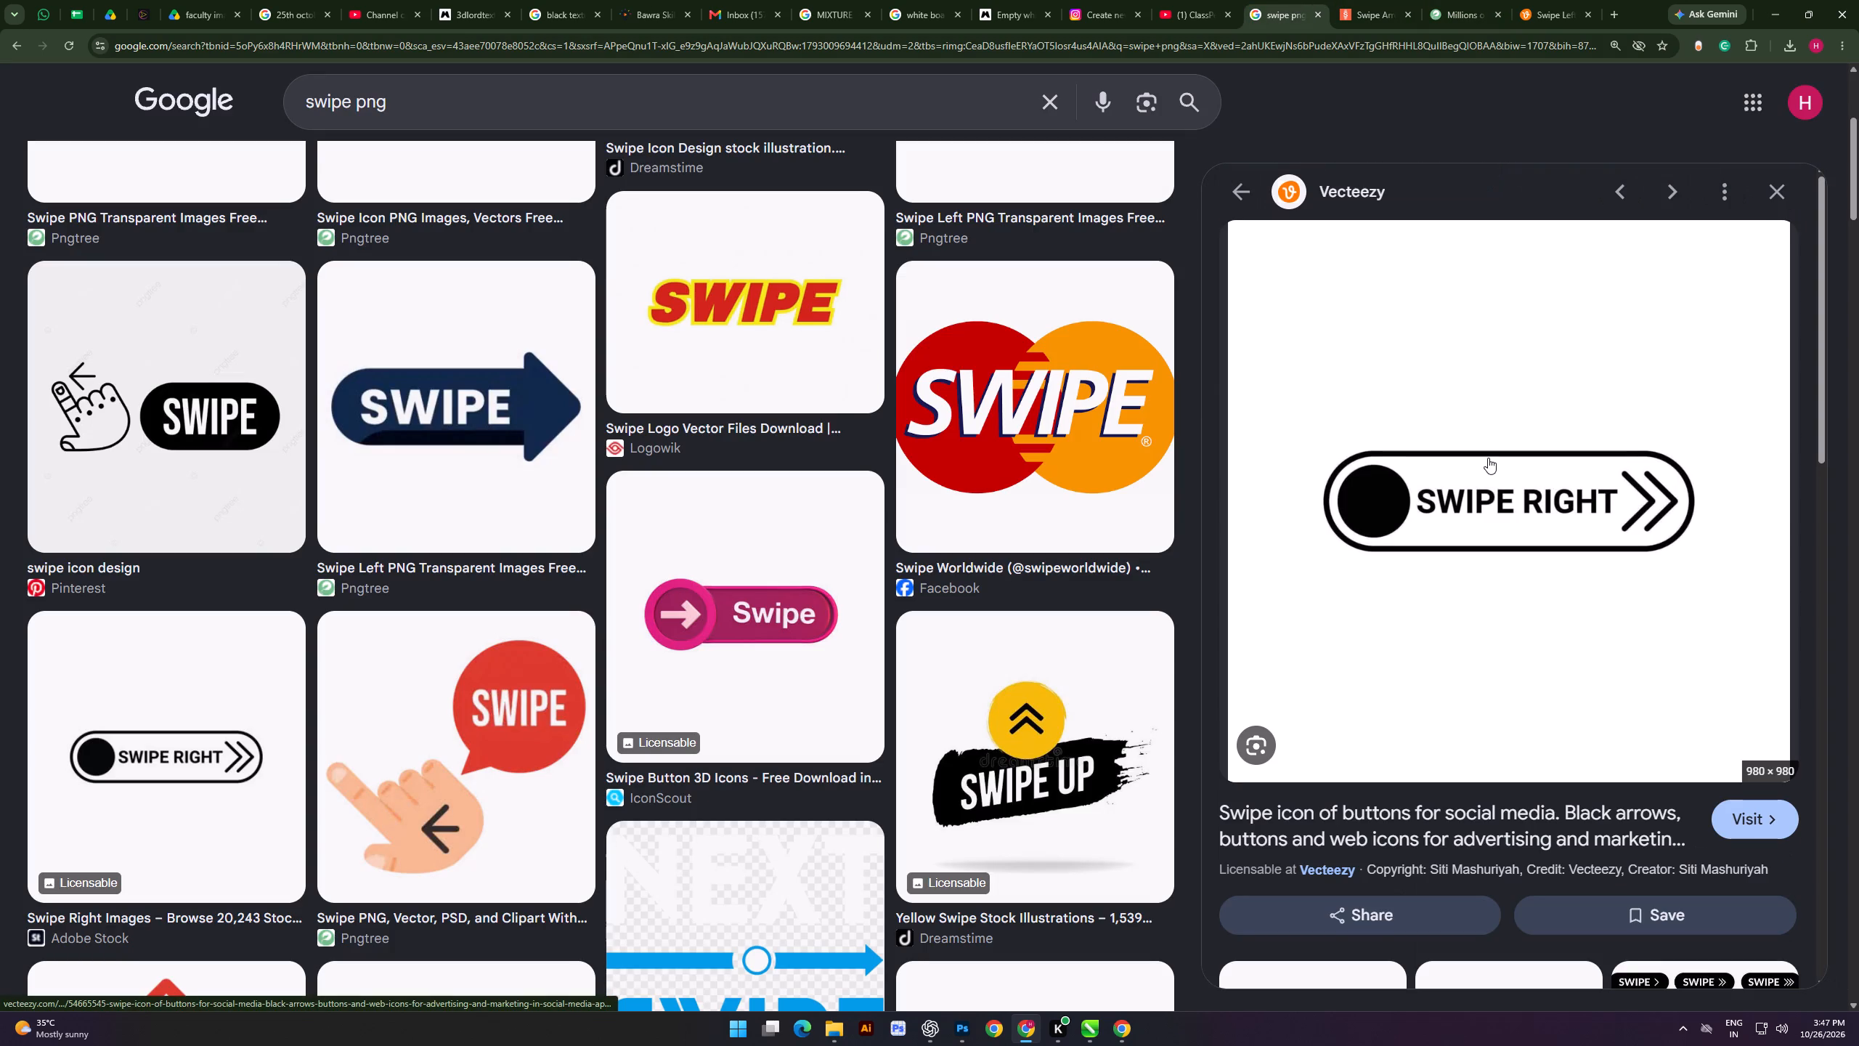
Capture a screenshot of the SWIPE RIGHT button in the Vecteezy preview, including some white space around it.
scroll(1488, 458, down, 1)
scroll(1488, 458, up, 3)
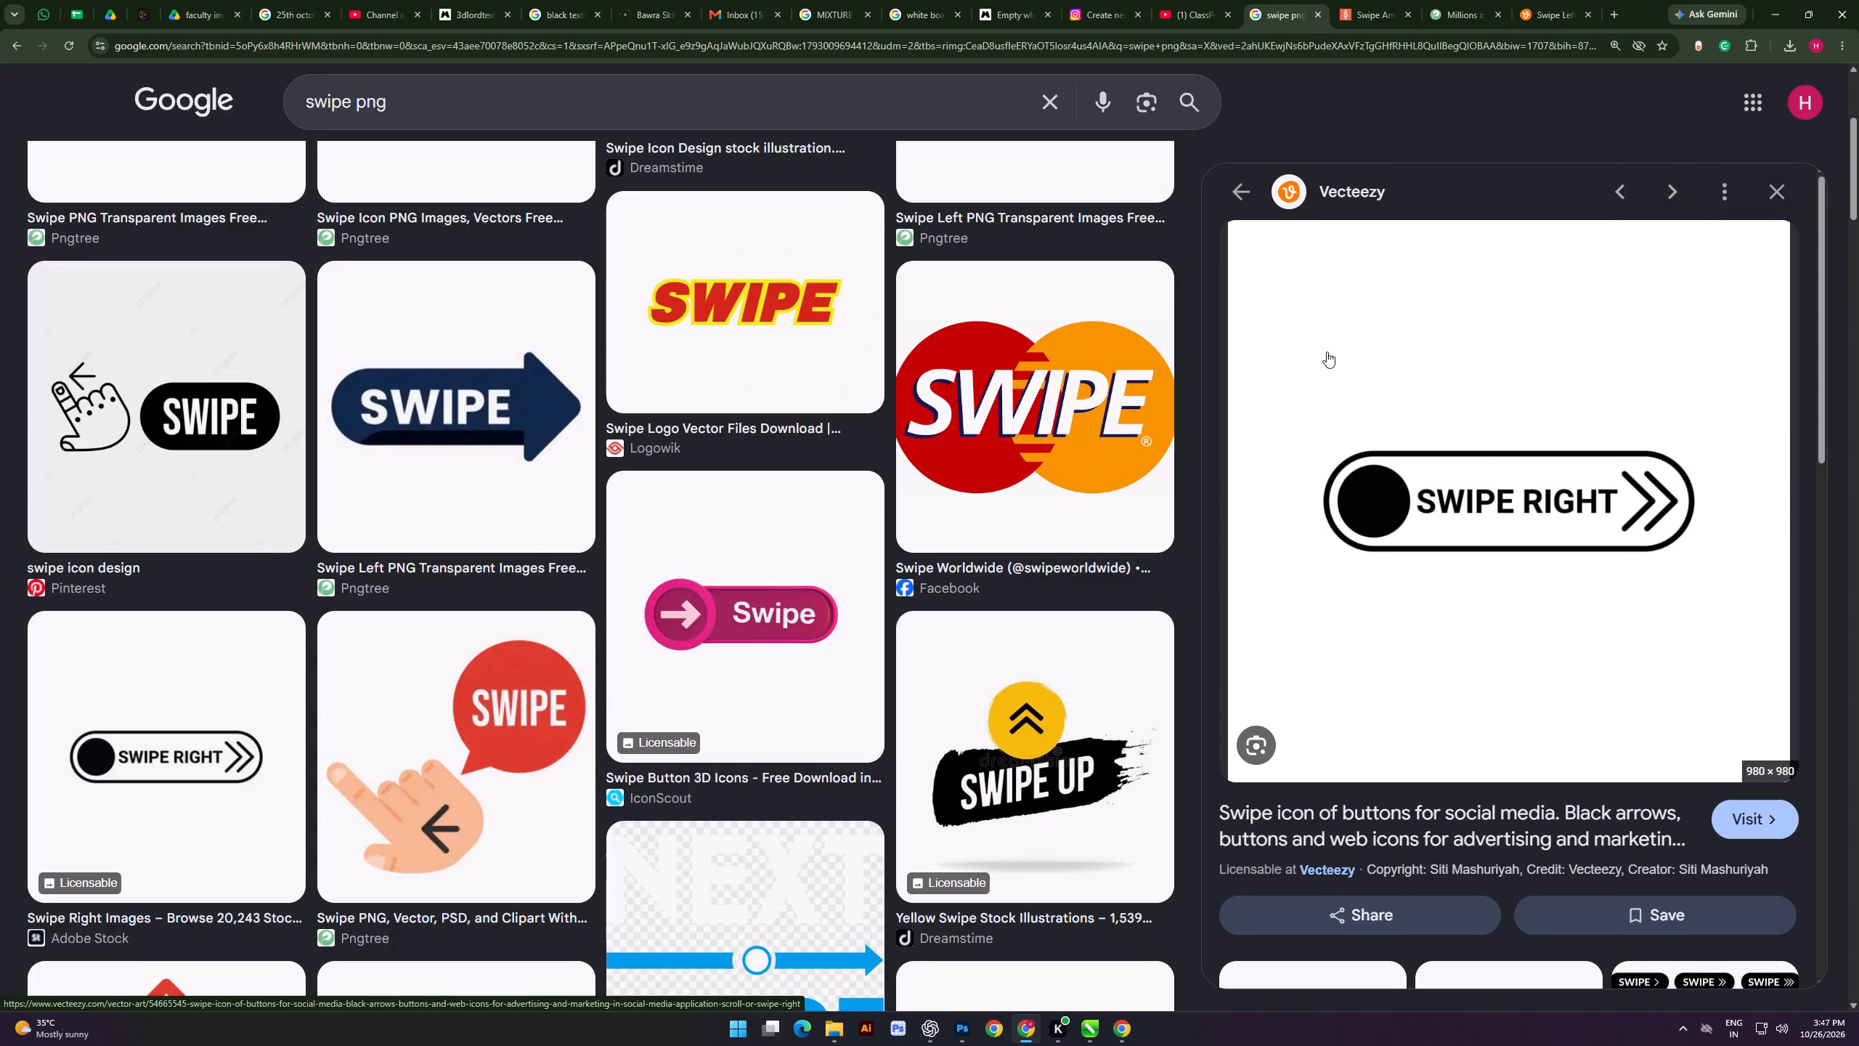
key(Print)
drag(1285, 380, 1775, 684)
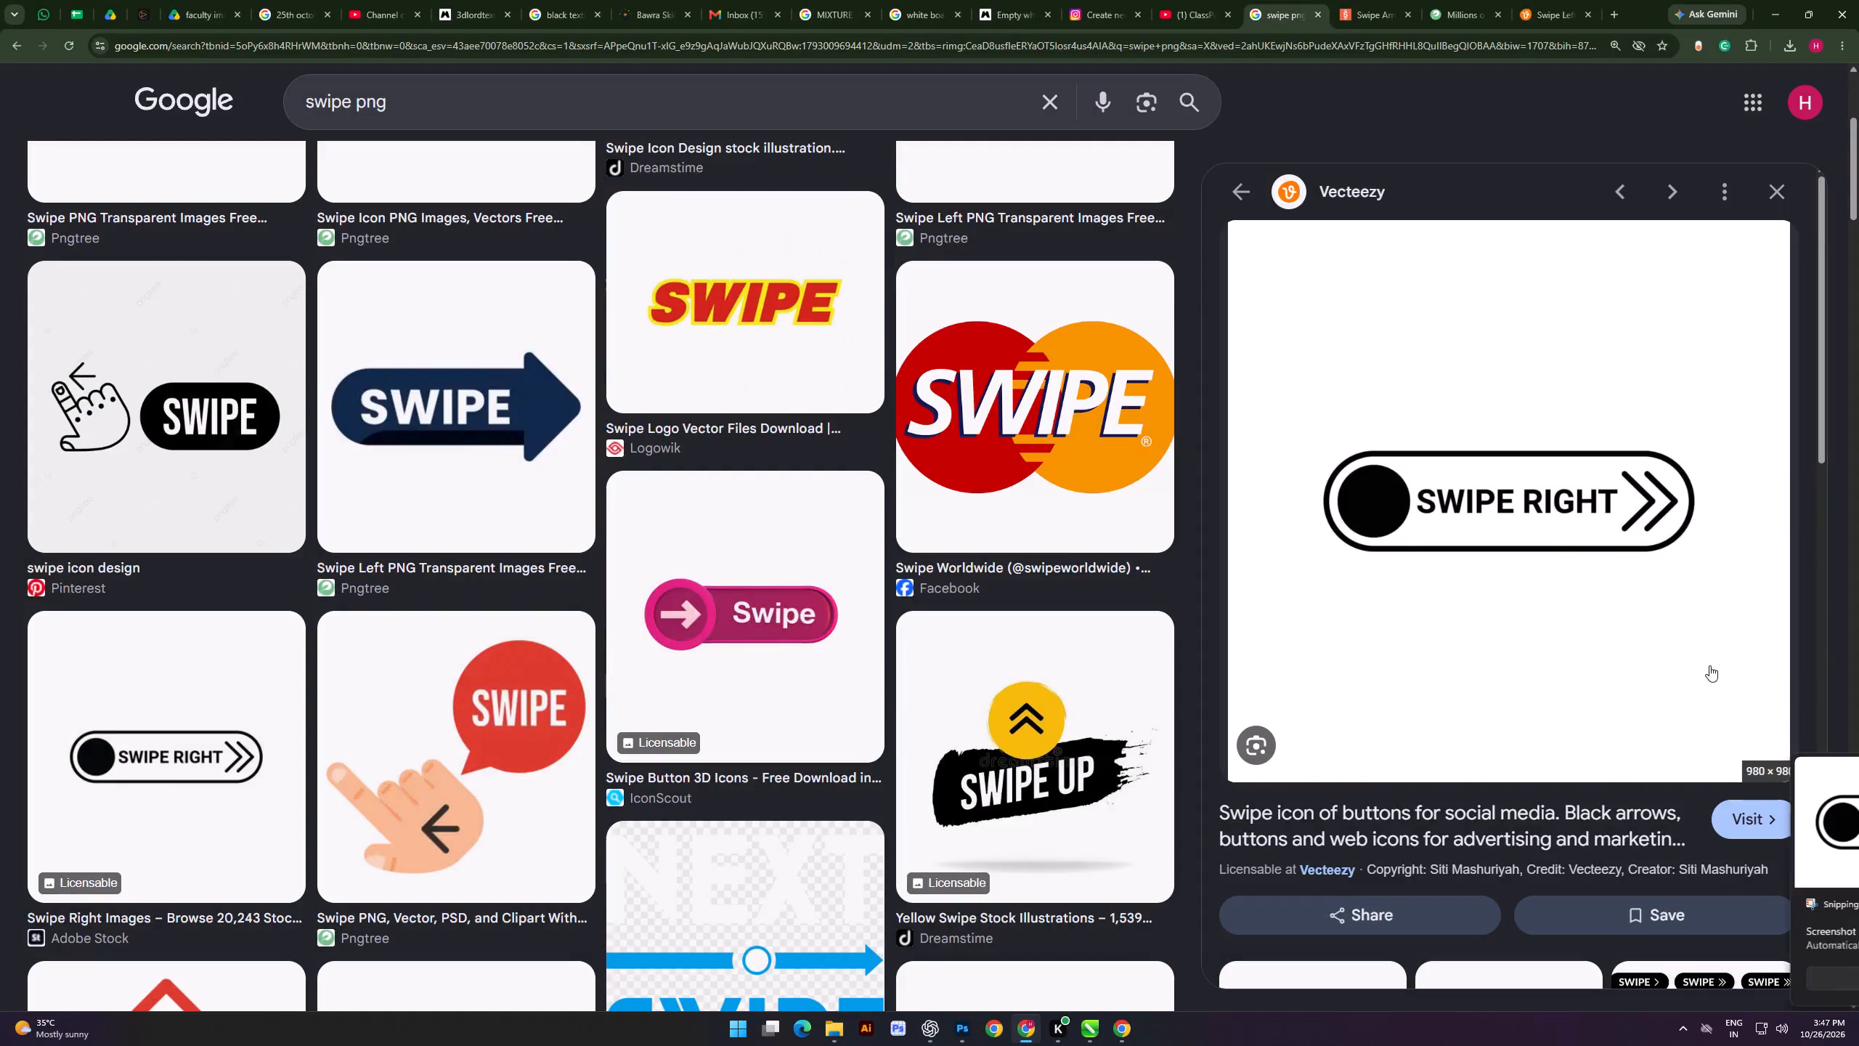
Switch to CorelDRAW and import Screenshot 2026-10-26 154708.png from Pictures > Screenshots, placing it about 368 px wide just below the poster.
key(alt+Tab)
click(930, 710)
scroll(1171, 646, up, 3)
key(ctrl+i)
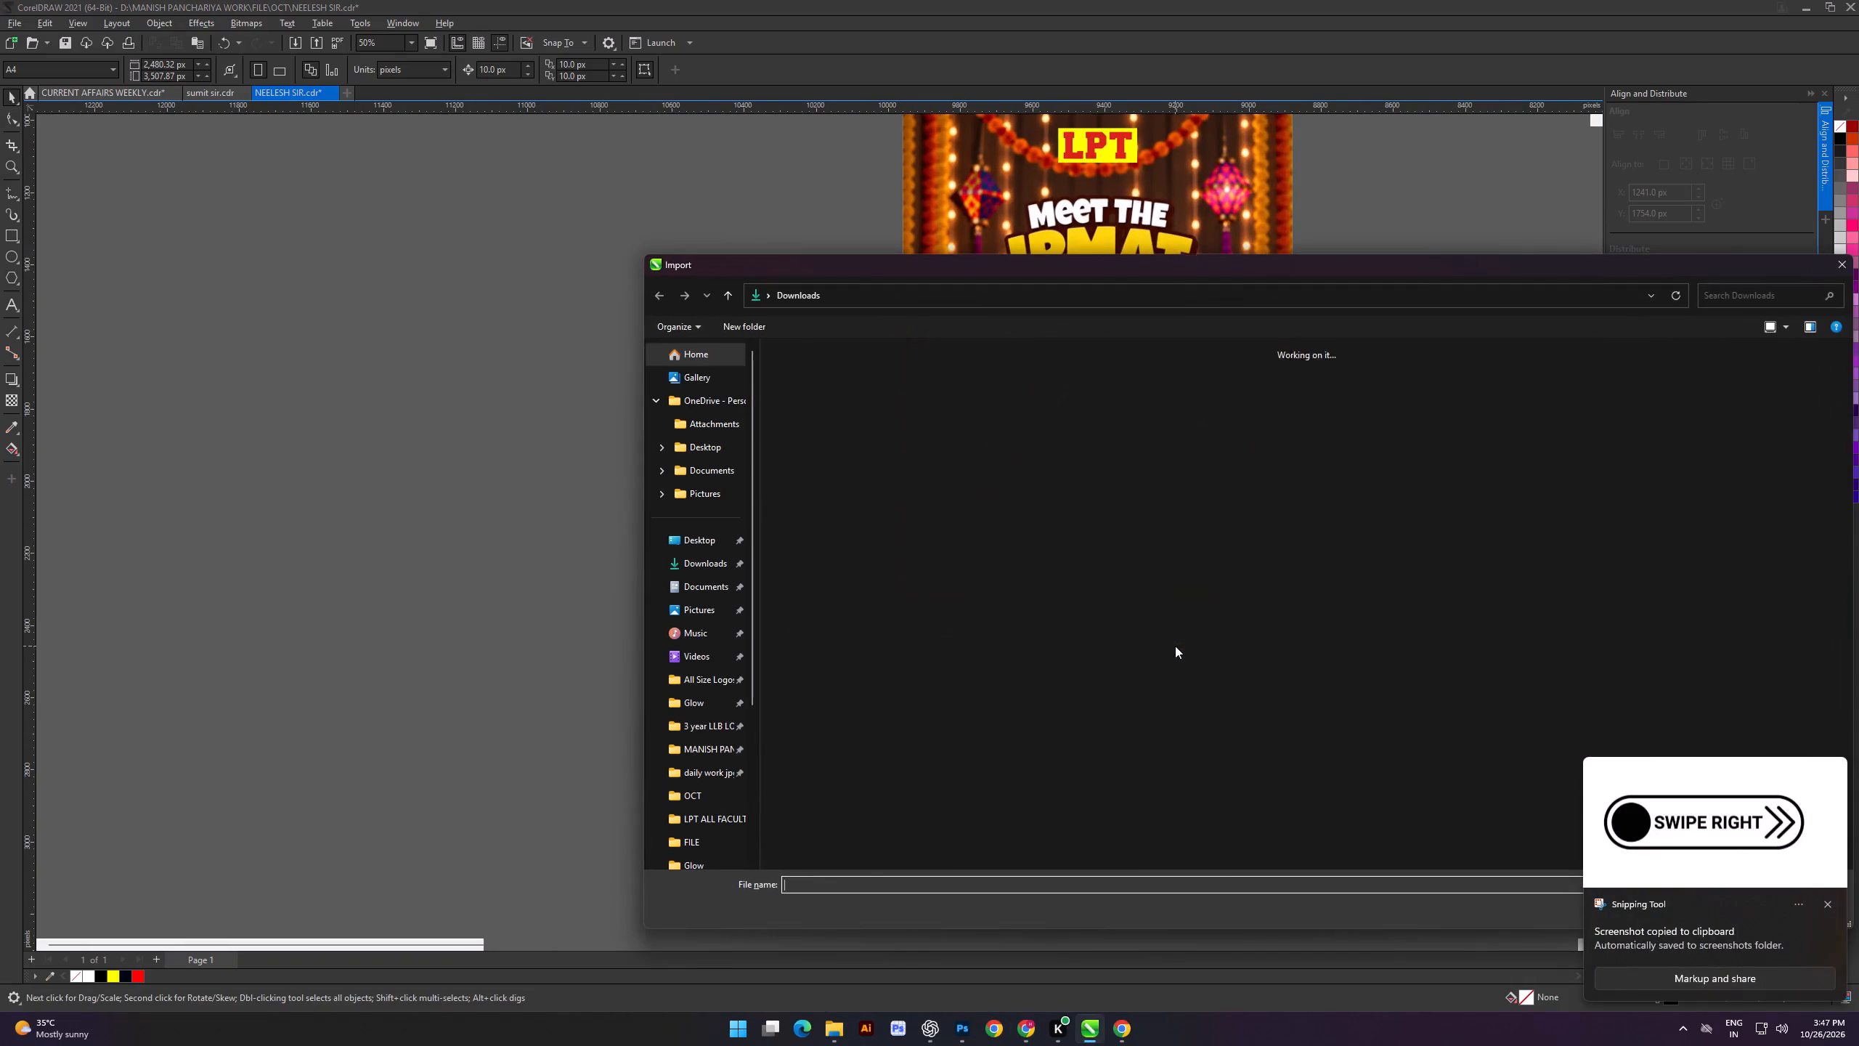
click(712, 593)
click(704, 628)
click(710, 678)
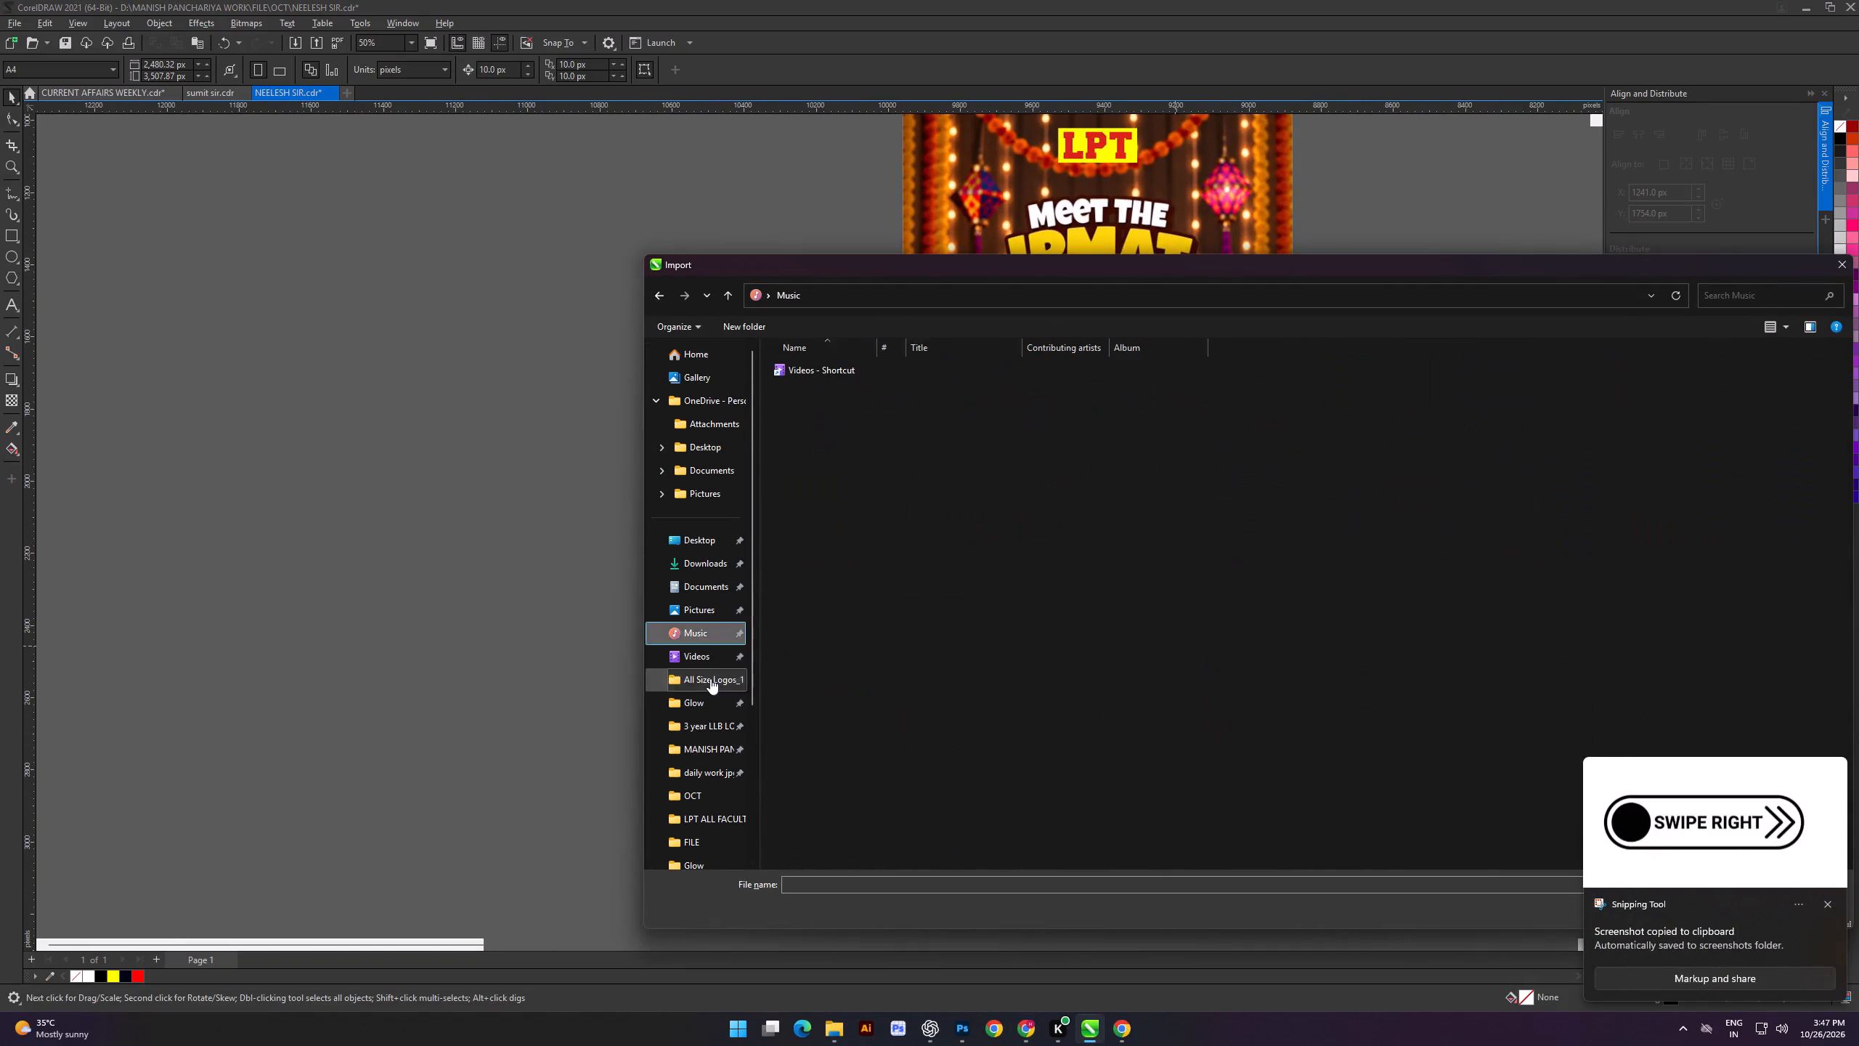
click(713, 621)
double_click(866, 394)
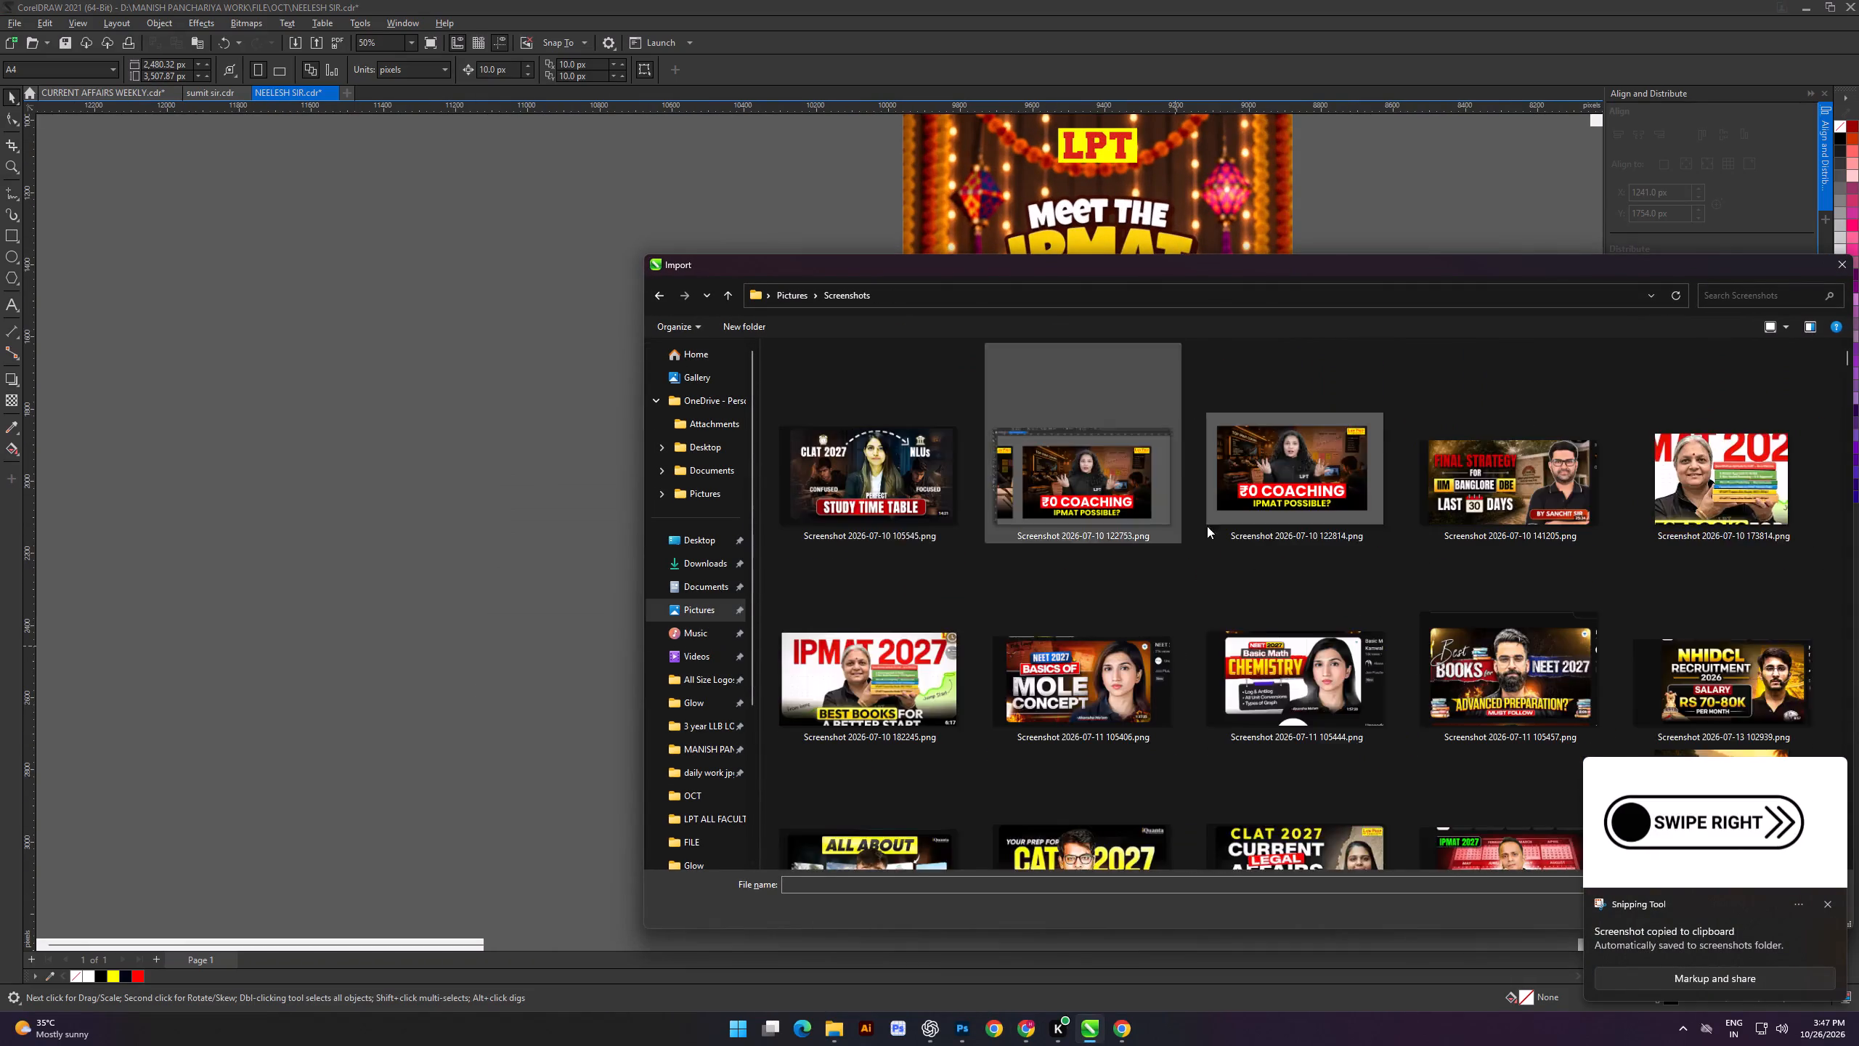
scroll(1212, 533, down, 20)
scroll(1212, 533, down, 20)
scroll(1212, 533, down, 13)
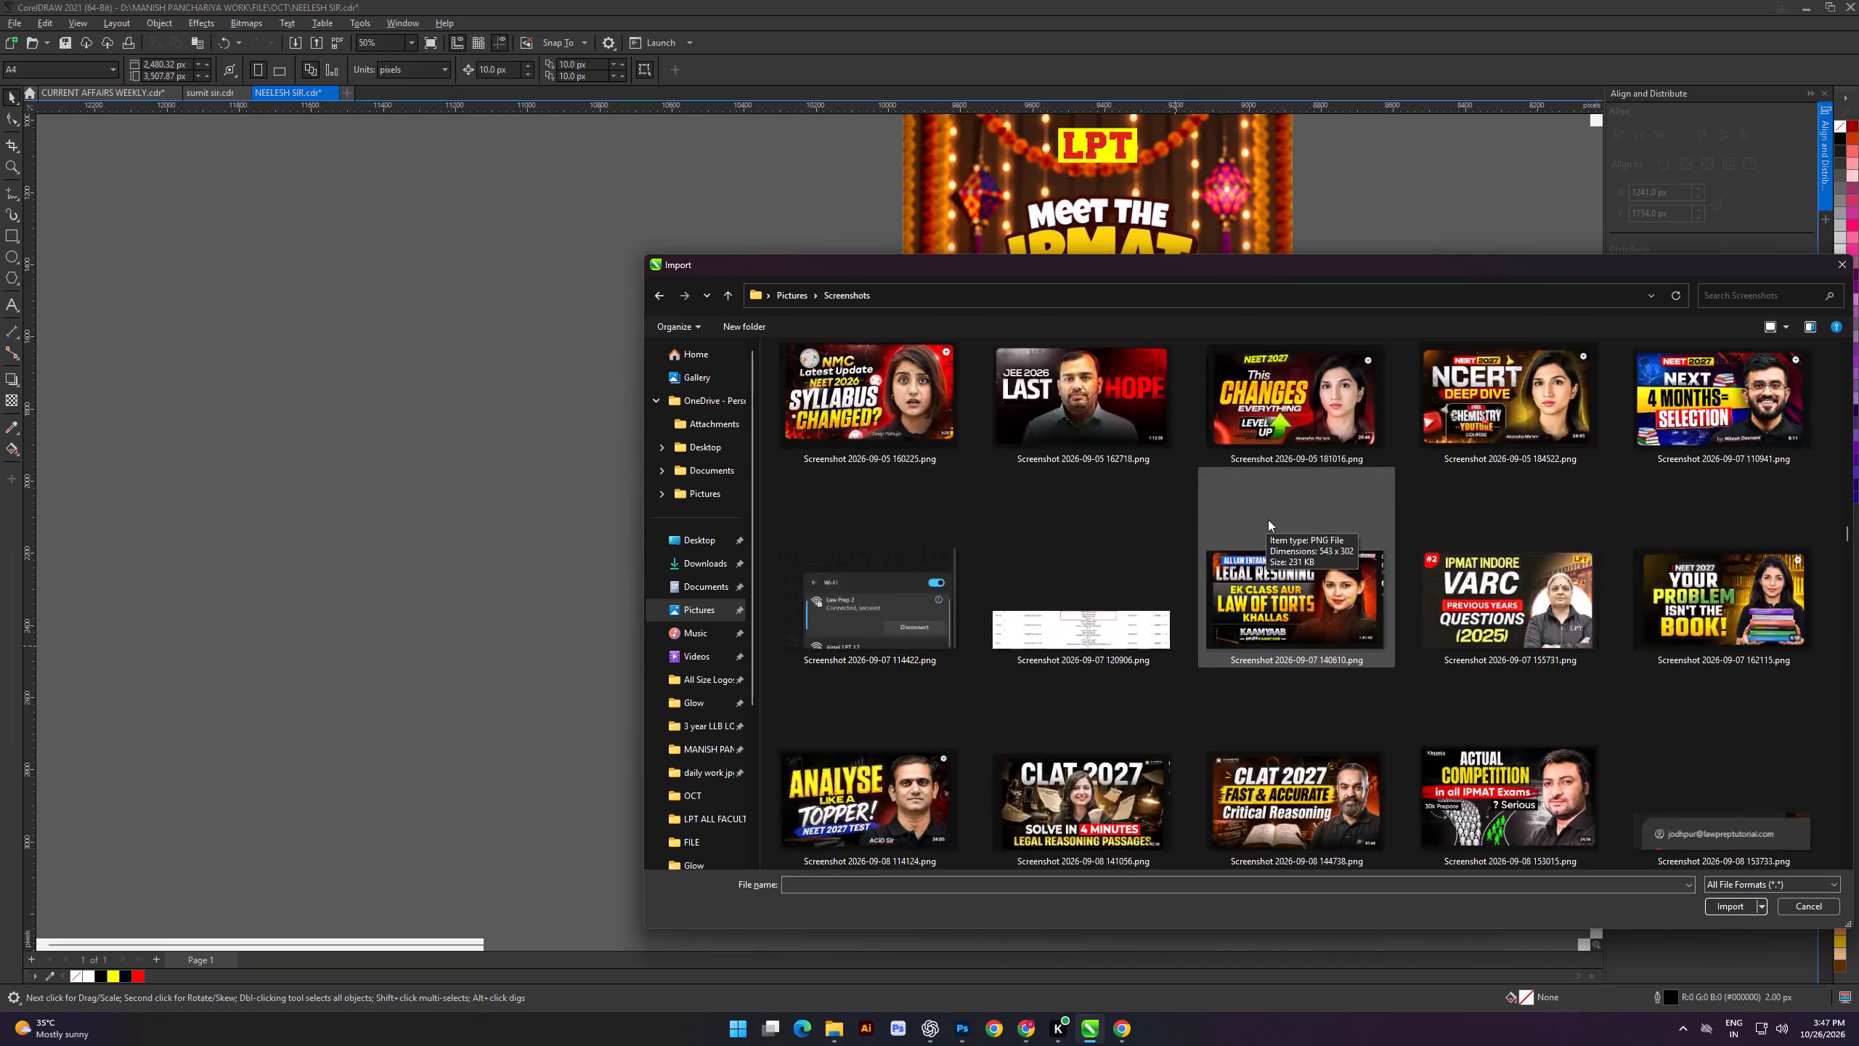
scroll(1268, 519, down, 20)
scroll(1268, 519, down, 20)
scroll(1268, 519, down, 14)
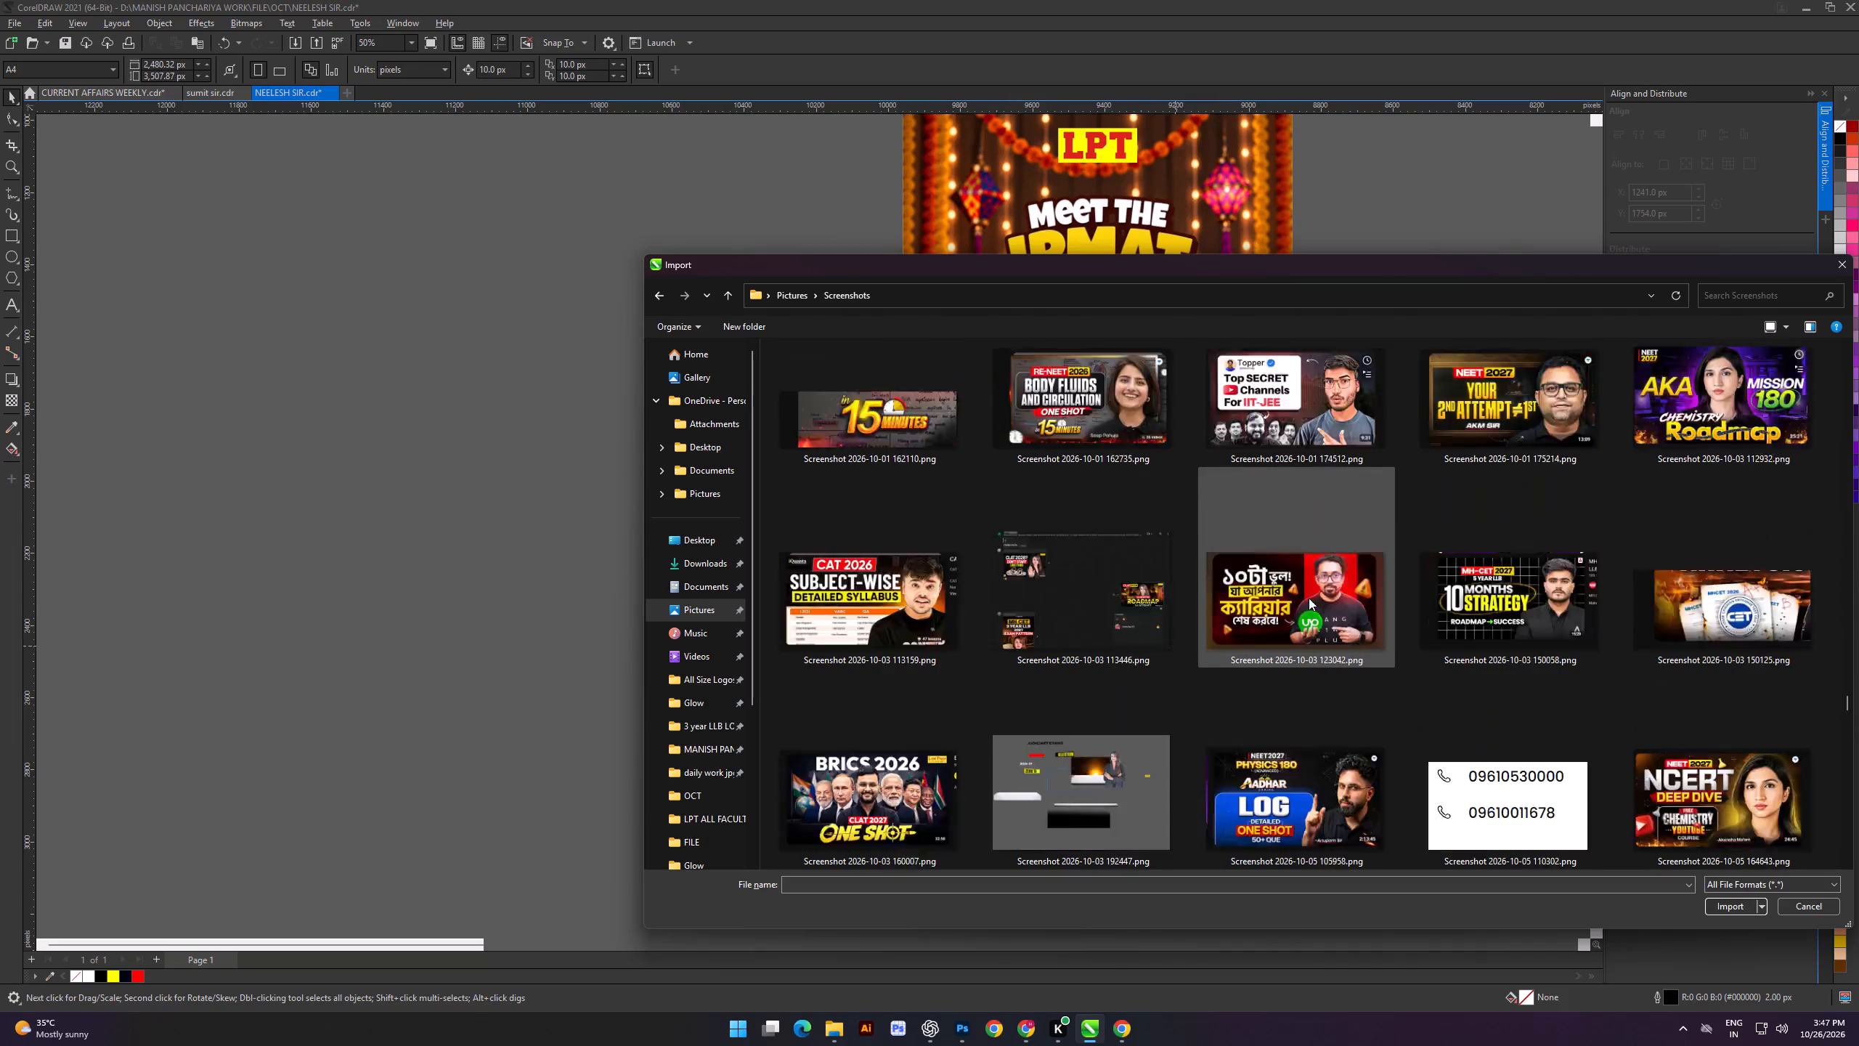
scroll(1309, 598, down, 20)
scroll(1309, 598, down, 20)
scroll(1309, 598, down, 14)
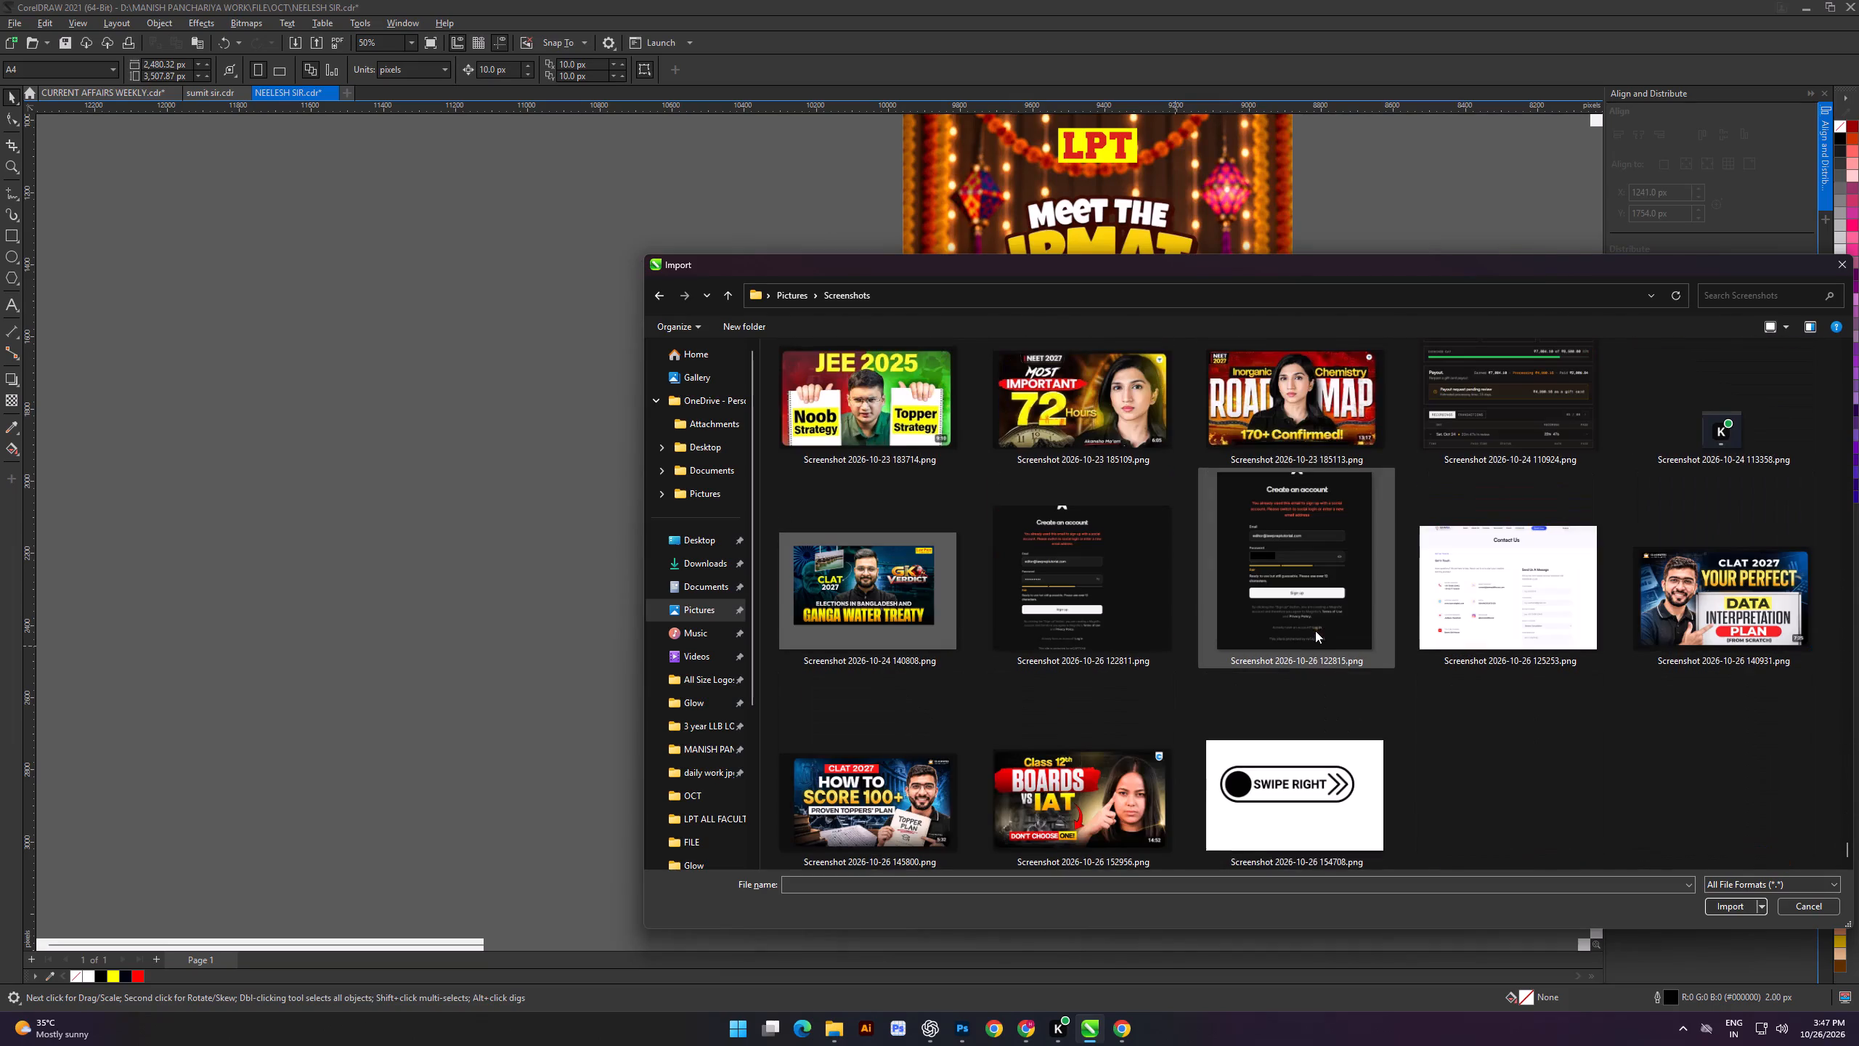
scroll(1315, 631, down, 2)
double_click(1357, 831)
drag(993, 601, 1126, 808)
click(1160, 843)
Move the imported SWIPE RIGHT screenshot clear of the poster and enlarge it to about 1,276 px wide.
scroll(1062, 728, up, 5)
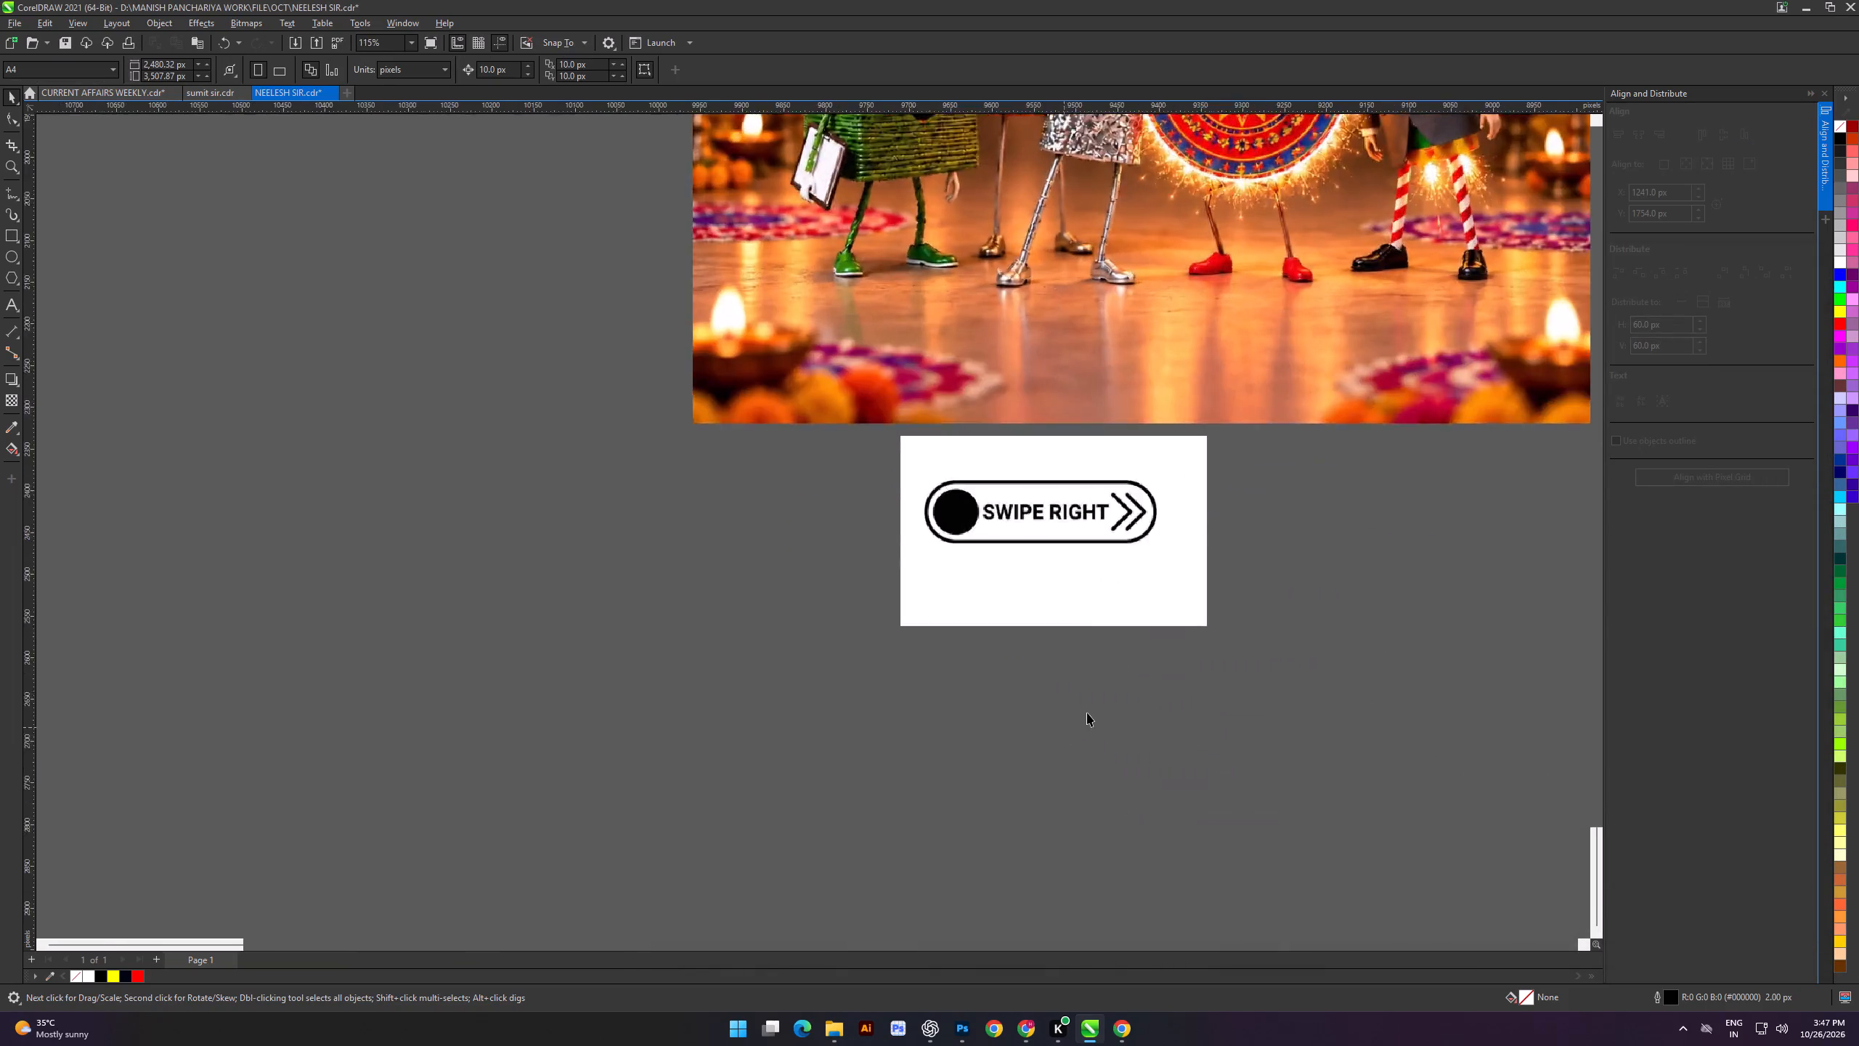
scroll(1087, 713, up, 7)
scroll(1101, 583, down, 12)
drag(1104, 571, 1097, 664)
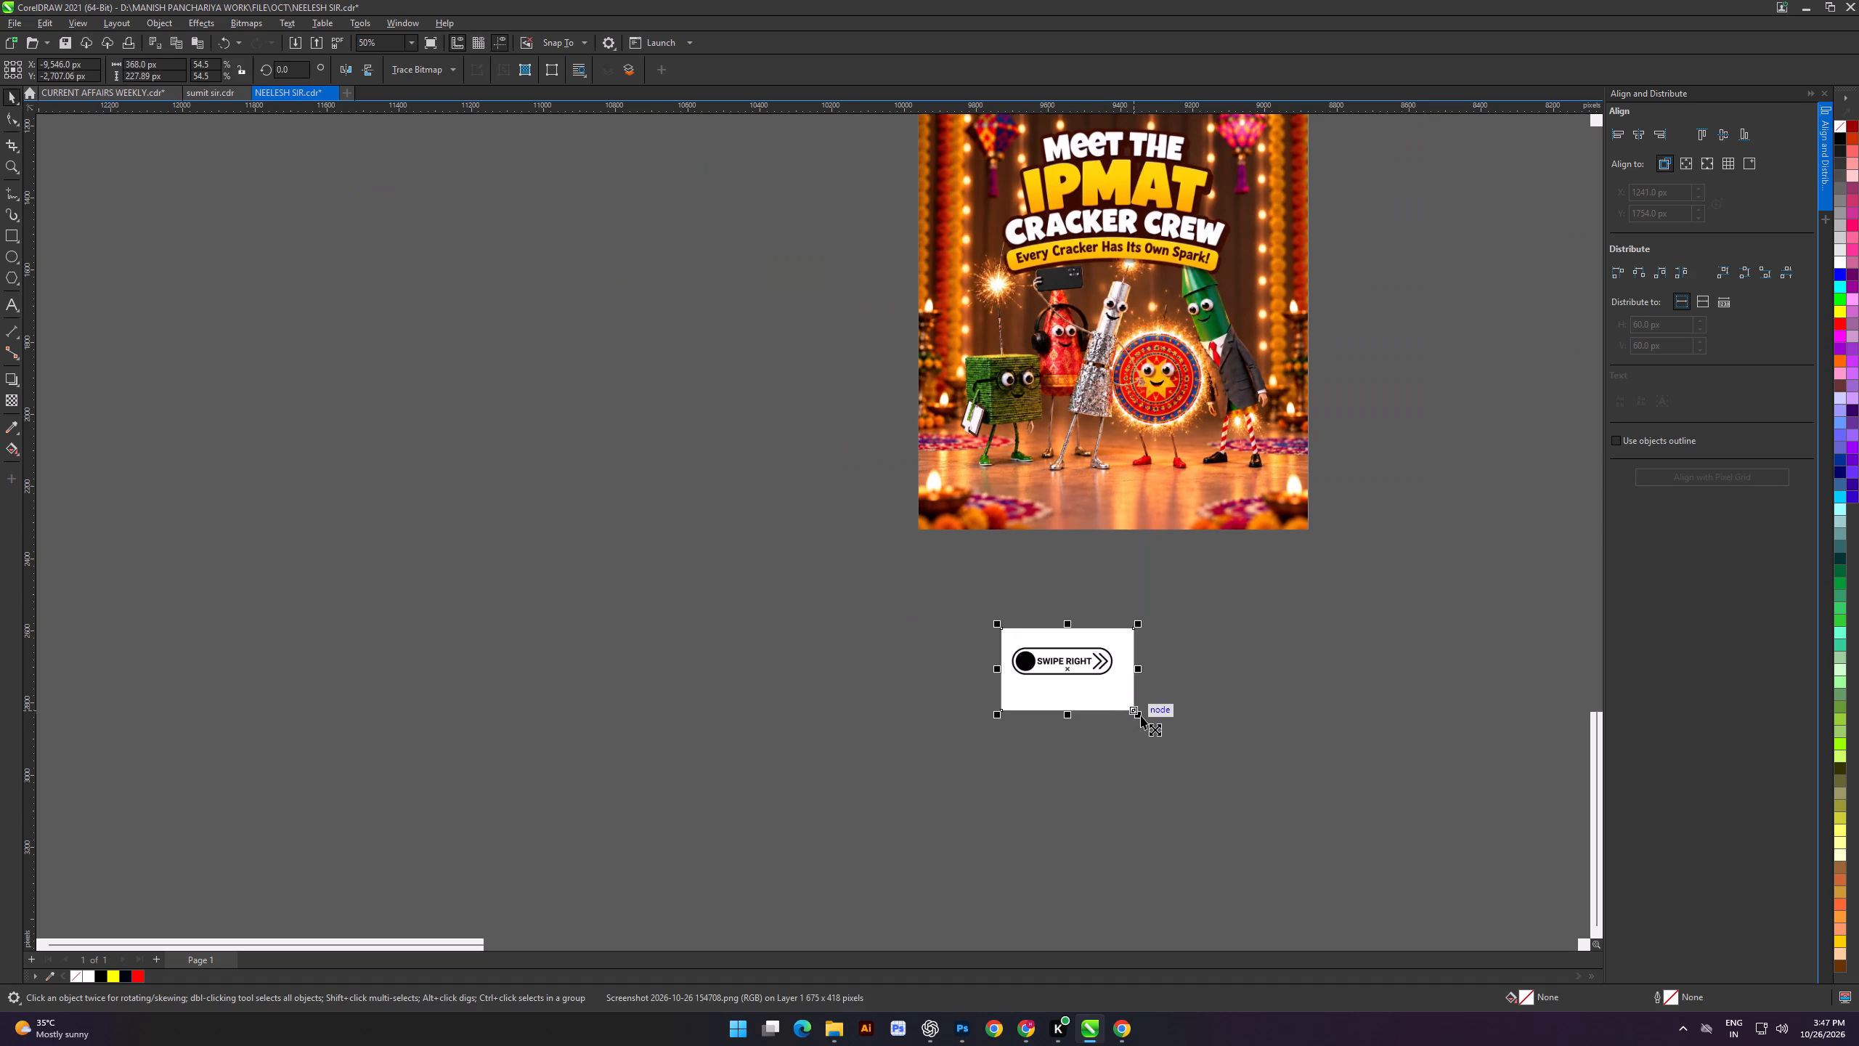
shift+drag(1142, 716, 1306, 866)
drag(1187, 743, 1187, 778)
click(688, 698)
Draw a rectangle over the SWIPE RIGHT button and fit it to the button's outline at about 963 × 263 px.
scroll(1040, 752, up, 3)
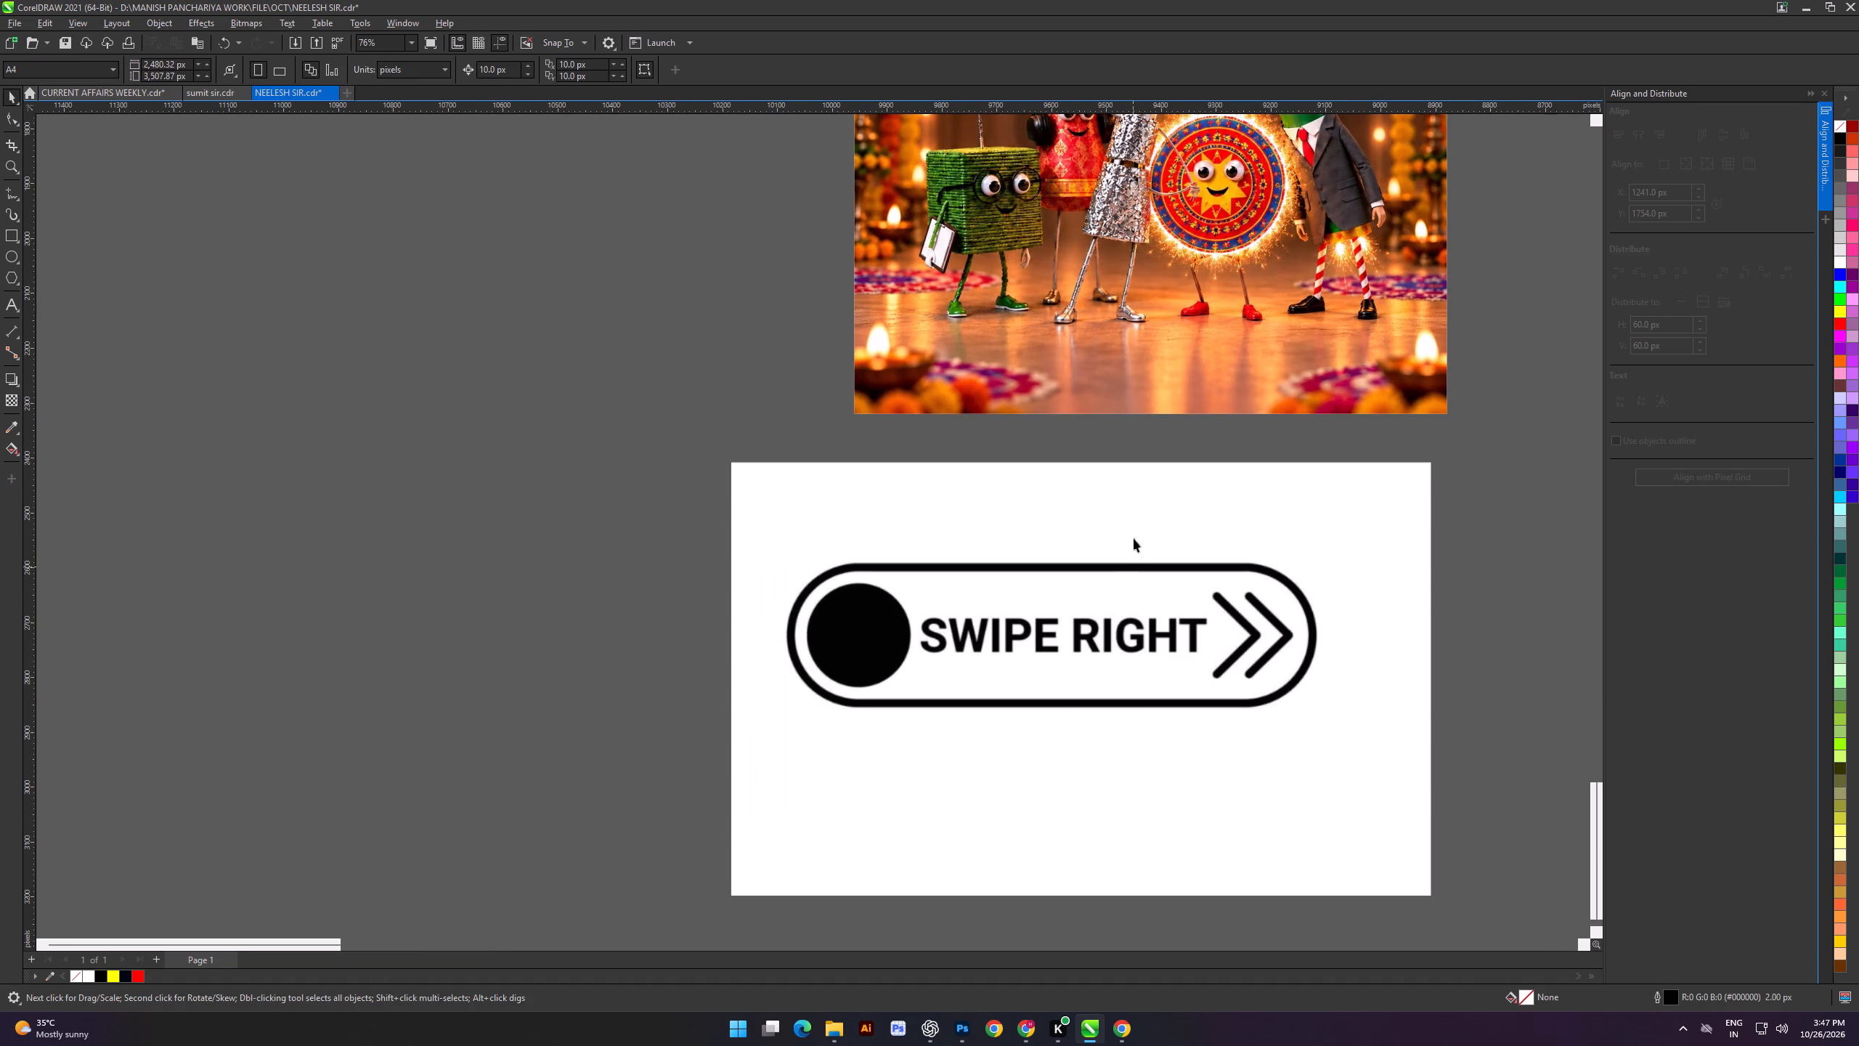
click(12, 235)
scroll(869, 561, up, 4)
scroll(846, 556, down, 5)
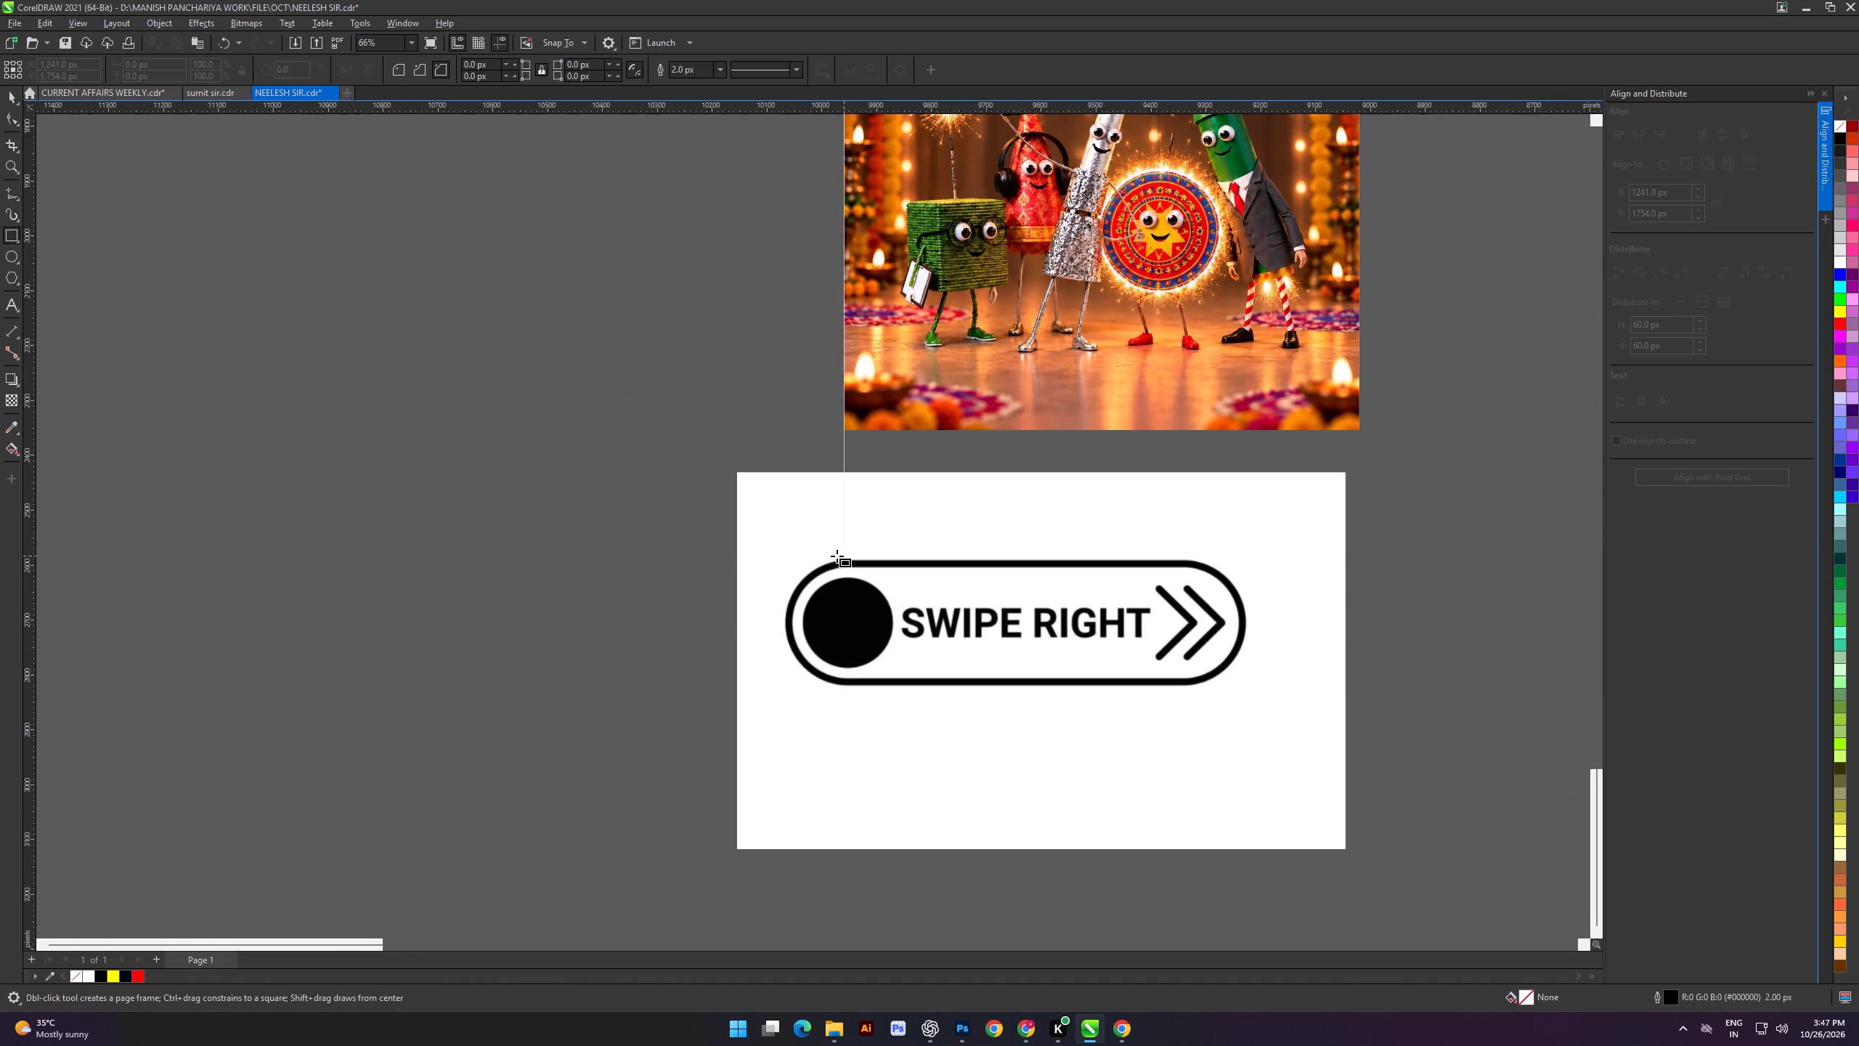
ctrl+drag(792, 560, 1156, 641)
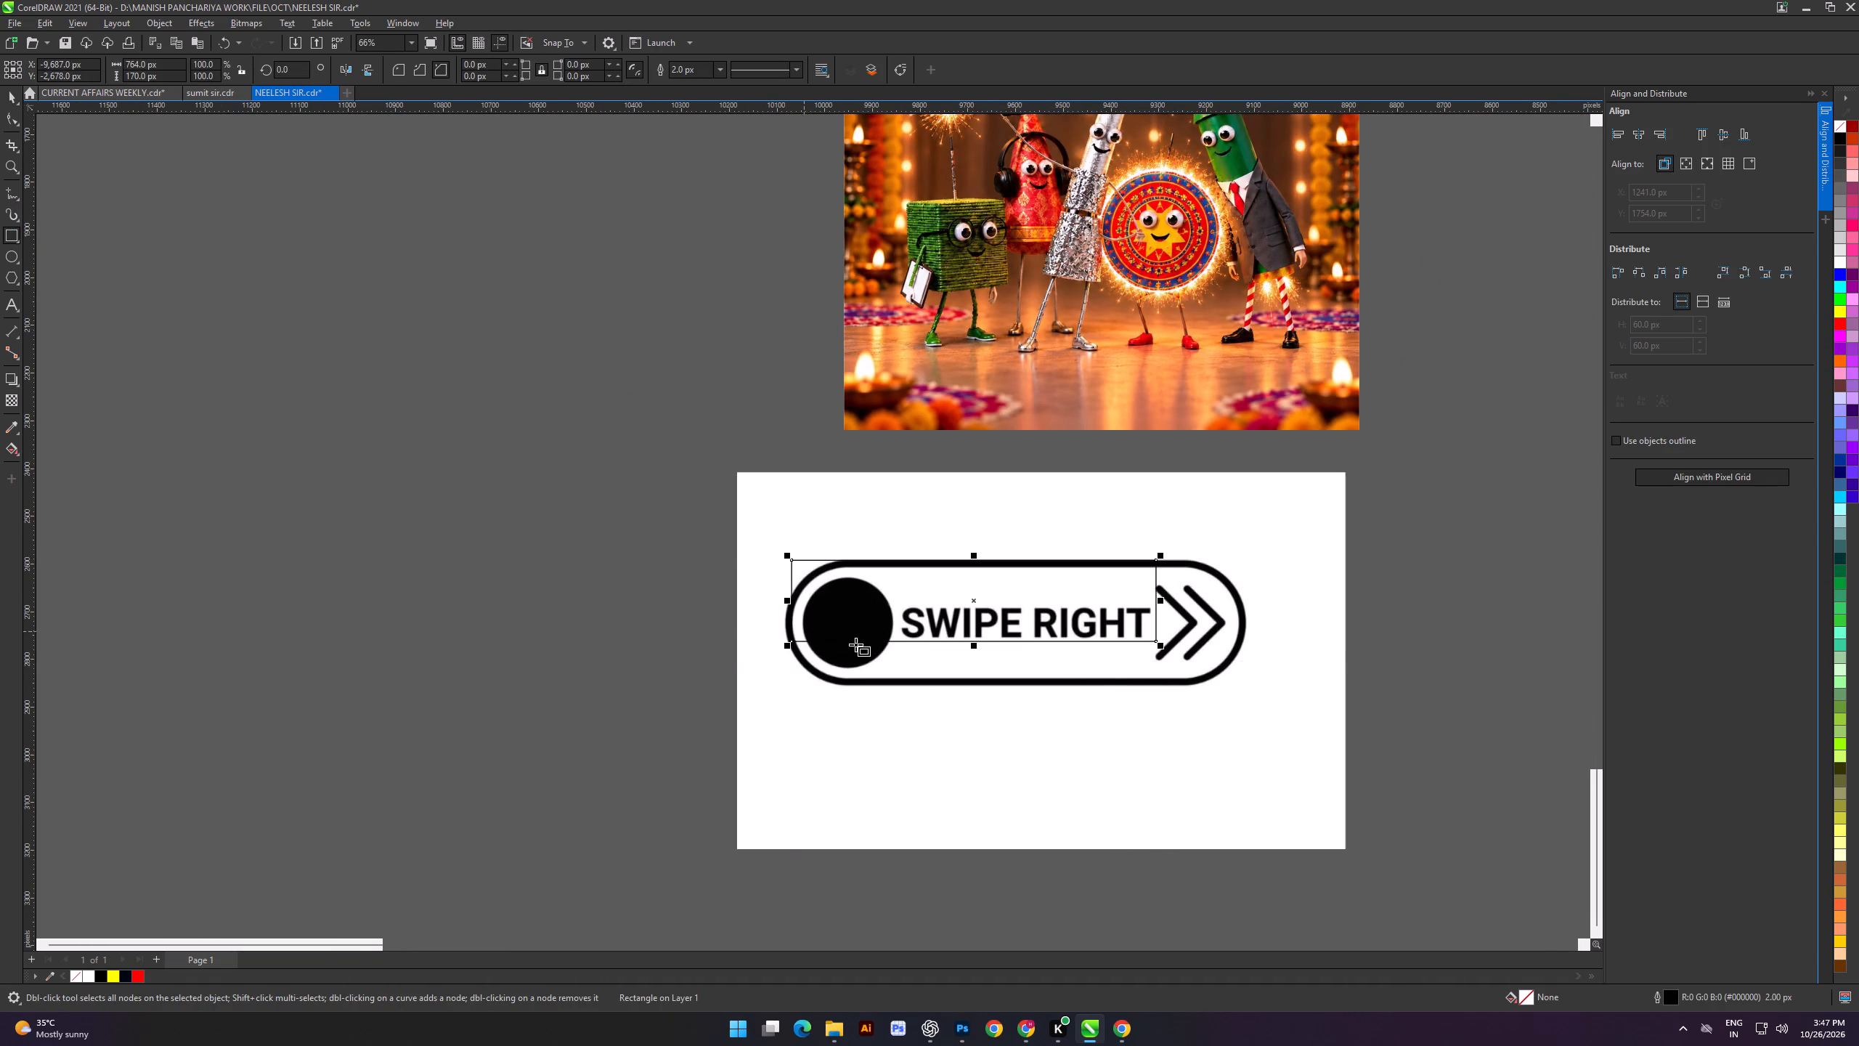
click(15, 92)
drag(326, 467, 376, 489)
click(1122, 582)
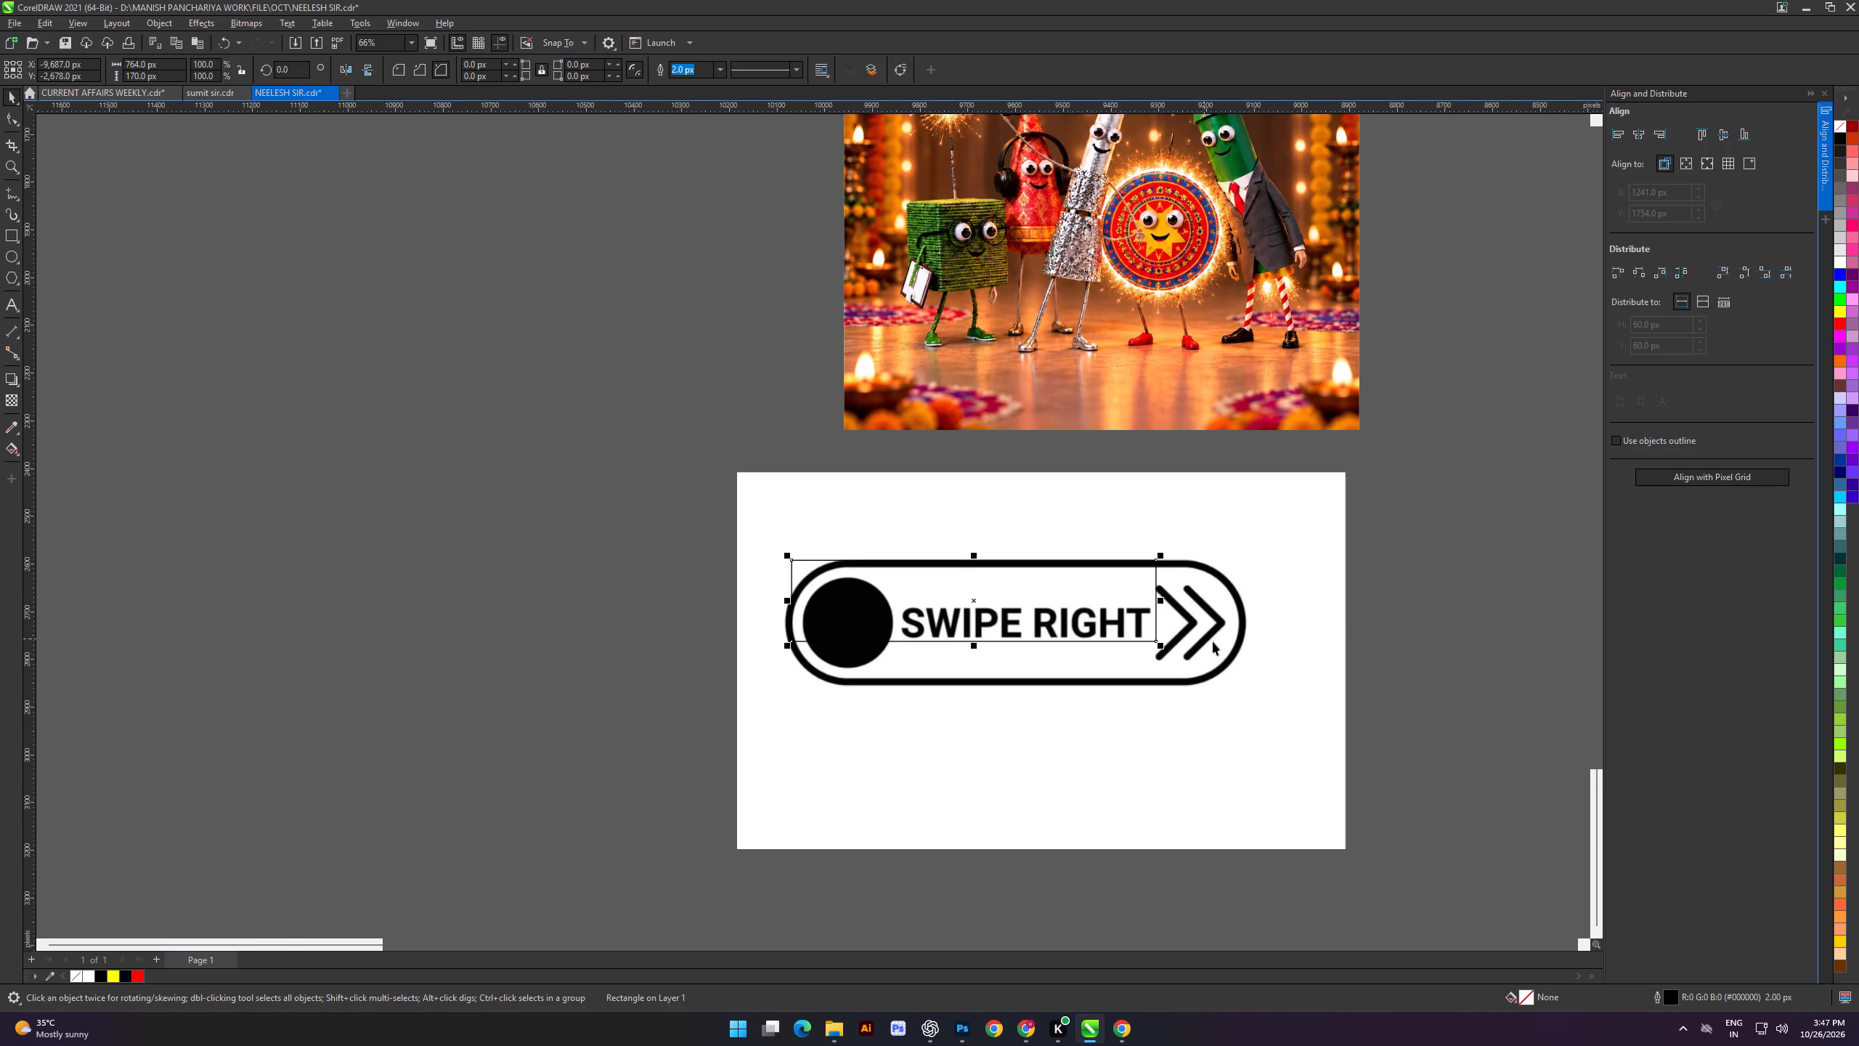
scroll(1213, 641, up, 3)
drag(1130, 581, 1274, 601)
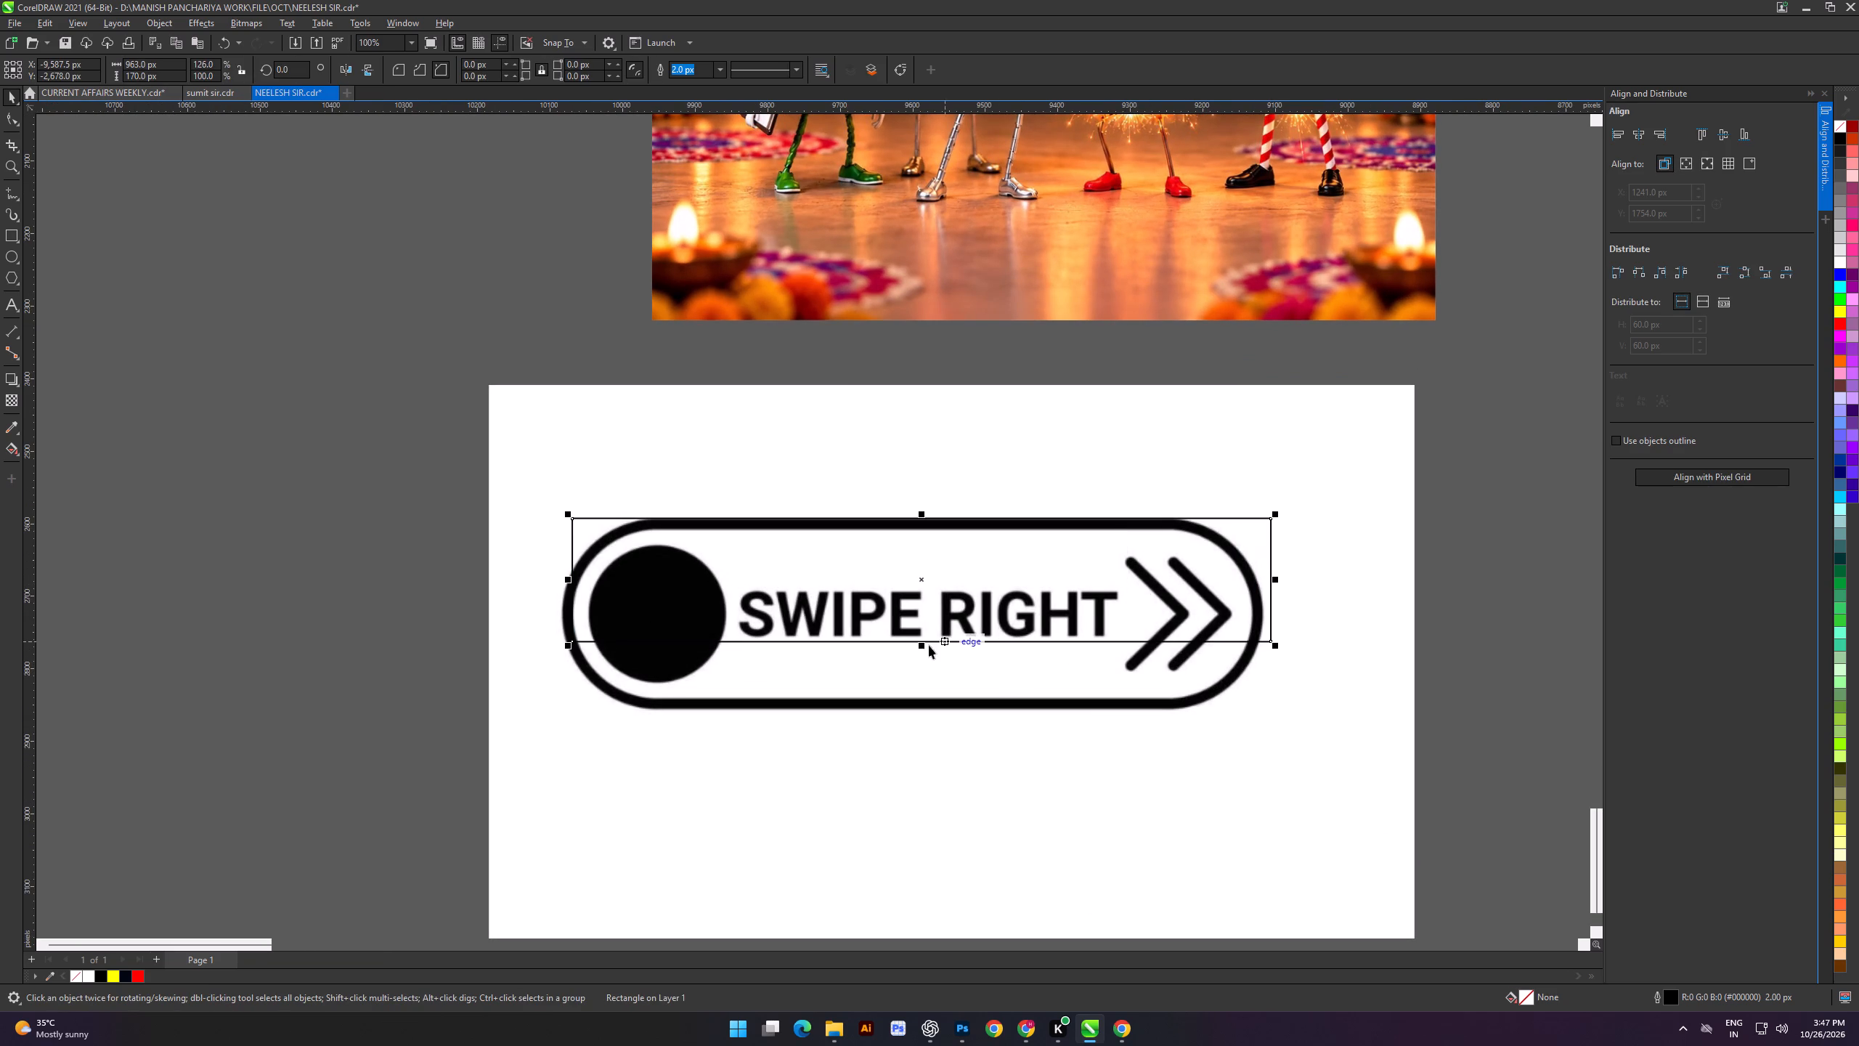
drag(920, 646, 918, 722)
drag(983, 621, 969, 617)
scroll(875, 708, up, 4)
drag(919, 723, 919, 710)
Round the rectangle's corners to about 131.5 px with the round corner style and align the pill shape with the button's black outline.
click(10, 124)
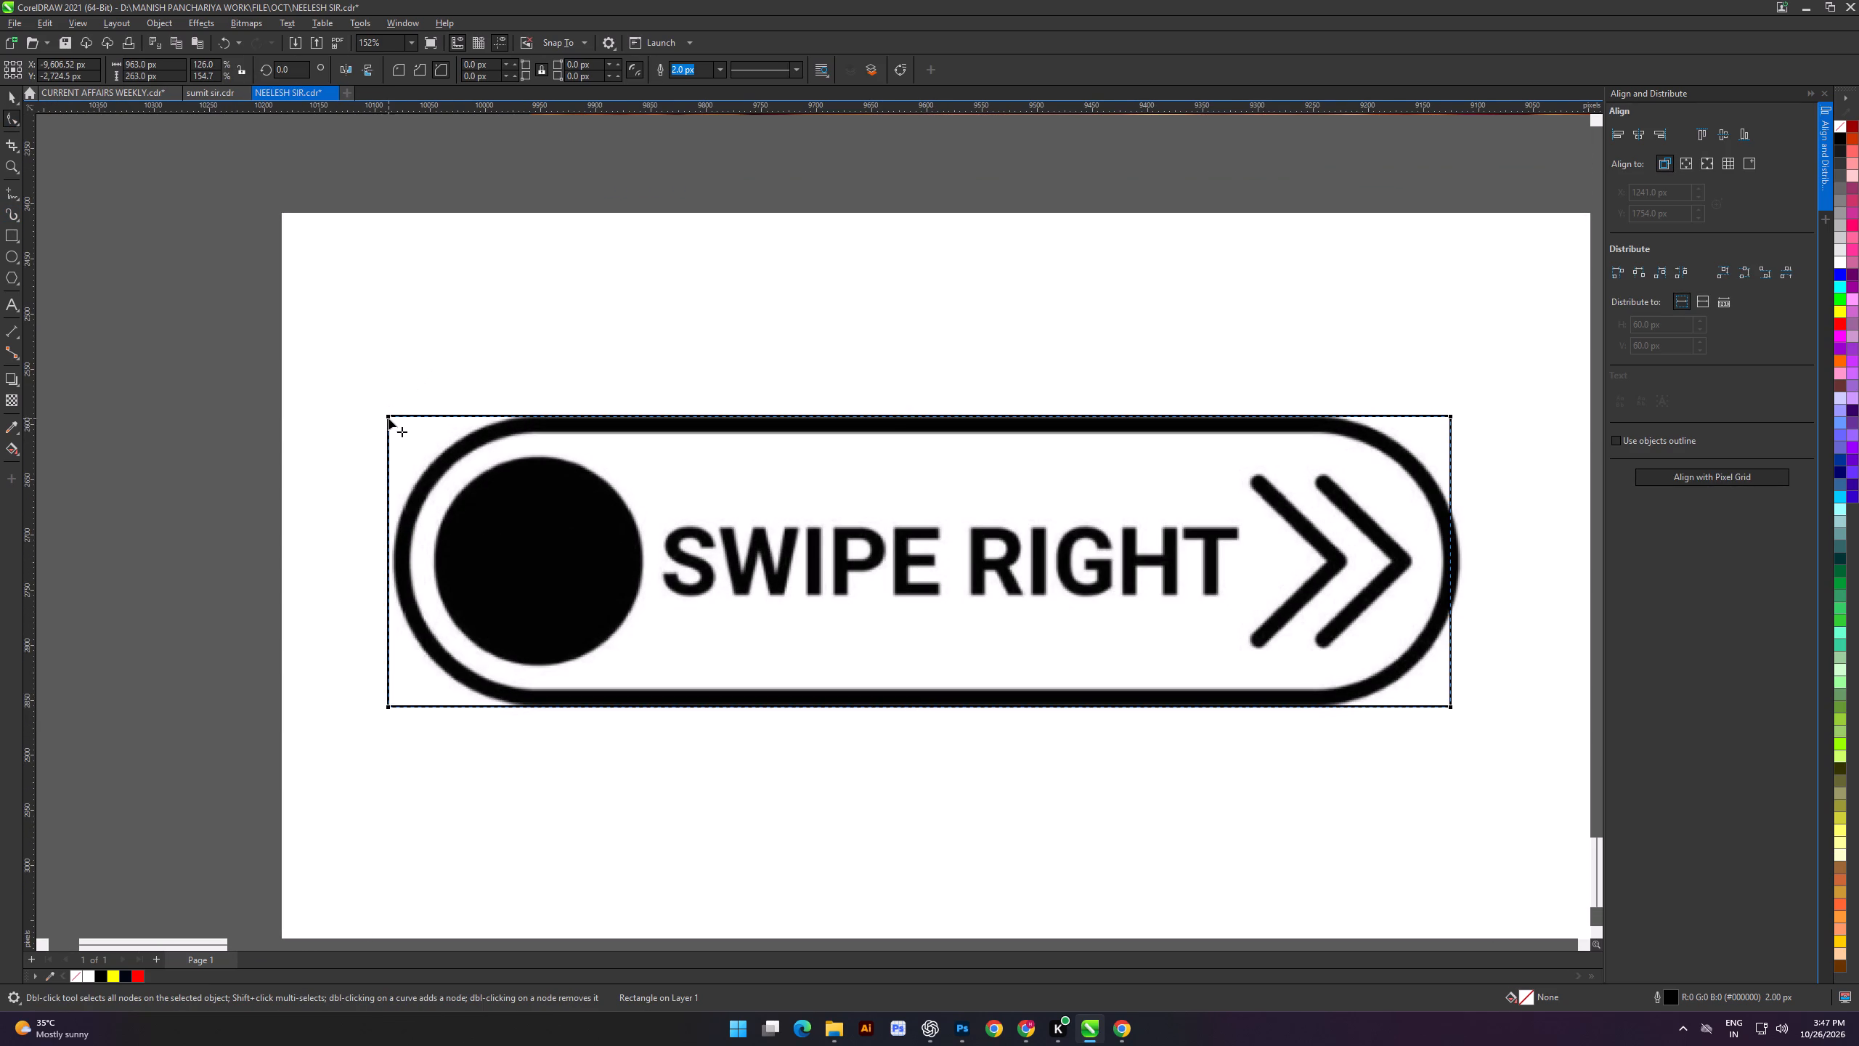
drag(389, 418, 477, 445)
click(398, 76)
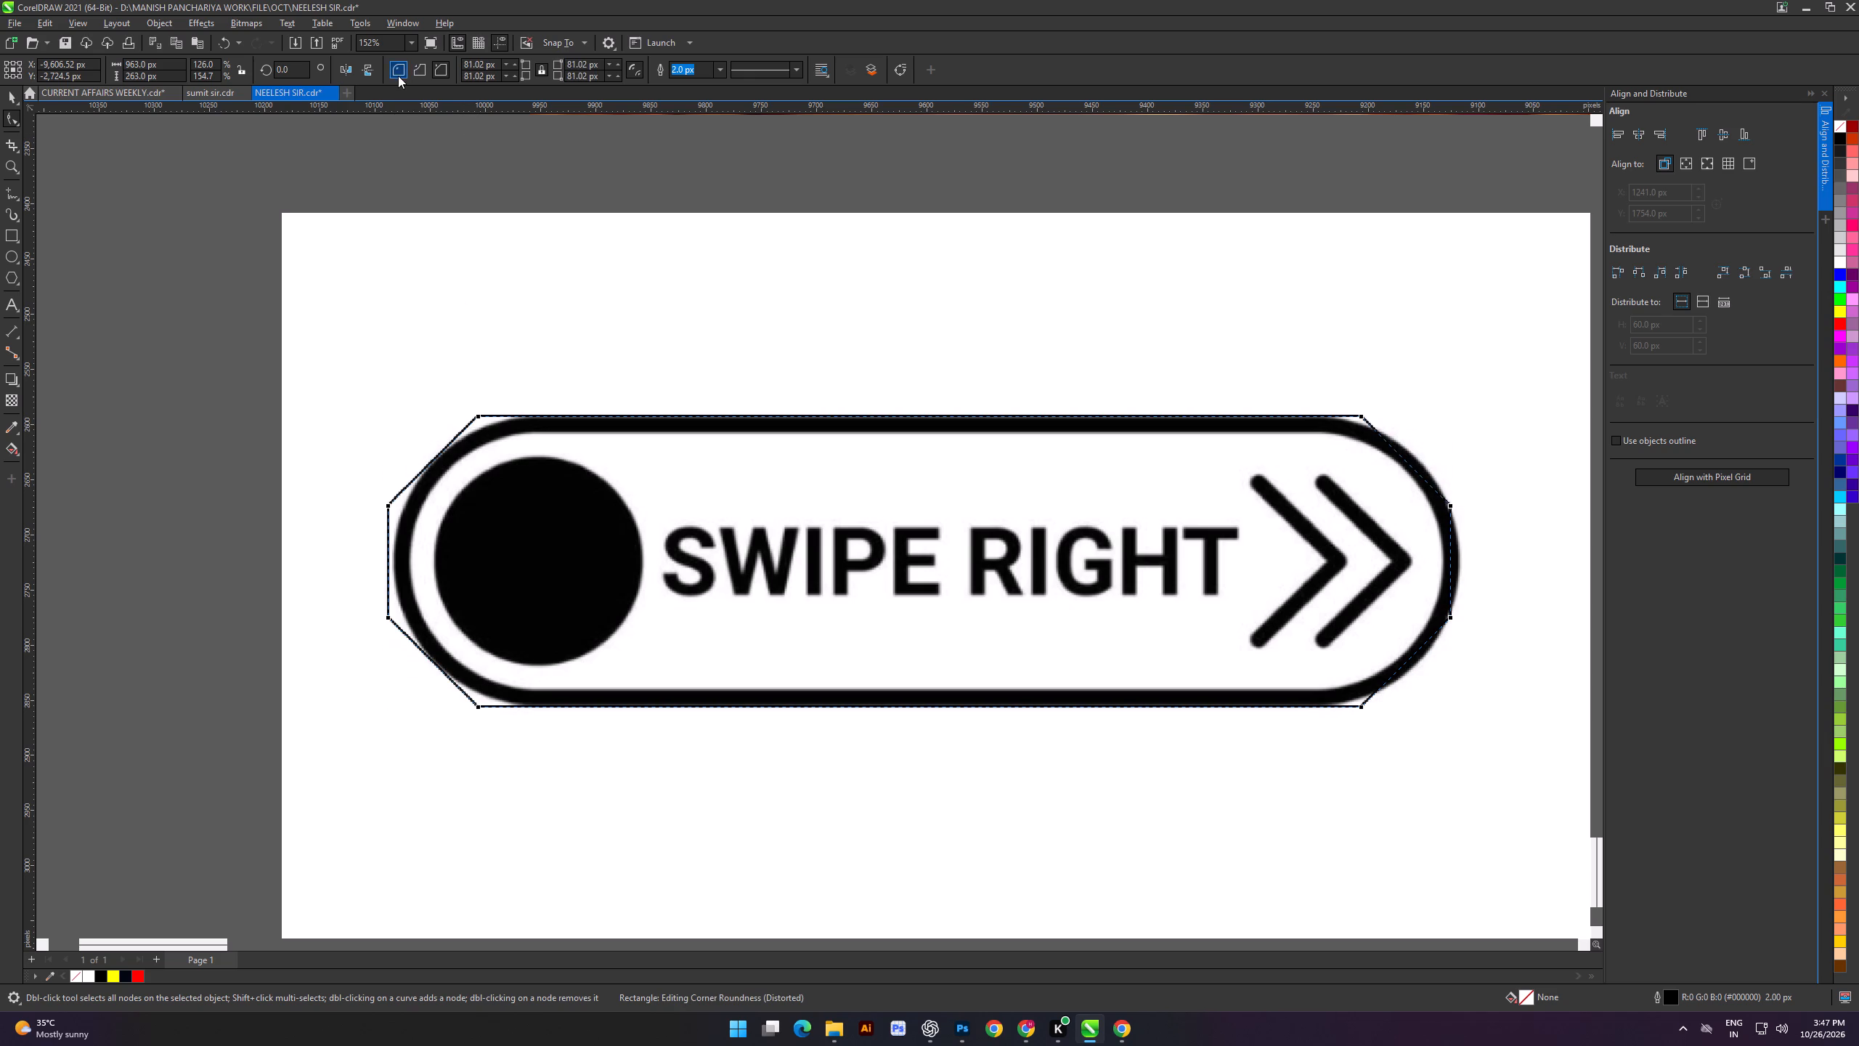
drag(476, 415, 558, 437)
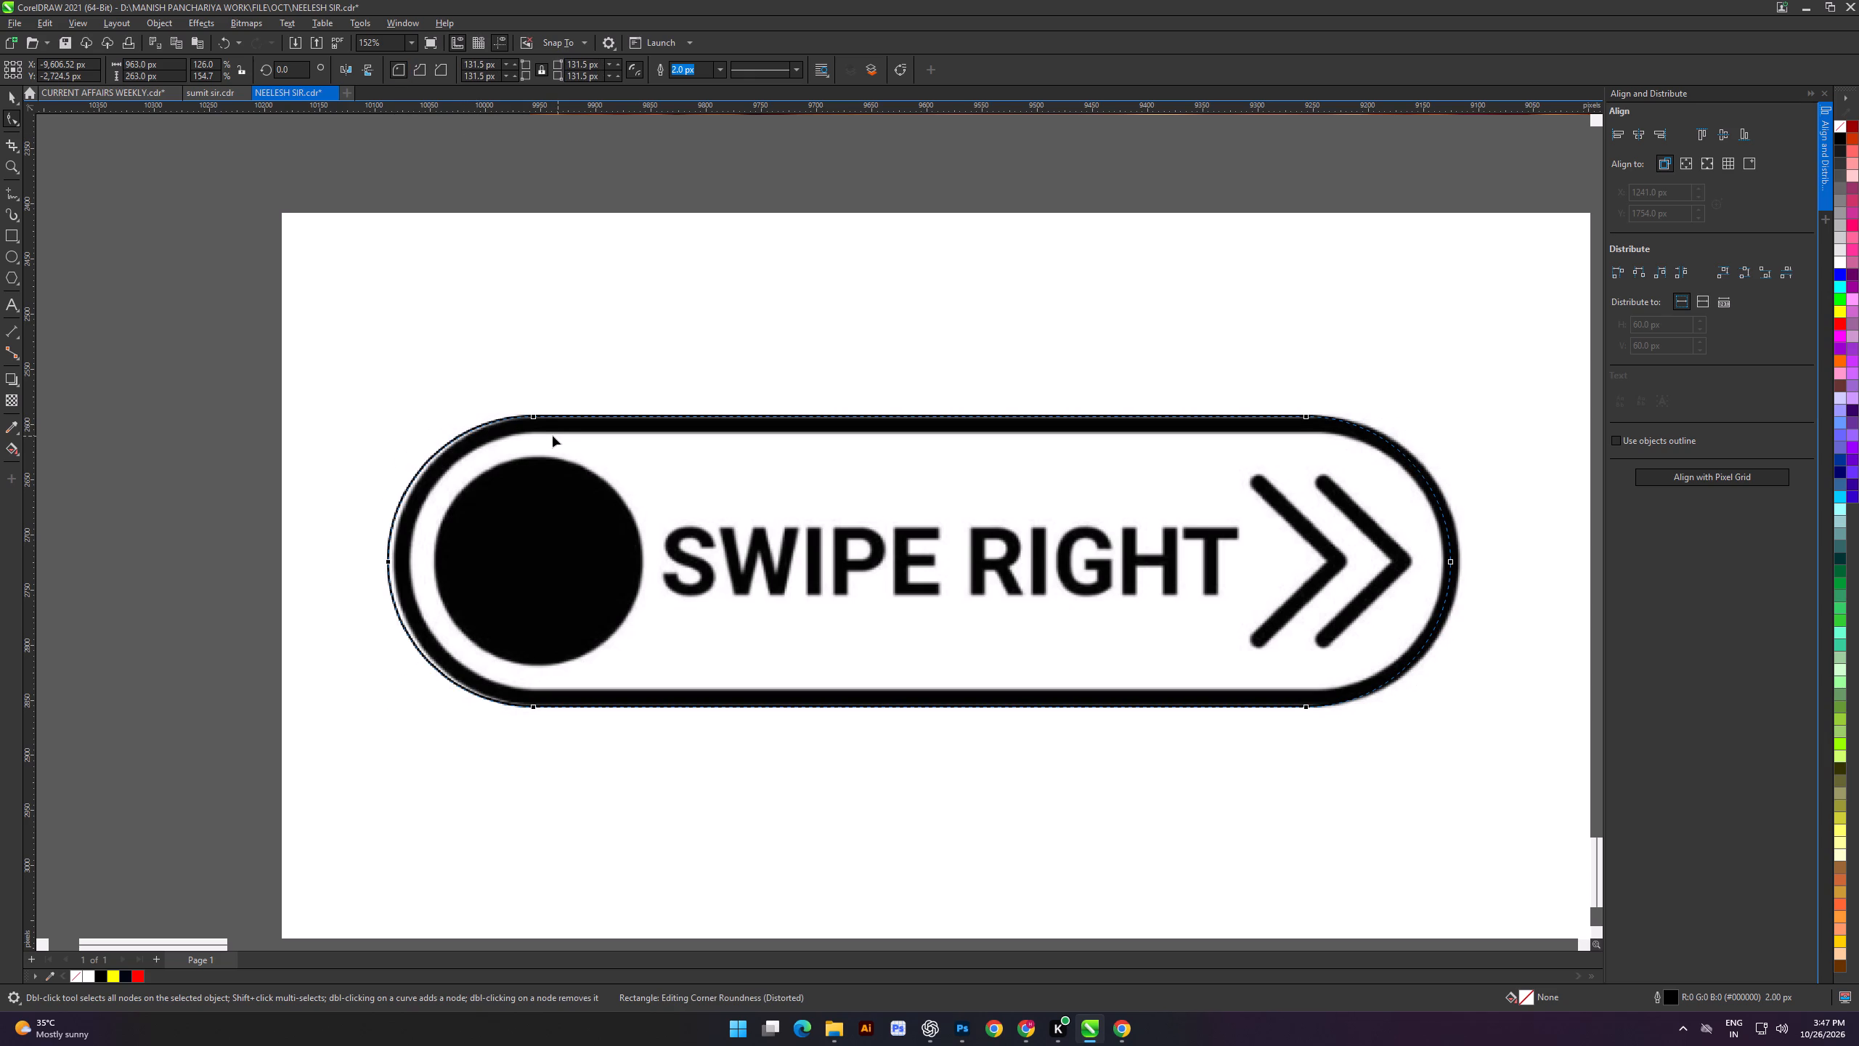
click(10, 108)
click(6, 104)
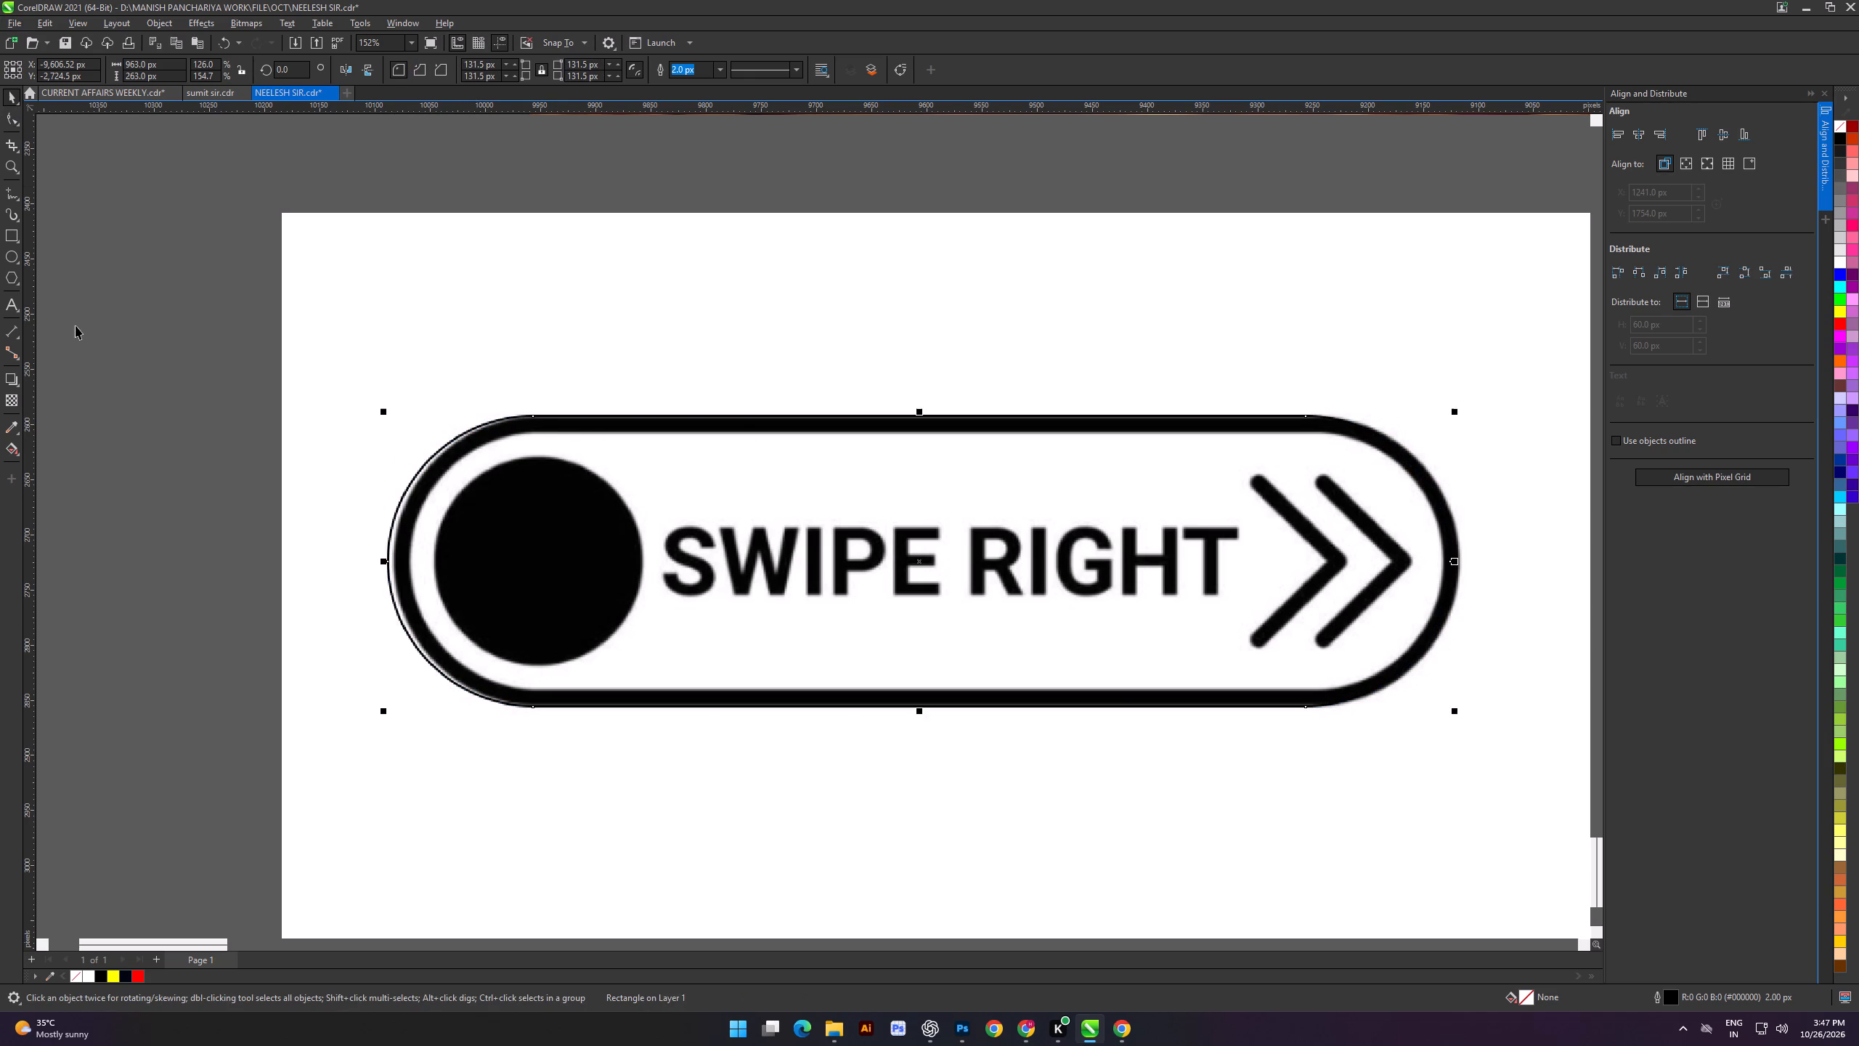
click(80, 338)
click(419, 530)
scroll(397, 540, up, 6)
drag(397, 540, 413, 542)
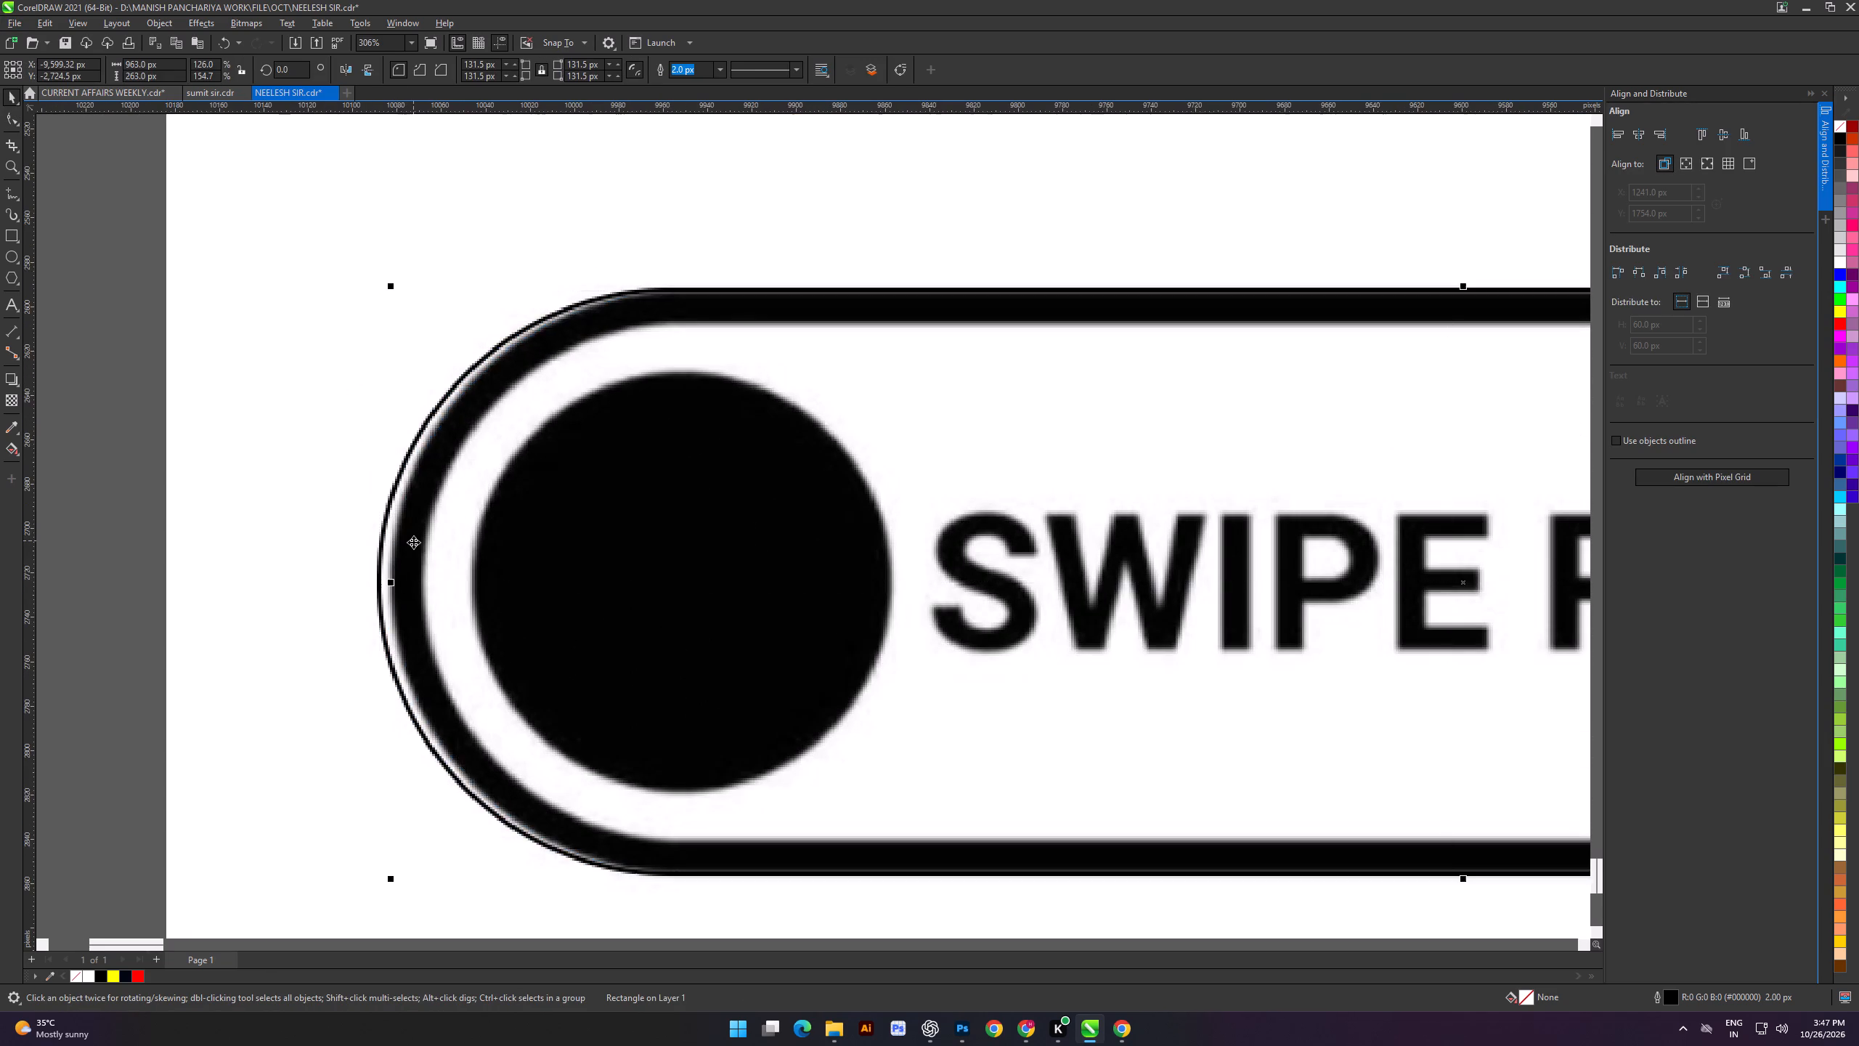
PowerClip the SWIPE RIGHT screenshot inside the pill-shaped rectangle so that only the button area is kept.
scroll(413, 542, down, 11)
click(613, 440)
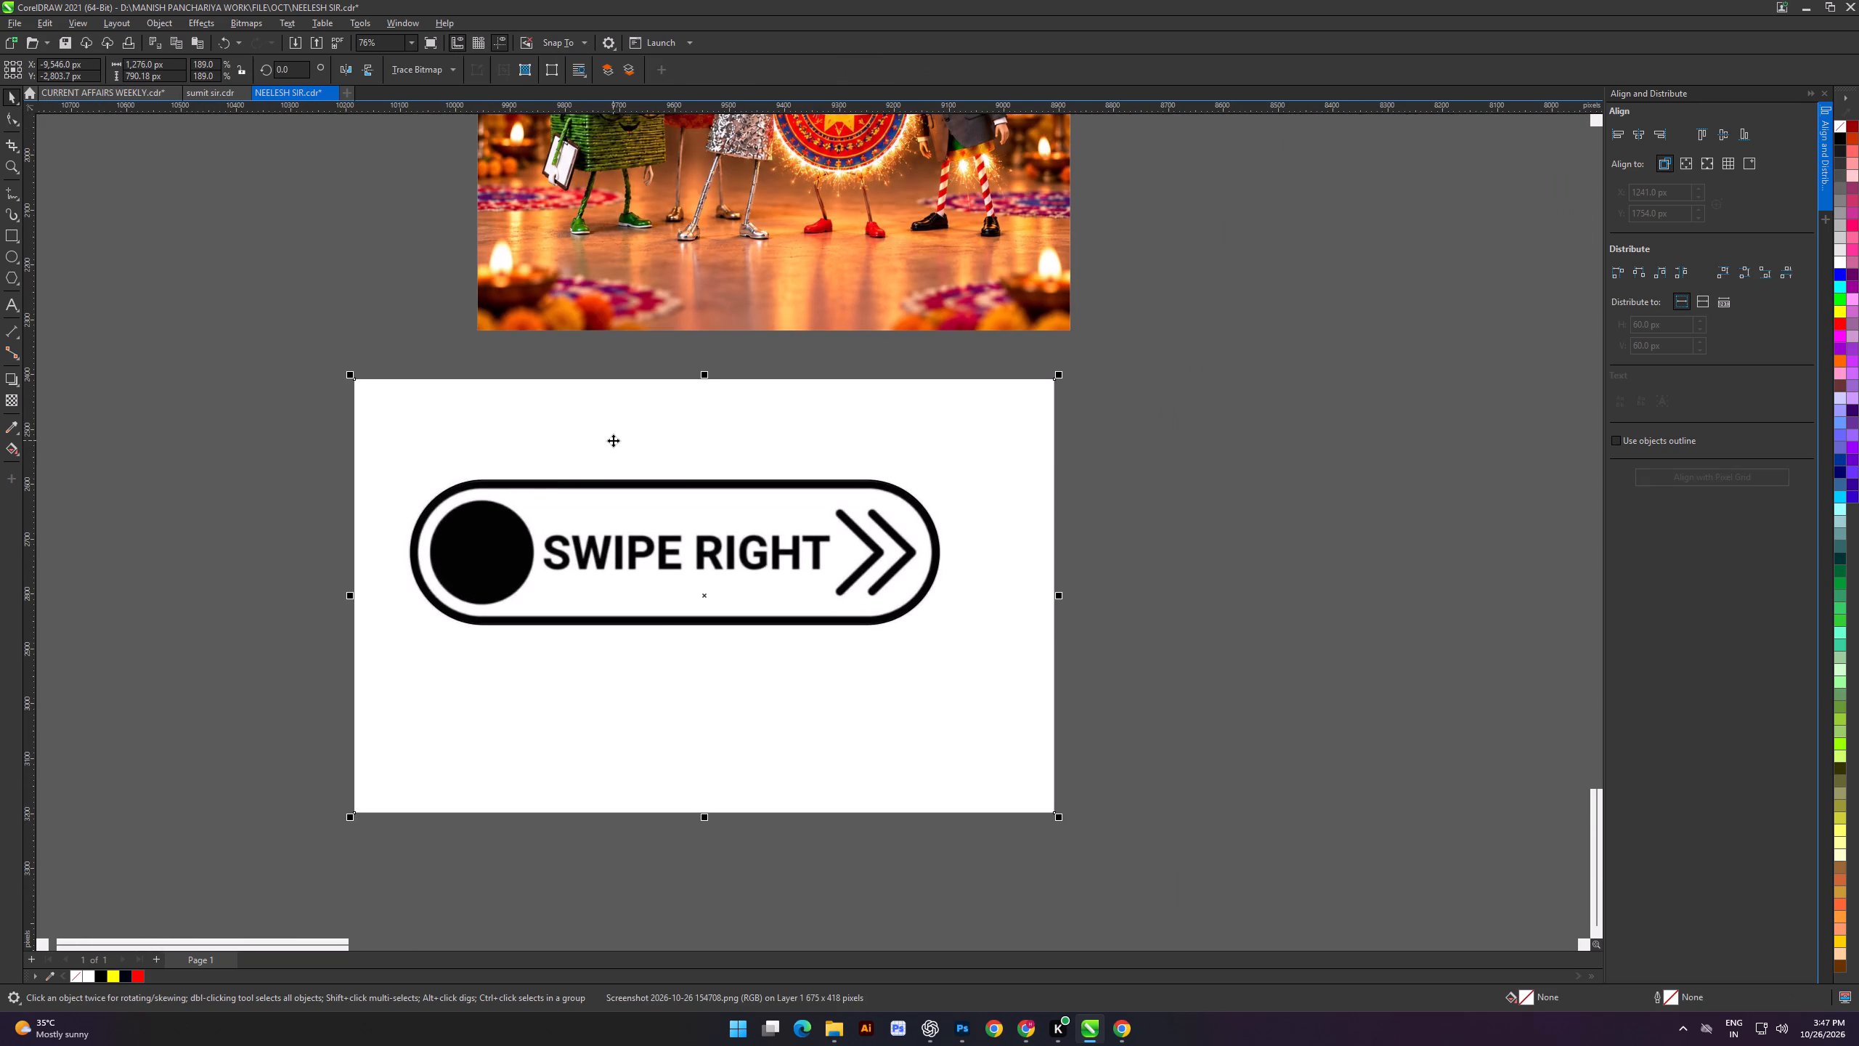
key(d)
click(655, 530)
drag(240, 402, 256, 413)
scroll(722, 551, down, 5)
shift+scroll(726, 562, up, 7)
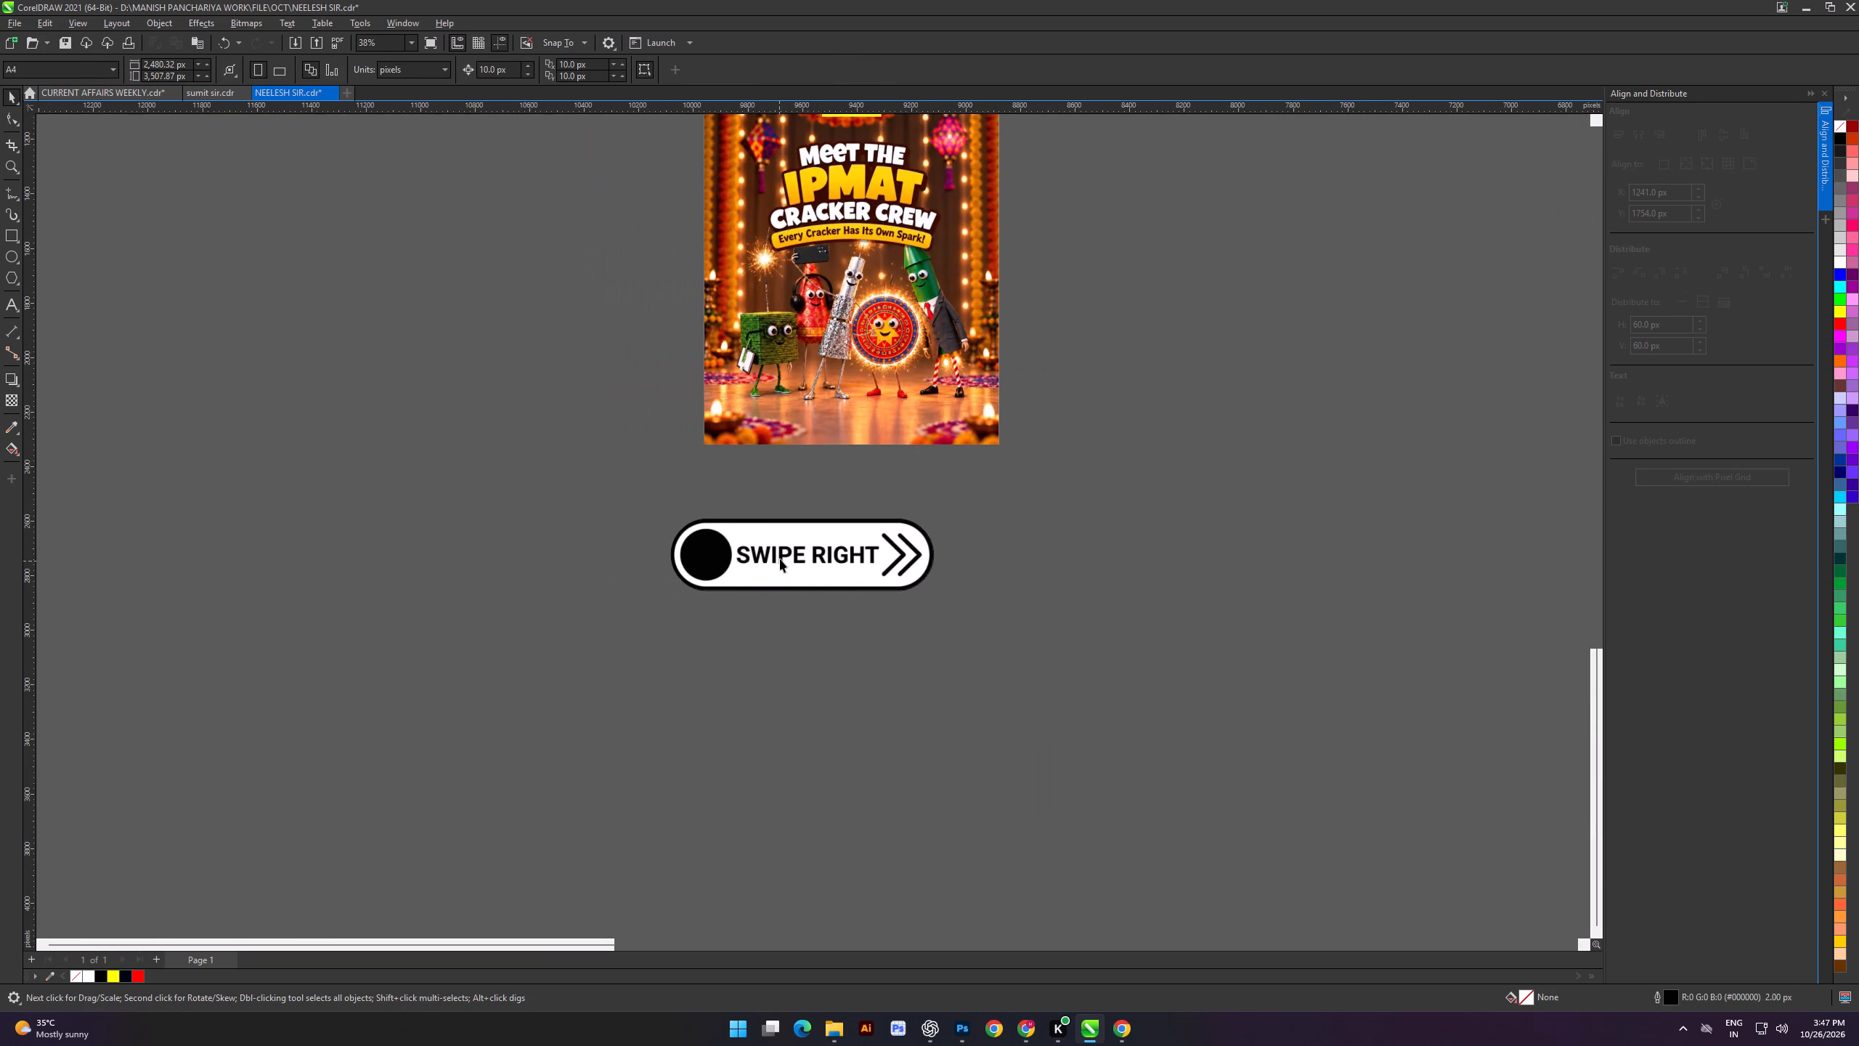
Move the clipped SWIPE RIGHT button onto the bottom of the poster and shrink it to about 337 px wide.
drag(780, 559, 837, 422)
scroll(889, 431, up, 4)
shift+drag(1071, 477, 964, 477)
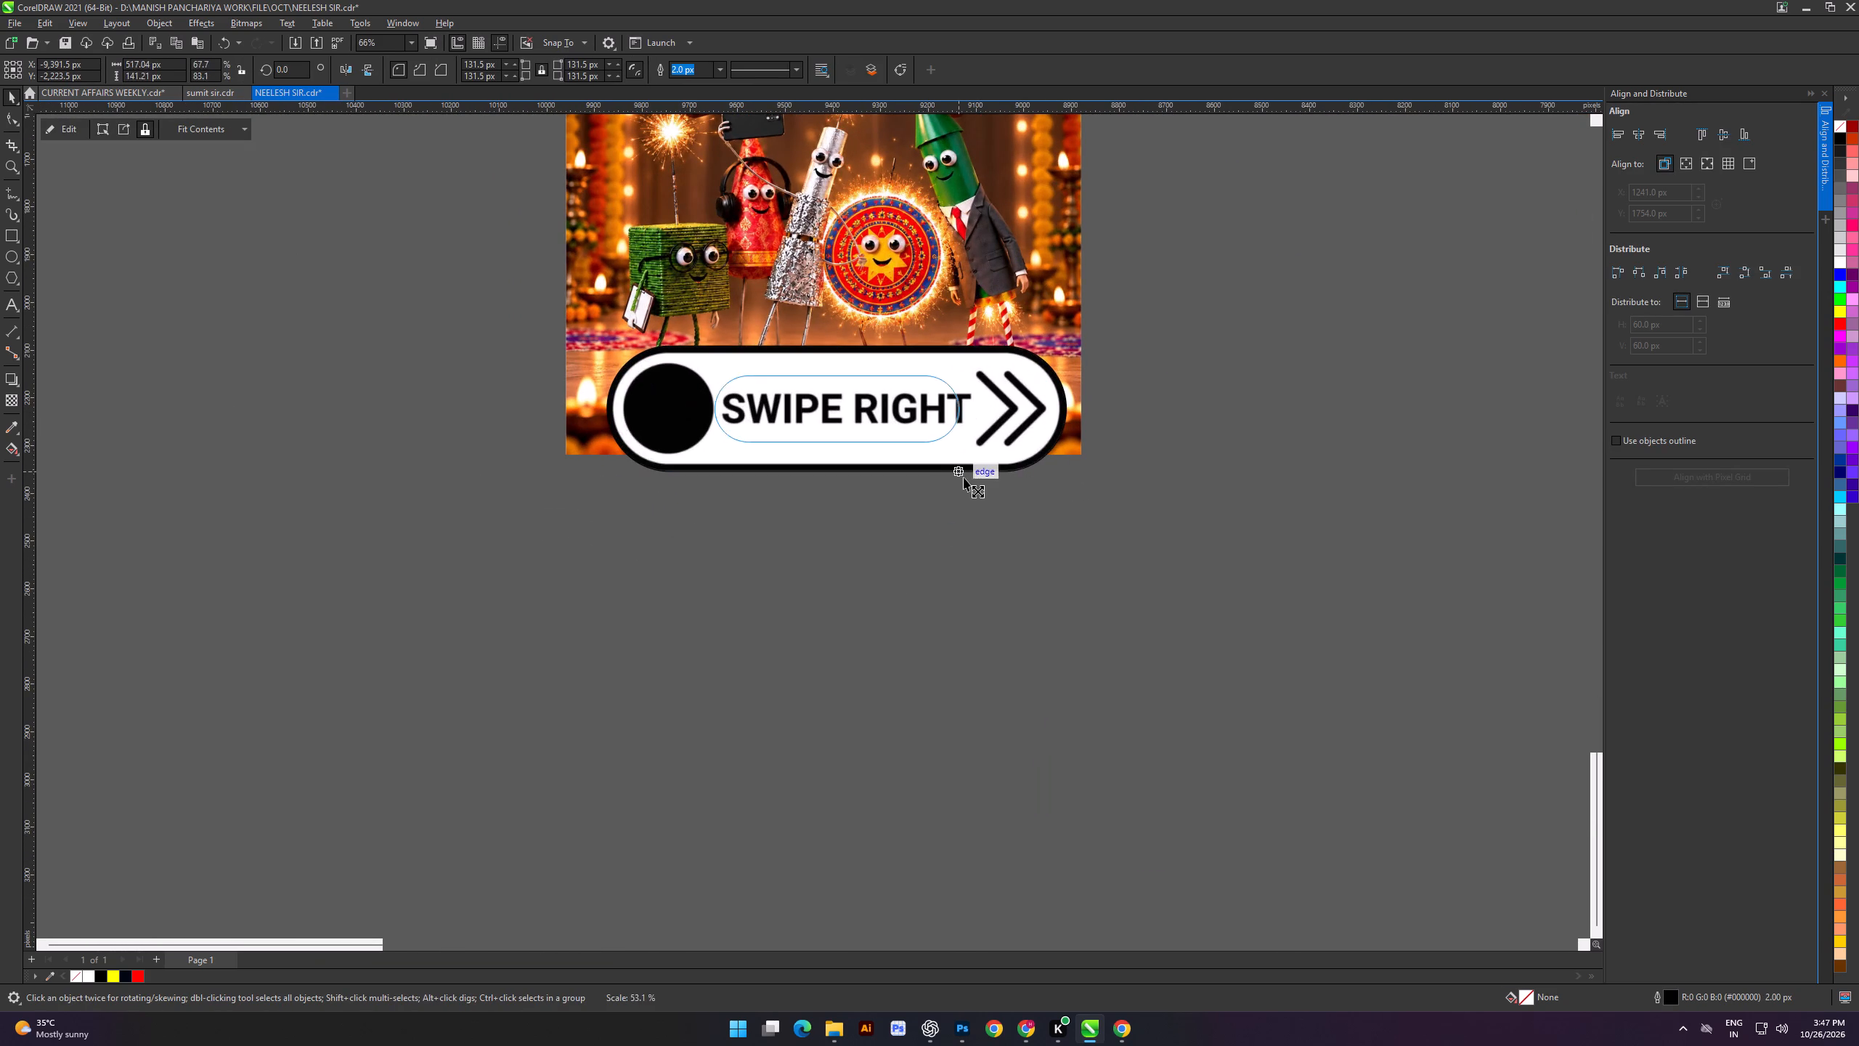
shift+drag(964, 477, 922, 485)
scroll(830, 436, up, 5)
click(882, 399)
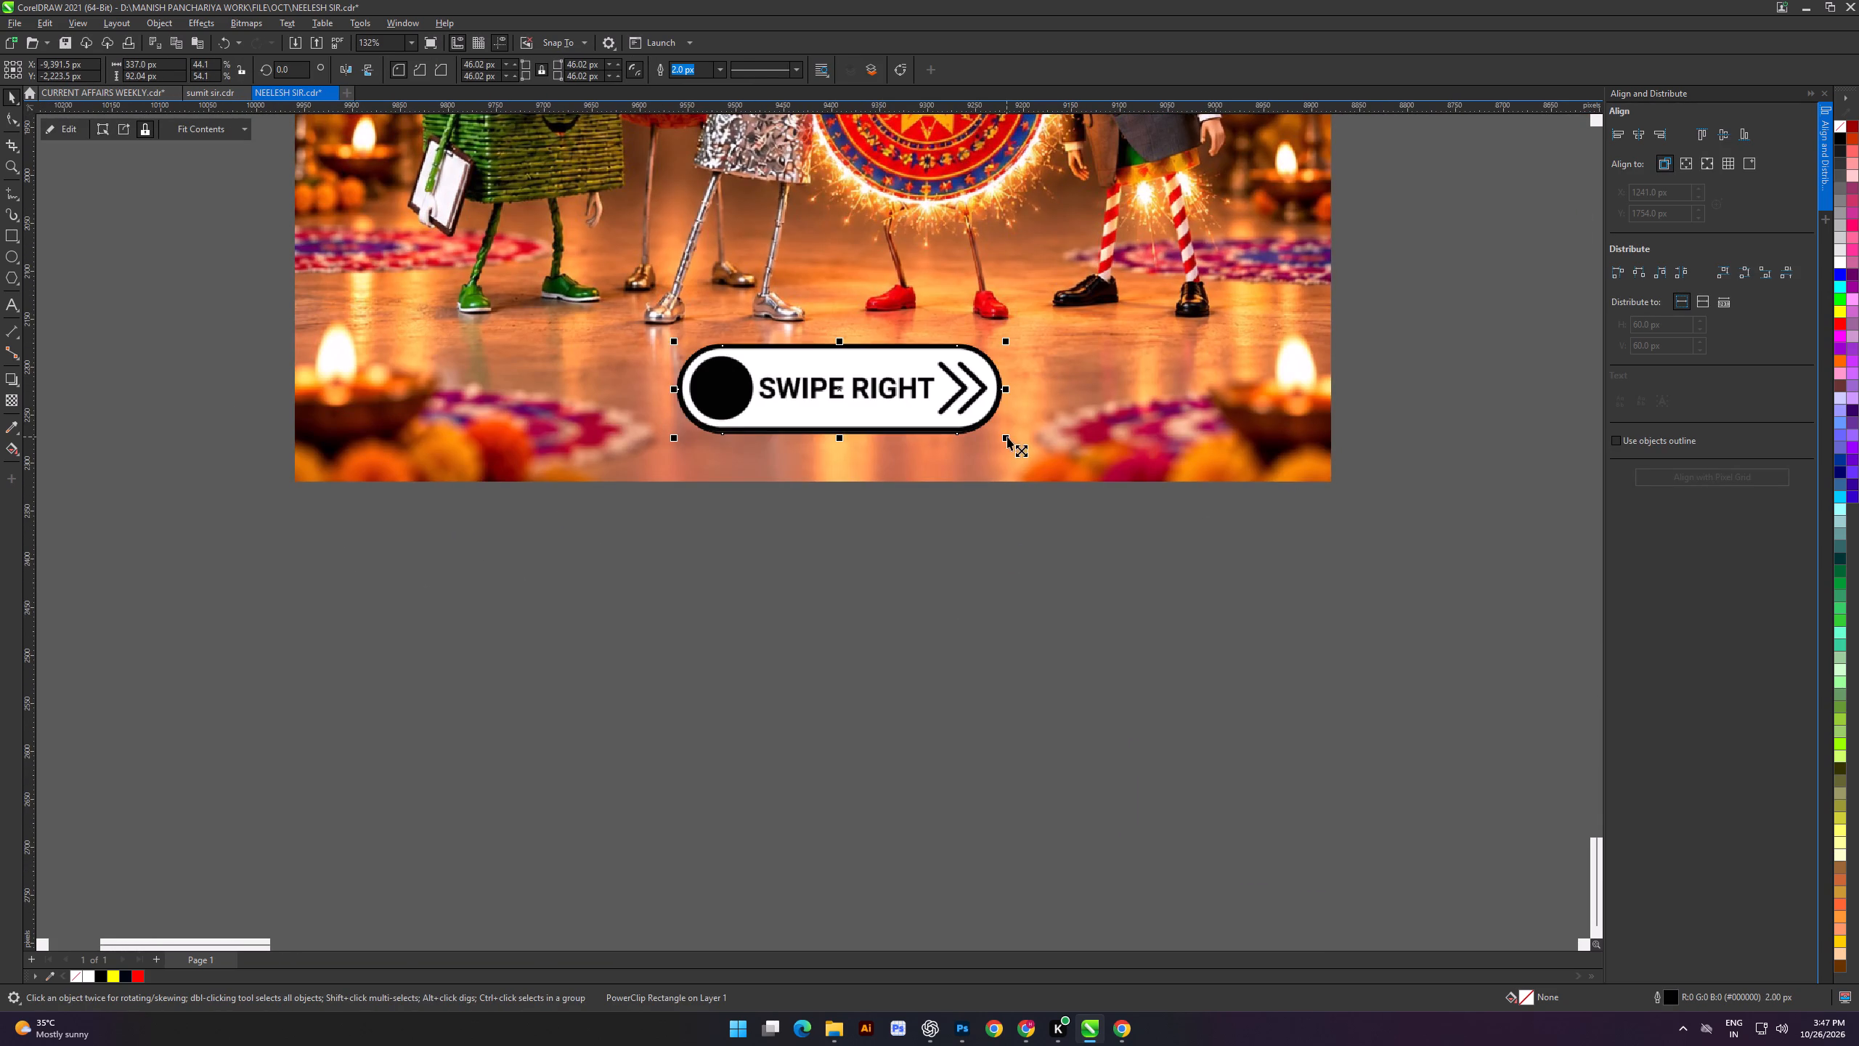
Shrink the SWIPE RIGHT button to about 244 px wide and centre it horizontally on the poster's floor area.
shift+drag(1007, 437, 981, 439)
click(871, 588)
scroll(829, 527, down, 5)
click(776, 597)
shift+scroll(889, 489, up, 6)
drag(914, 446, 904, 445)
click(913, 477)
drag(928, 559, 929, 545)
scroll(902, 458, up, 4)
click(930, 464)
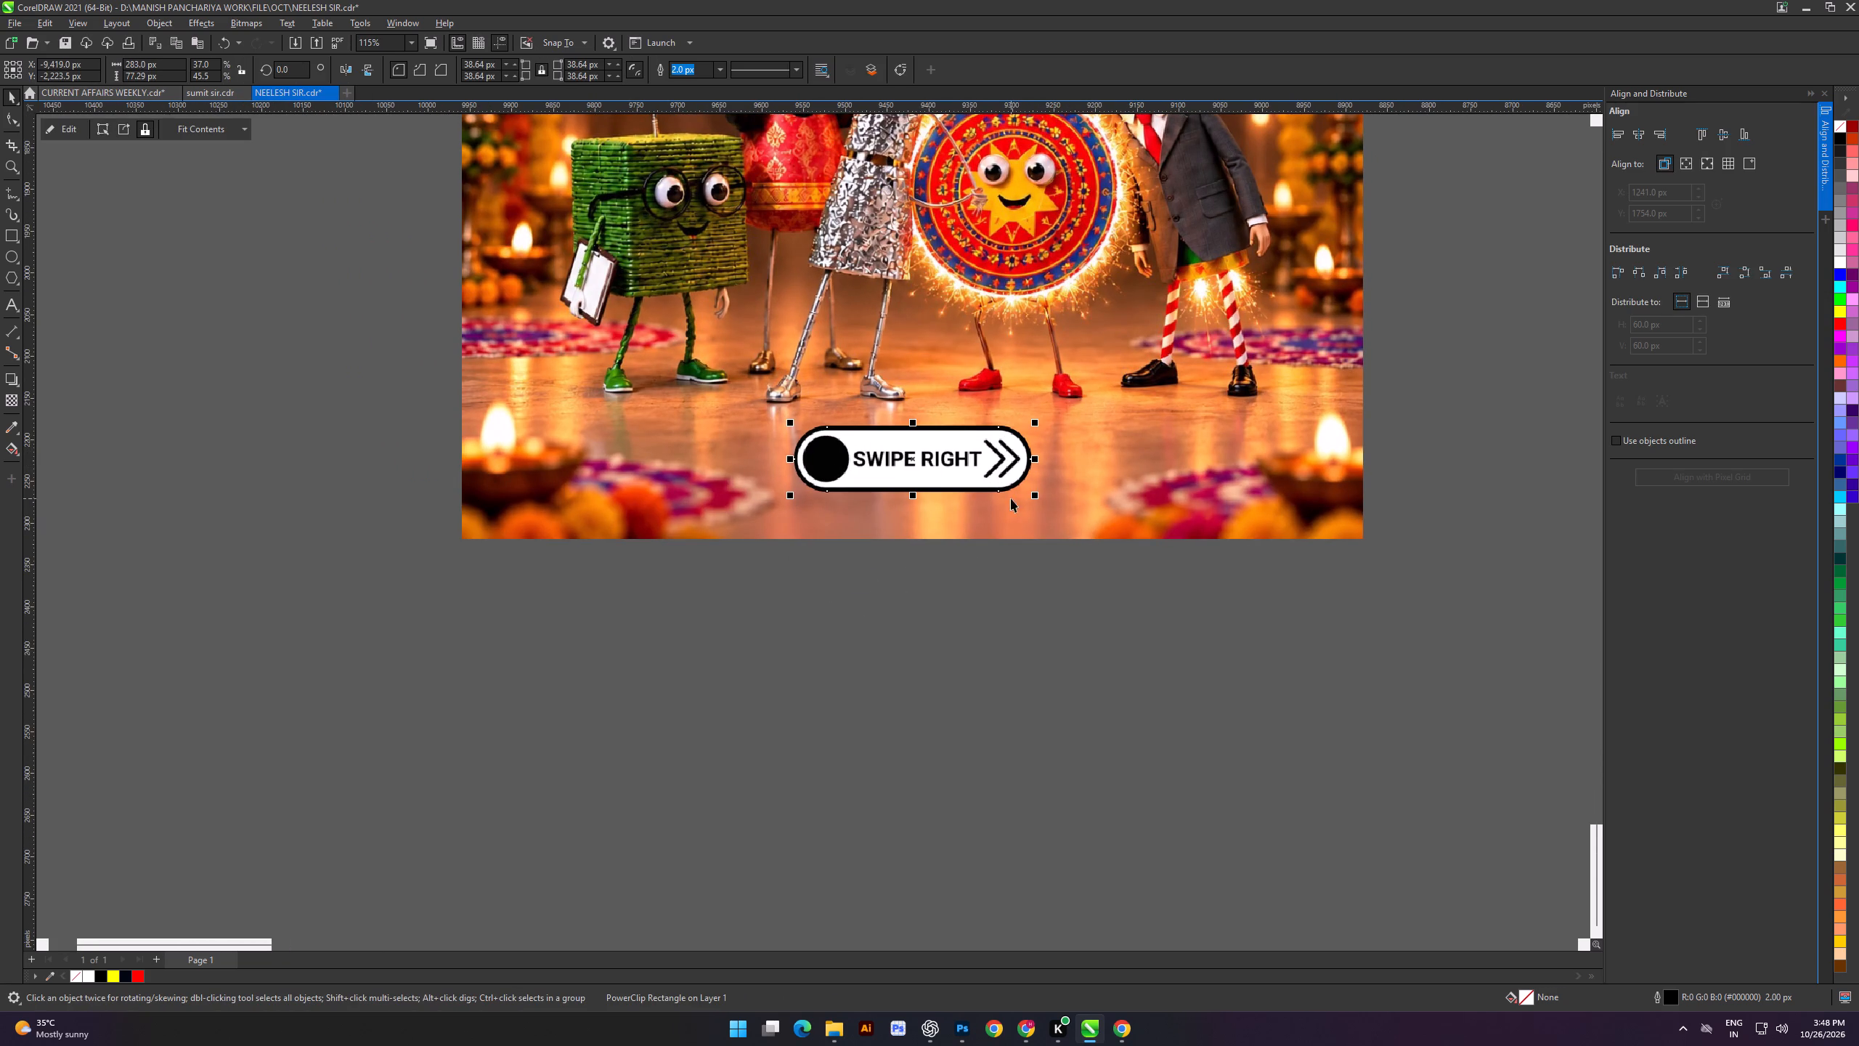
shift+drag(1037, 495, 1021, 498)
click(898, 636)
scroll(861, 510, down, 4)
Move the SWIPE RIGHT button off the poster into the empty space below it and keep it selected.
drag(912, 492, 912, 493)
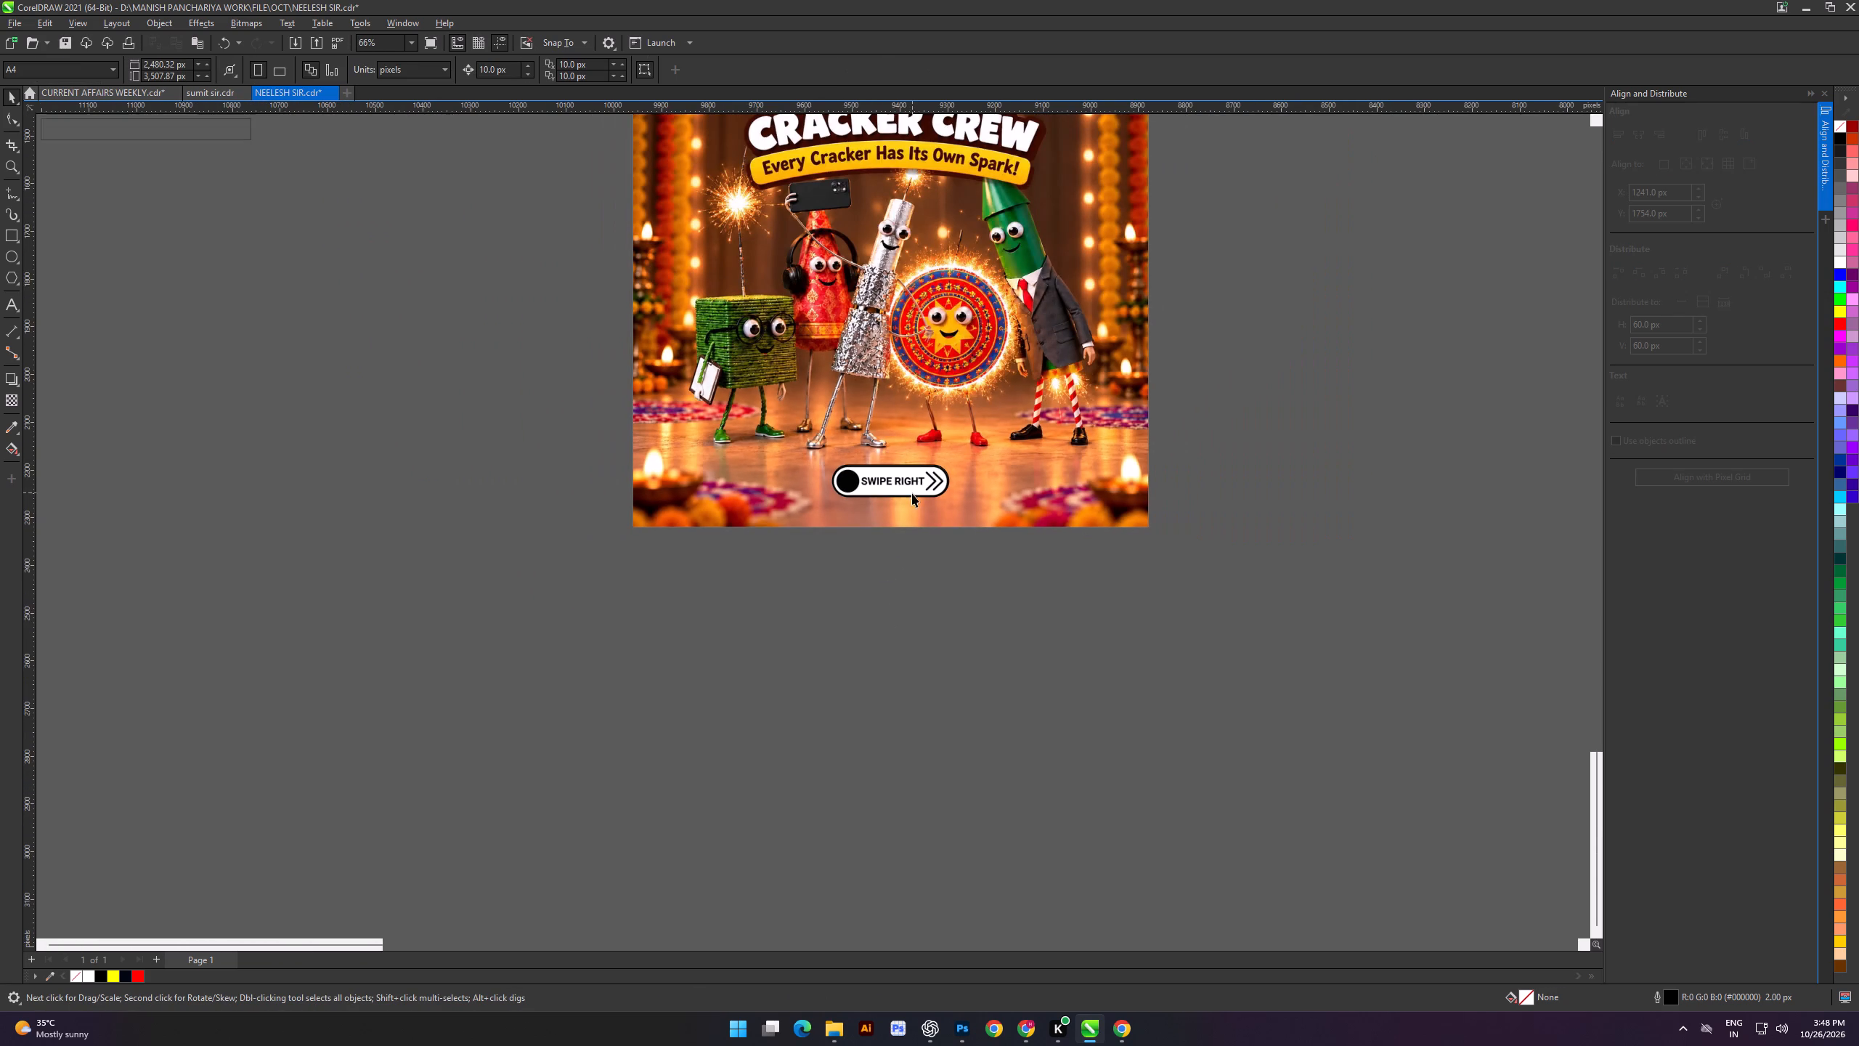
drag(912, 493, 908, 679)
click(860, 732)
click(861, 670)
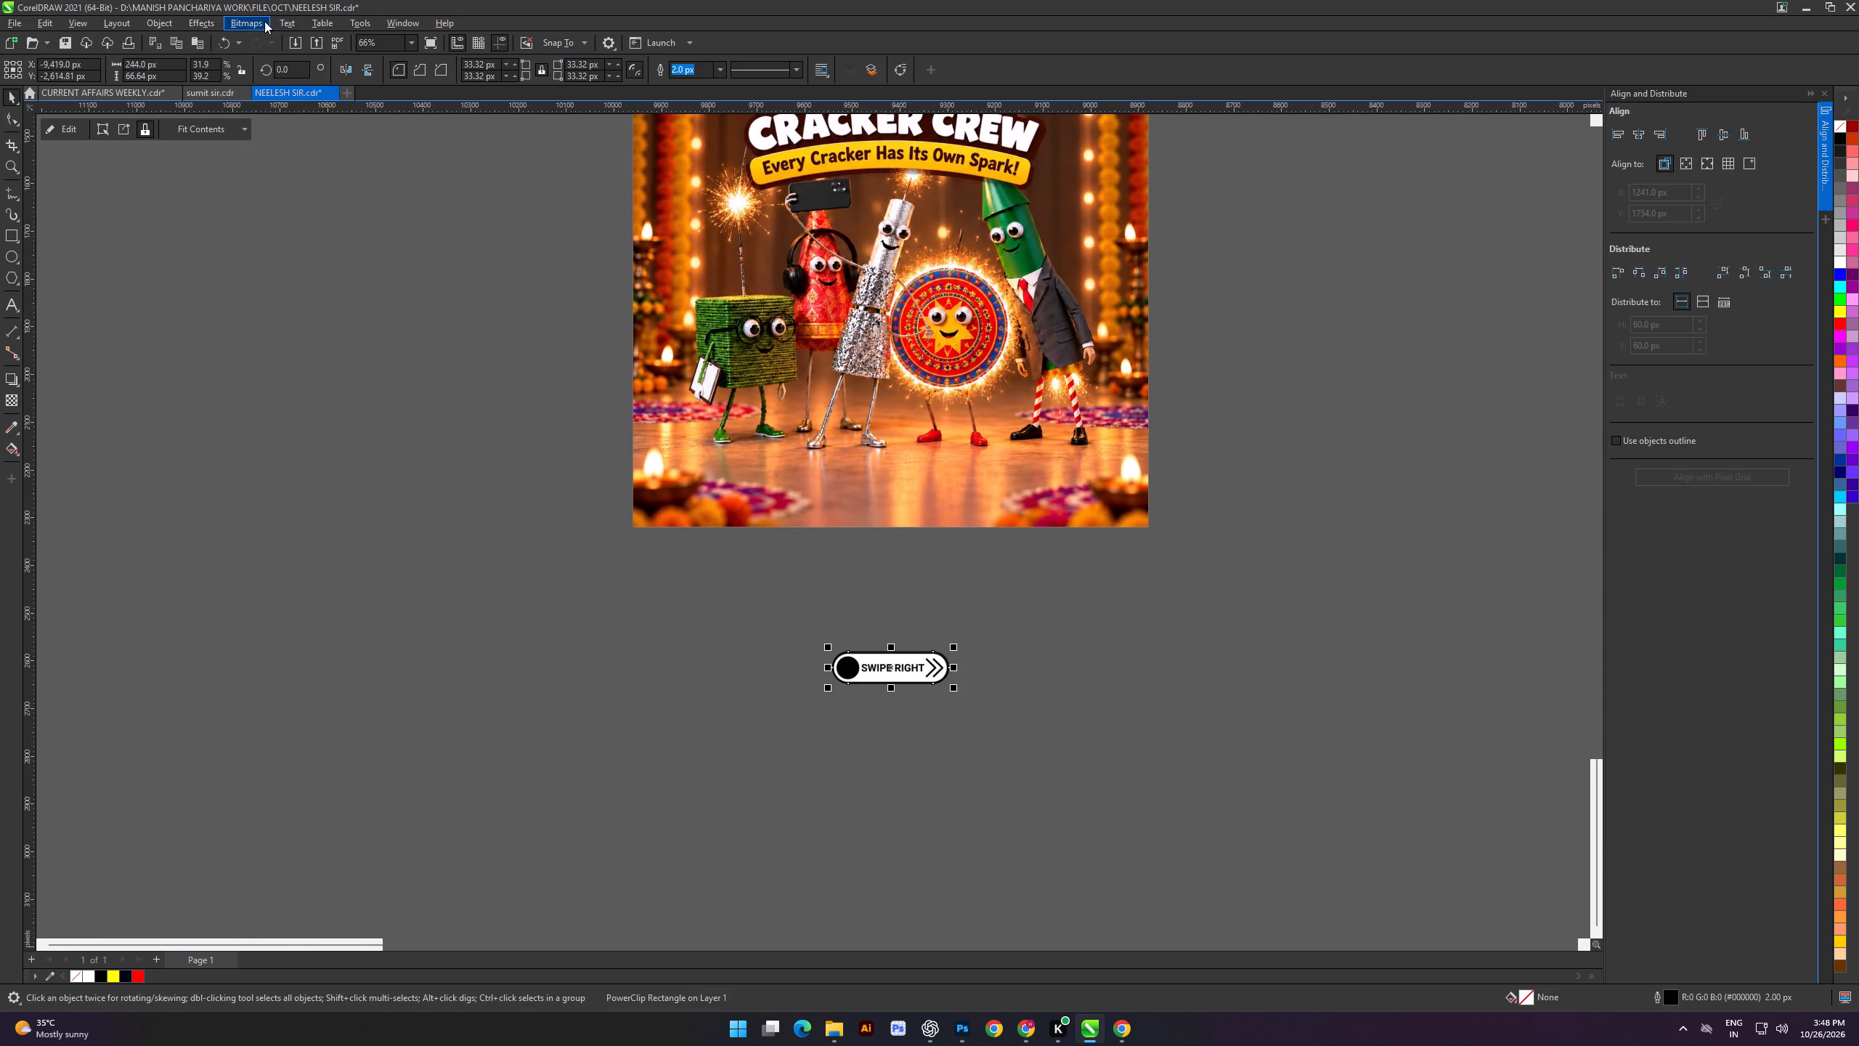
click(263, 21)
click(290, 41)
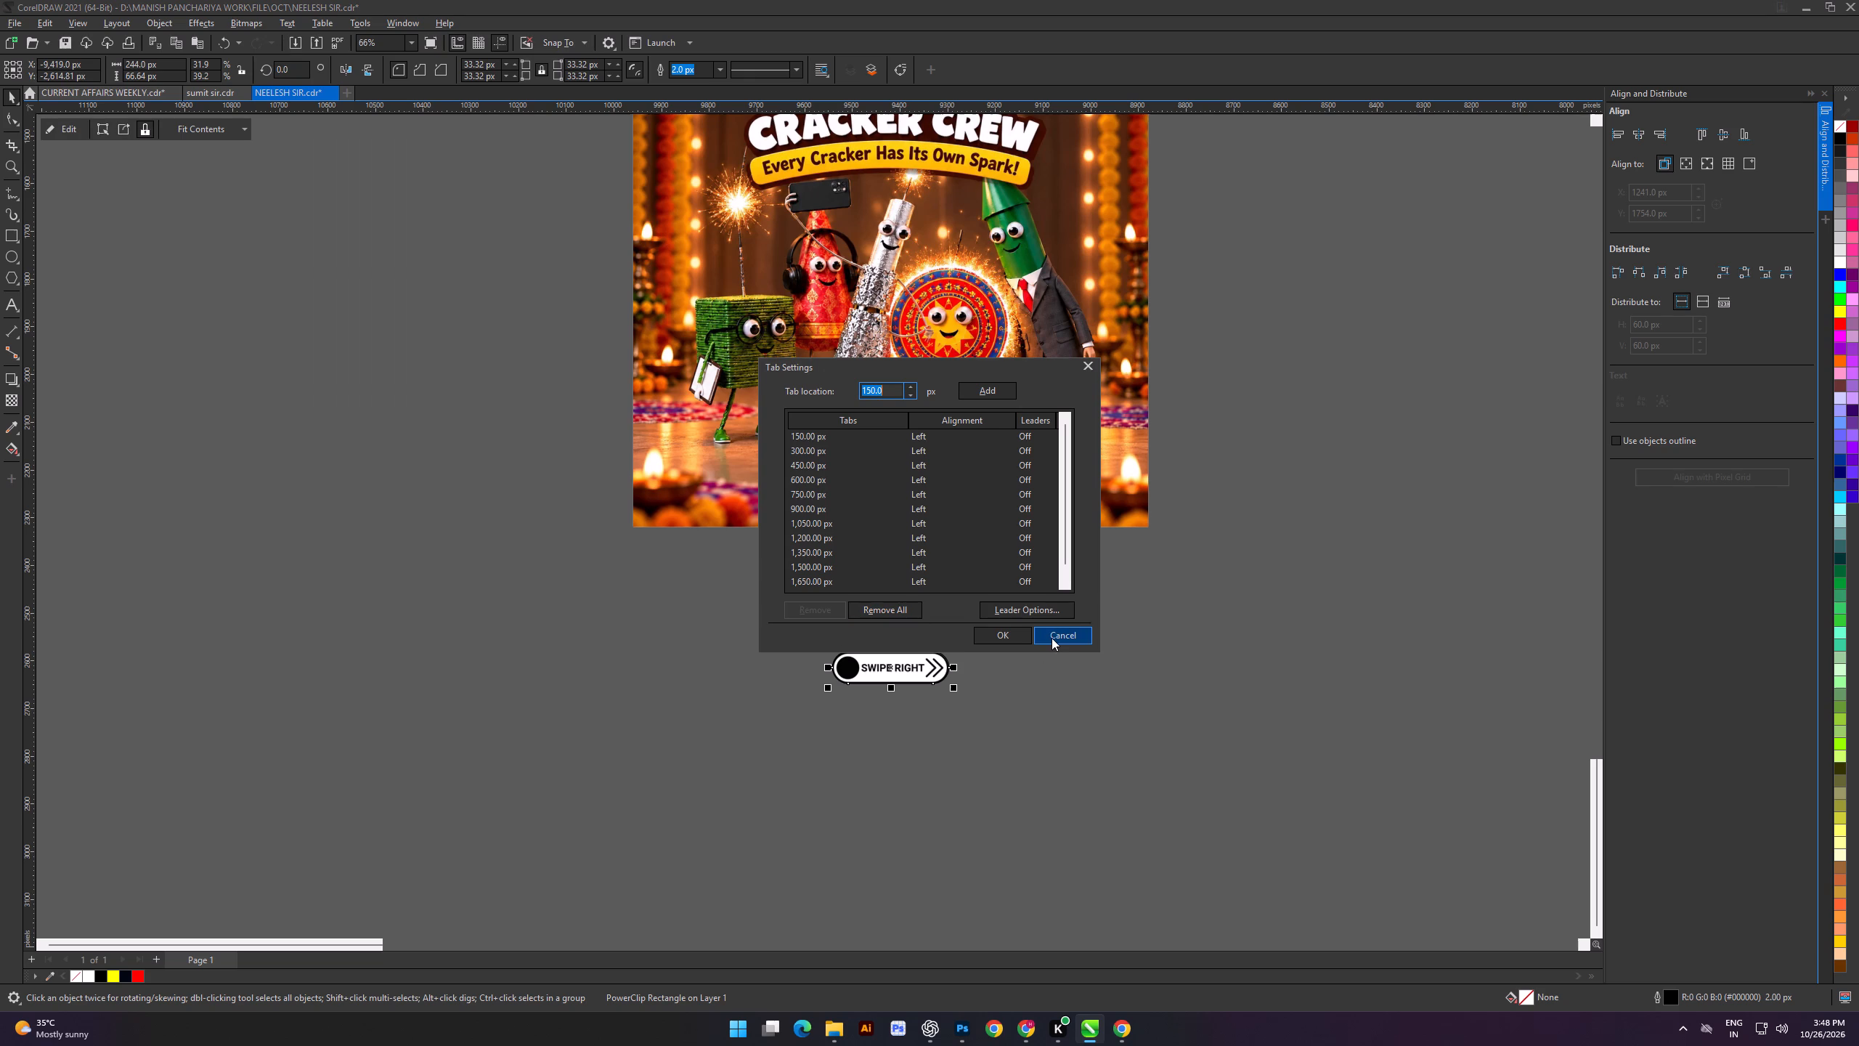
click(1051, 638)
Convert the clipped button to a 300 dpi RGB Color (24-bit) bitmap with anti-aliasing and a transparent background.
click(239, 28)
click(262, 46)
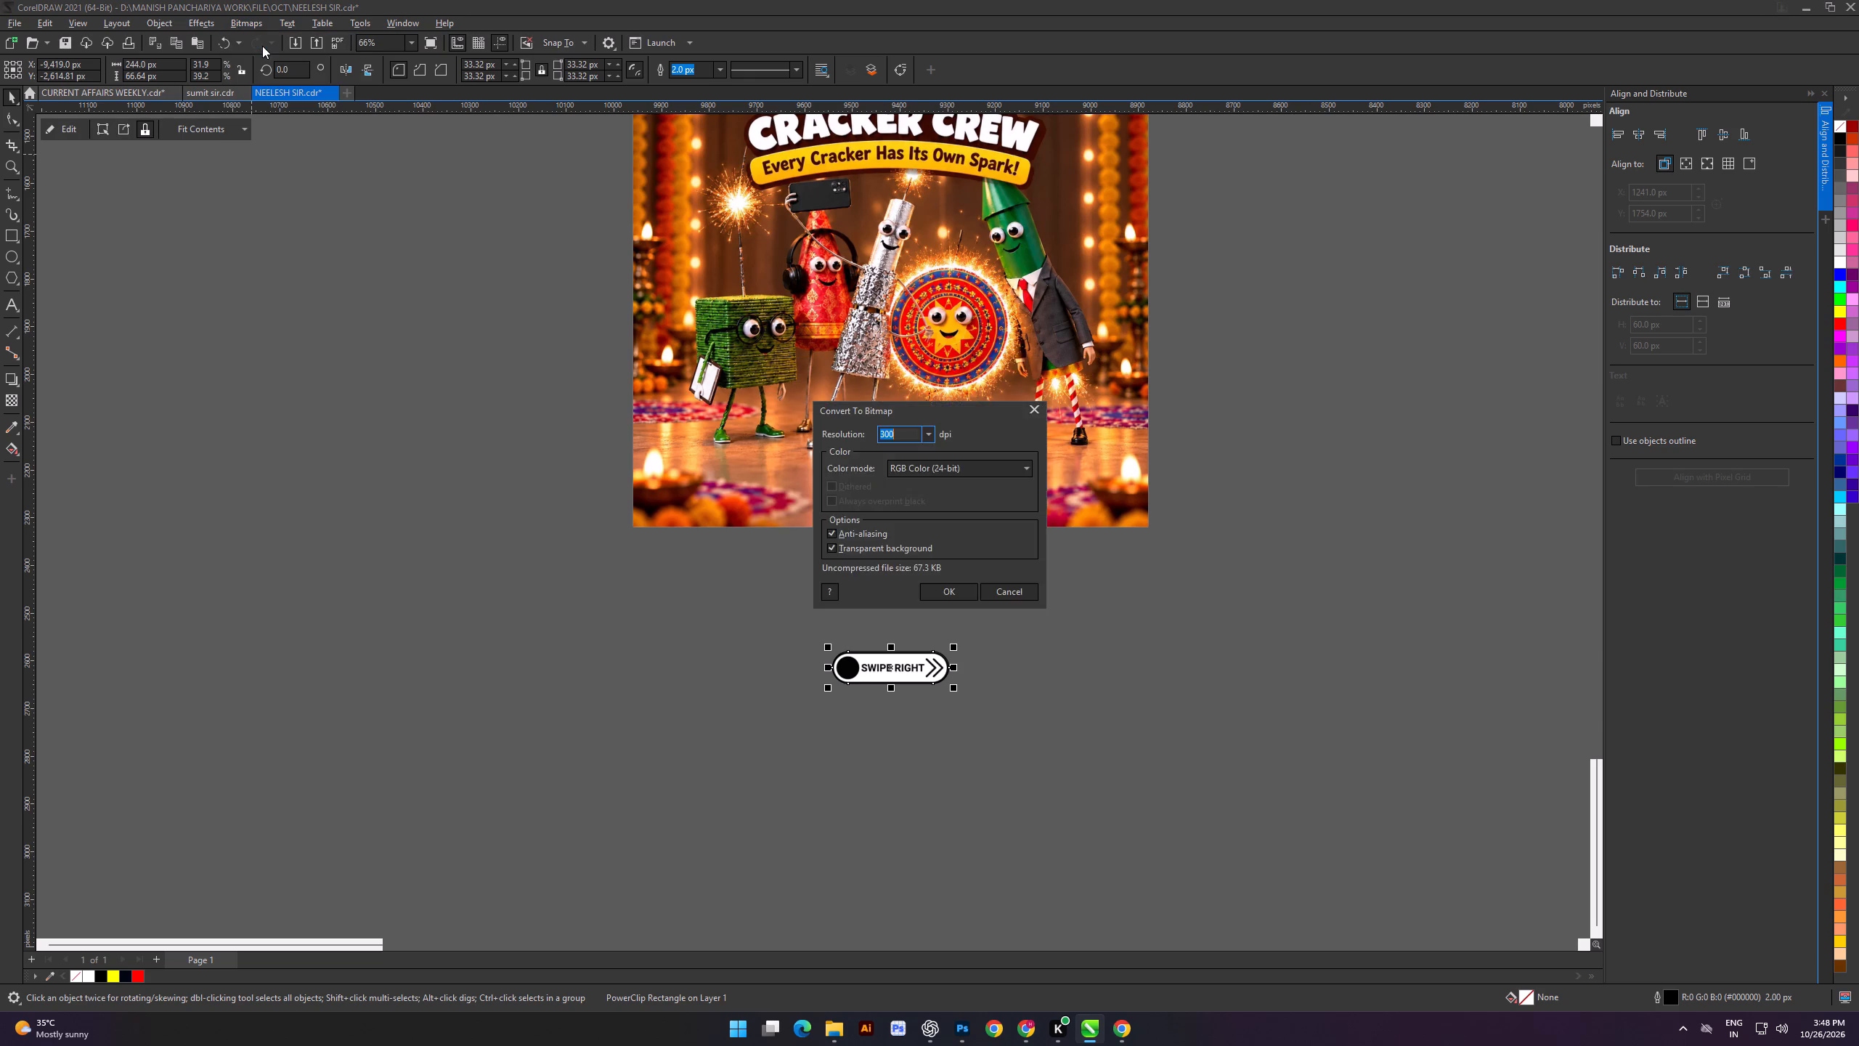
key(Return)
Reposition the SWIPE RIGHT bitmap in the empty space just below the poster.
click(333, 661)
drag(806, 617, 995, 726)
drag(906, 670, 871, 617)
click(830, 676)
drag(877, 592, 882, 661)
drag(864, 607, 864, 700)
click(601, 715)
drag(850, 715, 826, 629)
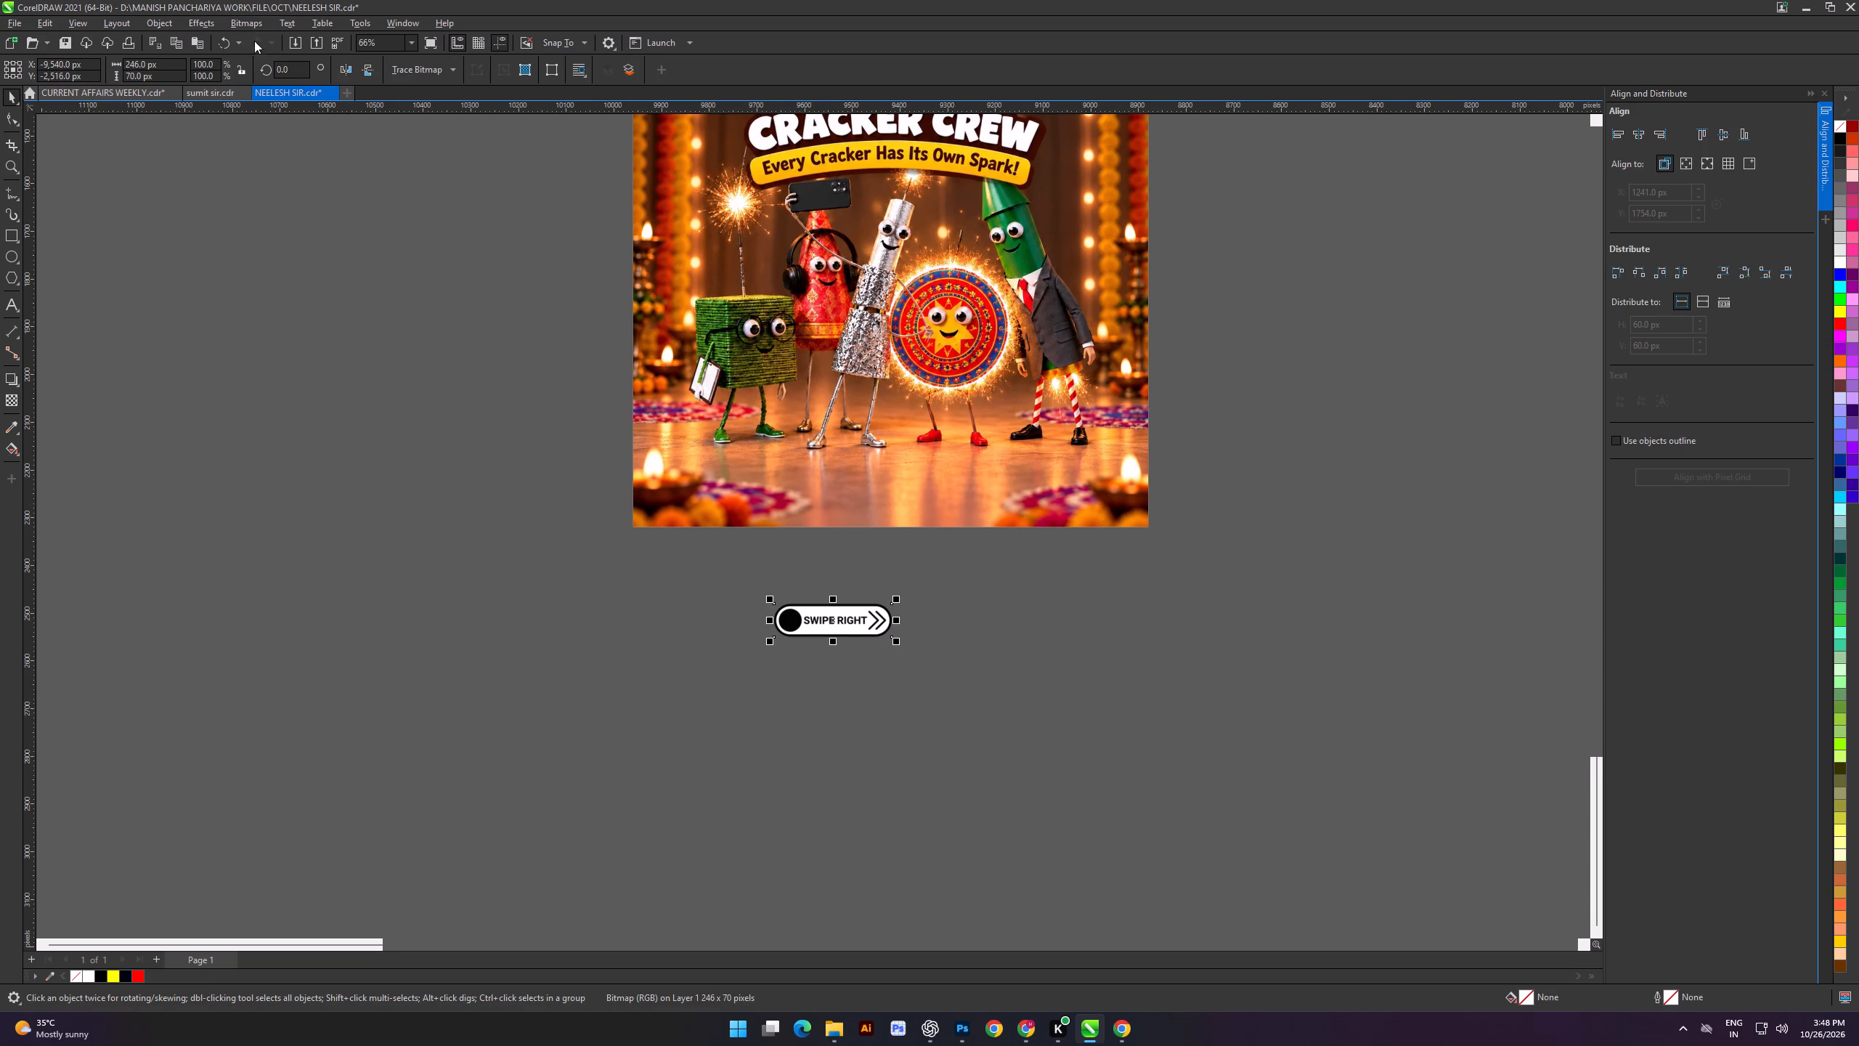
Quick Trace the SWIPE RIGHT bitmap and move the traced vector copy below the original.
click(405, 73)
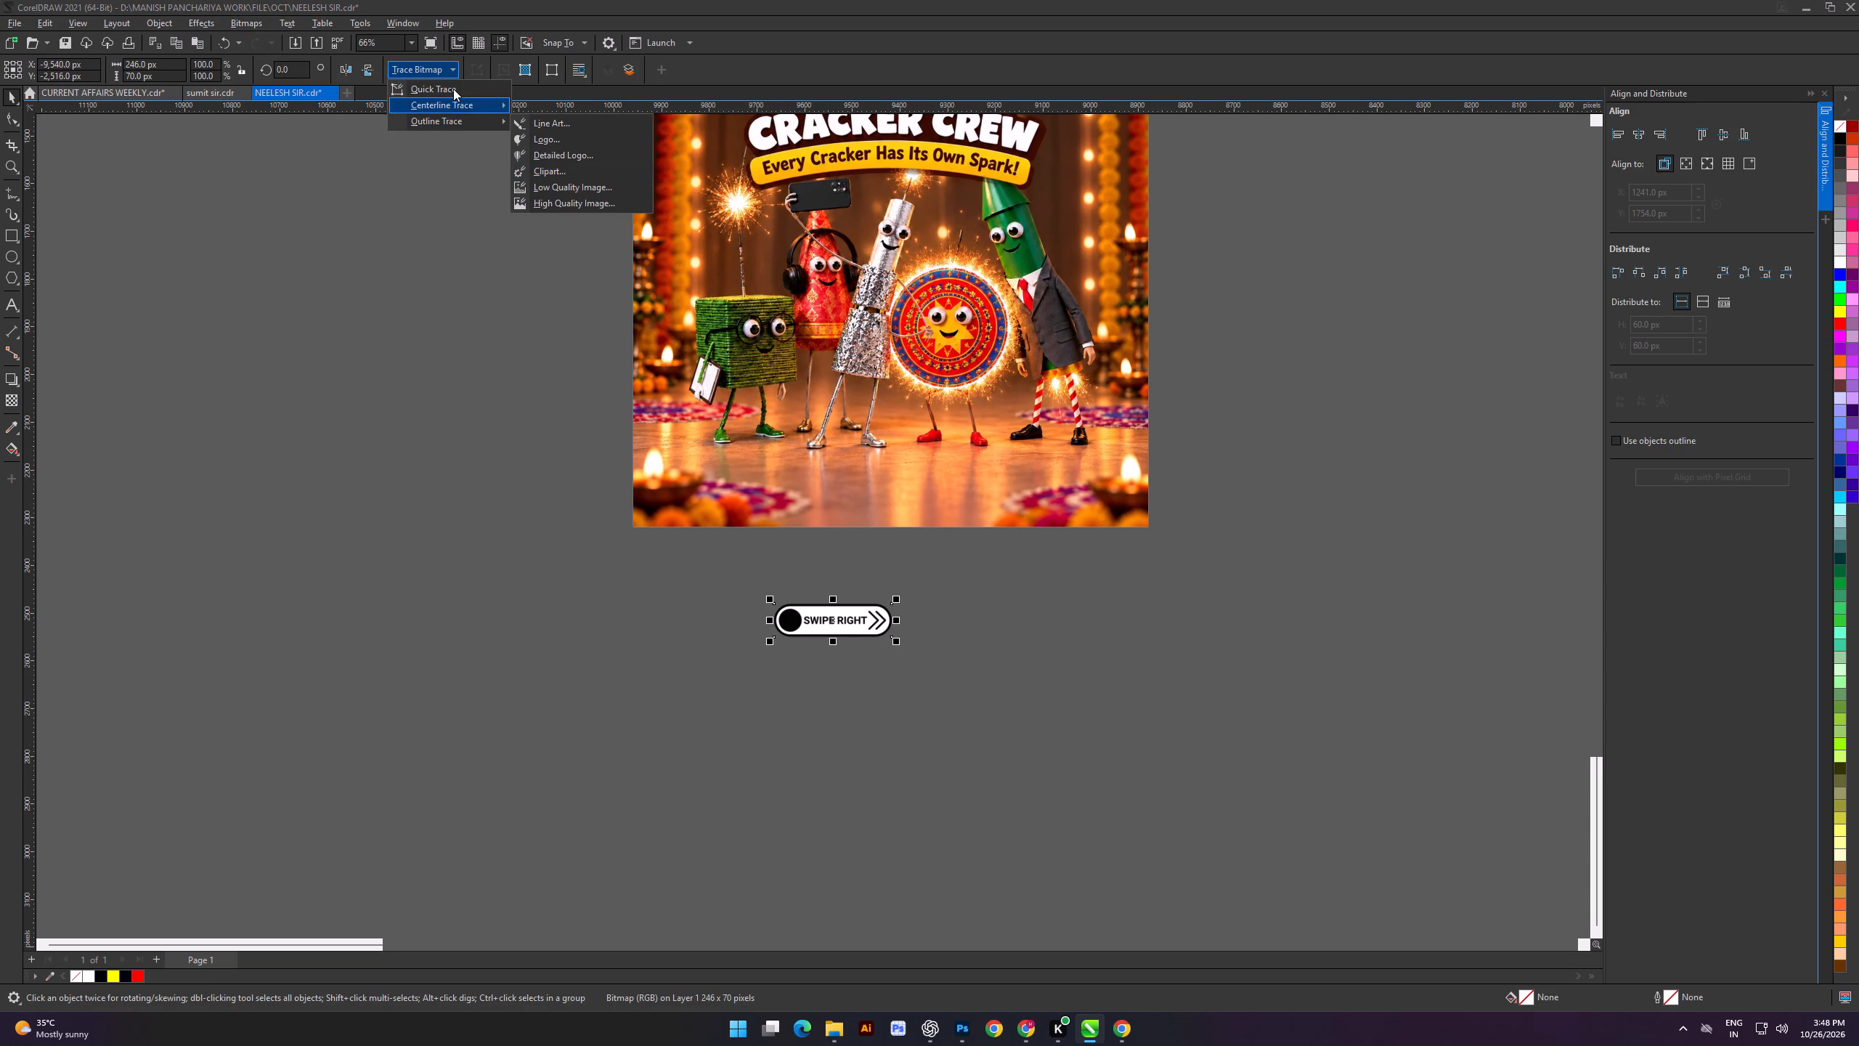
click(453, 89)
scroll(779, 633, up, 7)
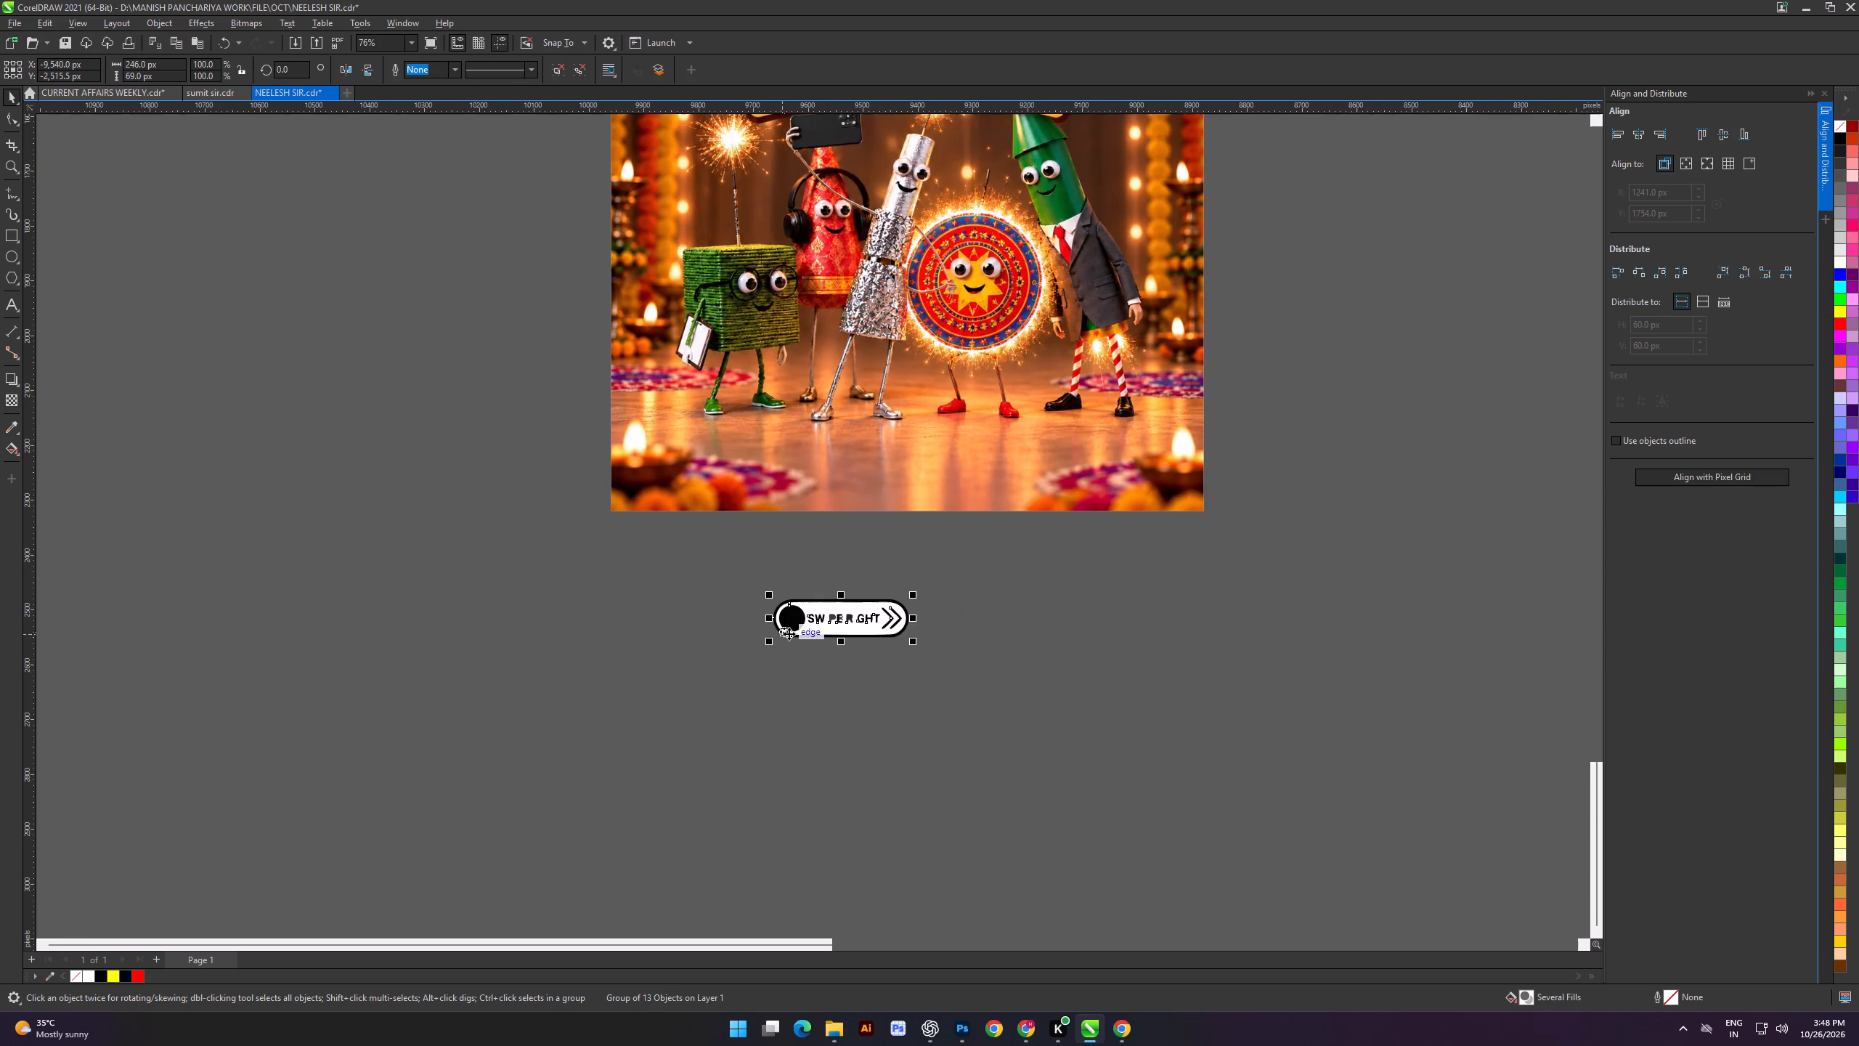
scroll(789, 633, up, 2)
drag(879, 625, 882, 755)
key(ctrl+z)
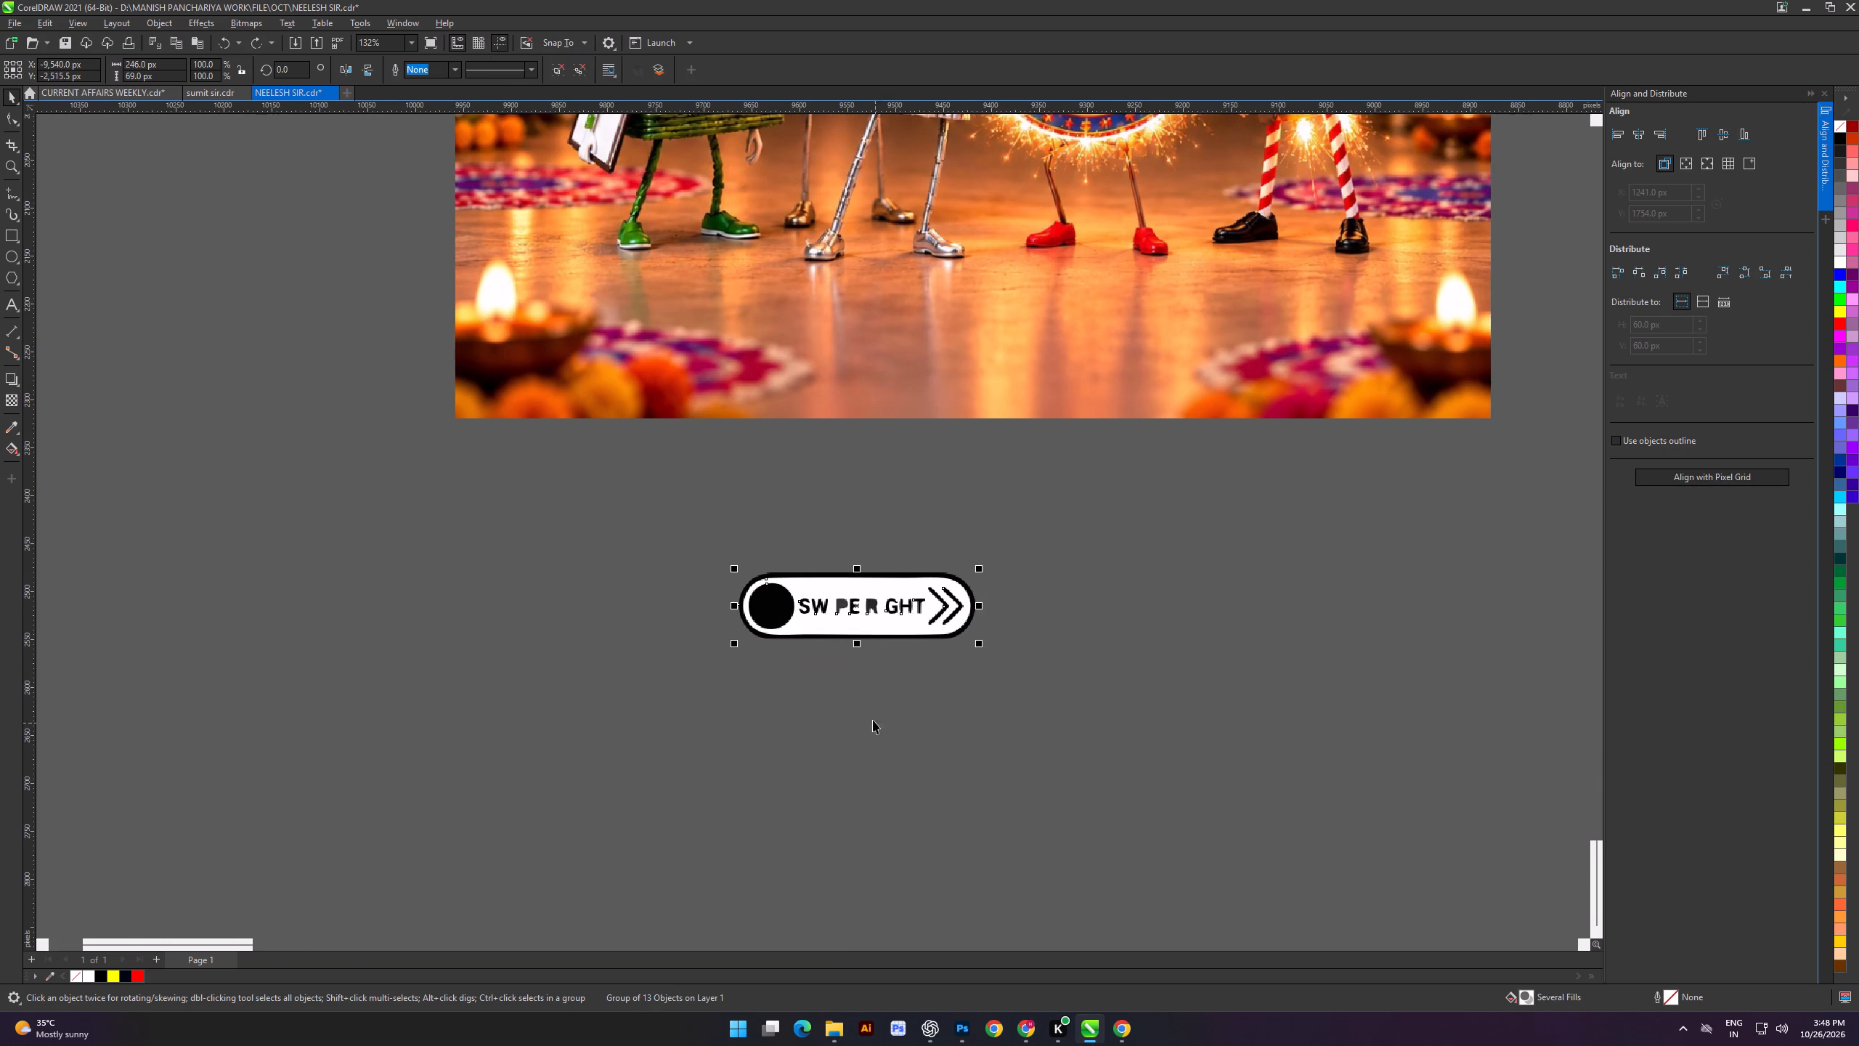
drag(842, 626, 842, 811)
Trace the original SWIPE RIGHT bitmap again with an Outline trace set to Clipart, keeping the original image.
click(840, 625)
click(425, 67)
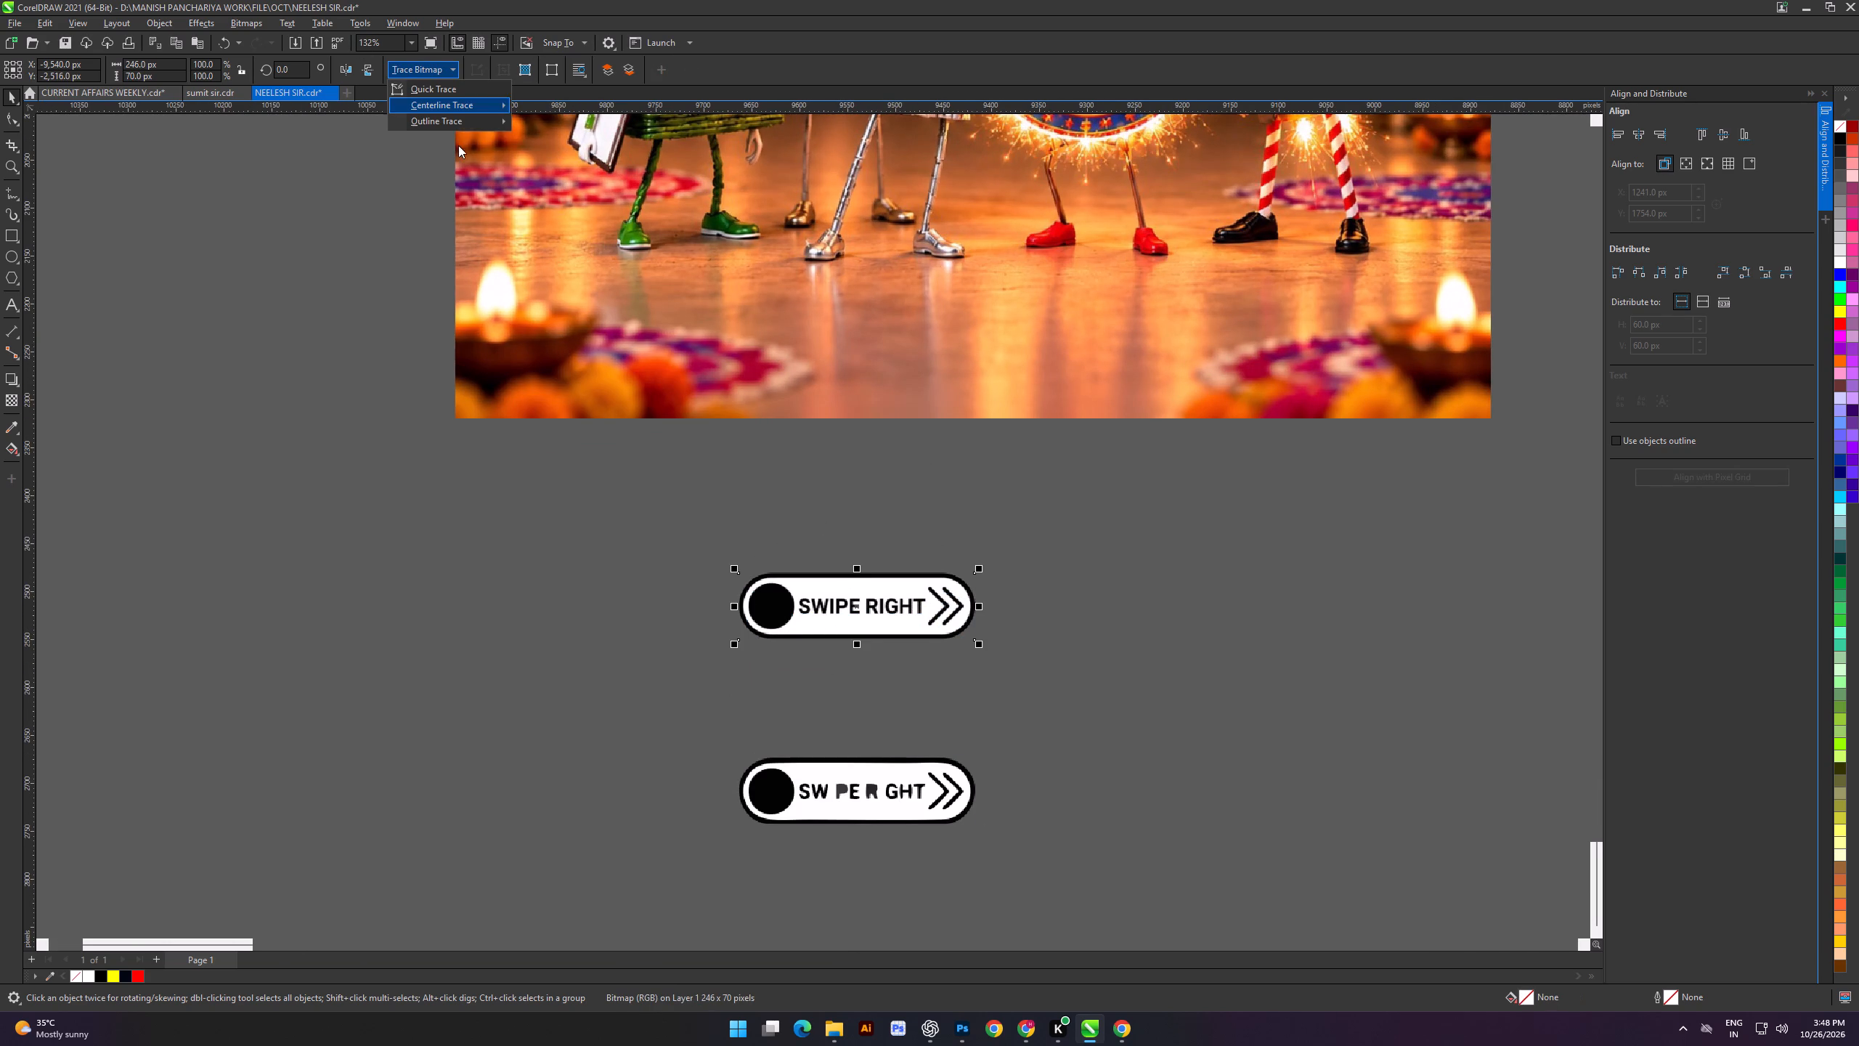
click(573, 168)
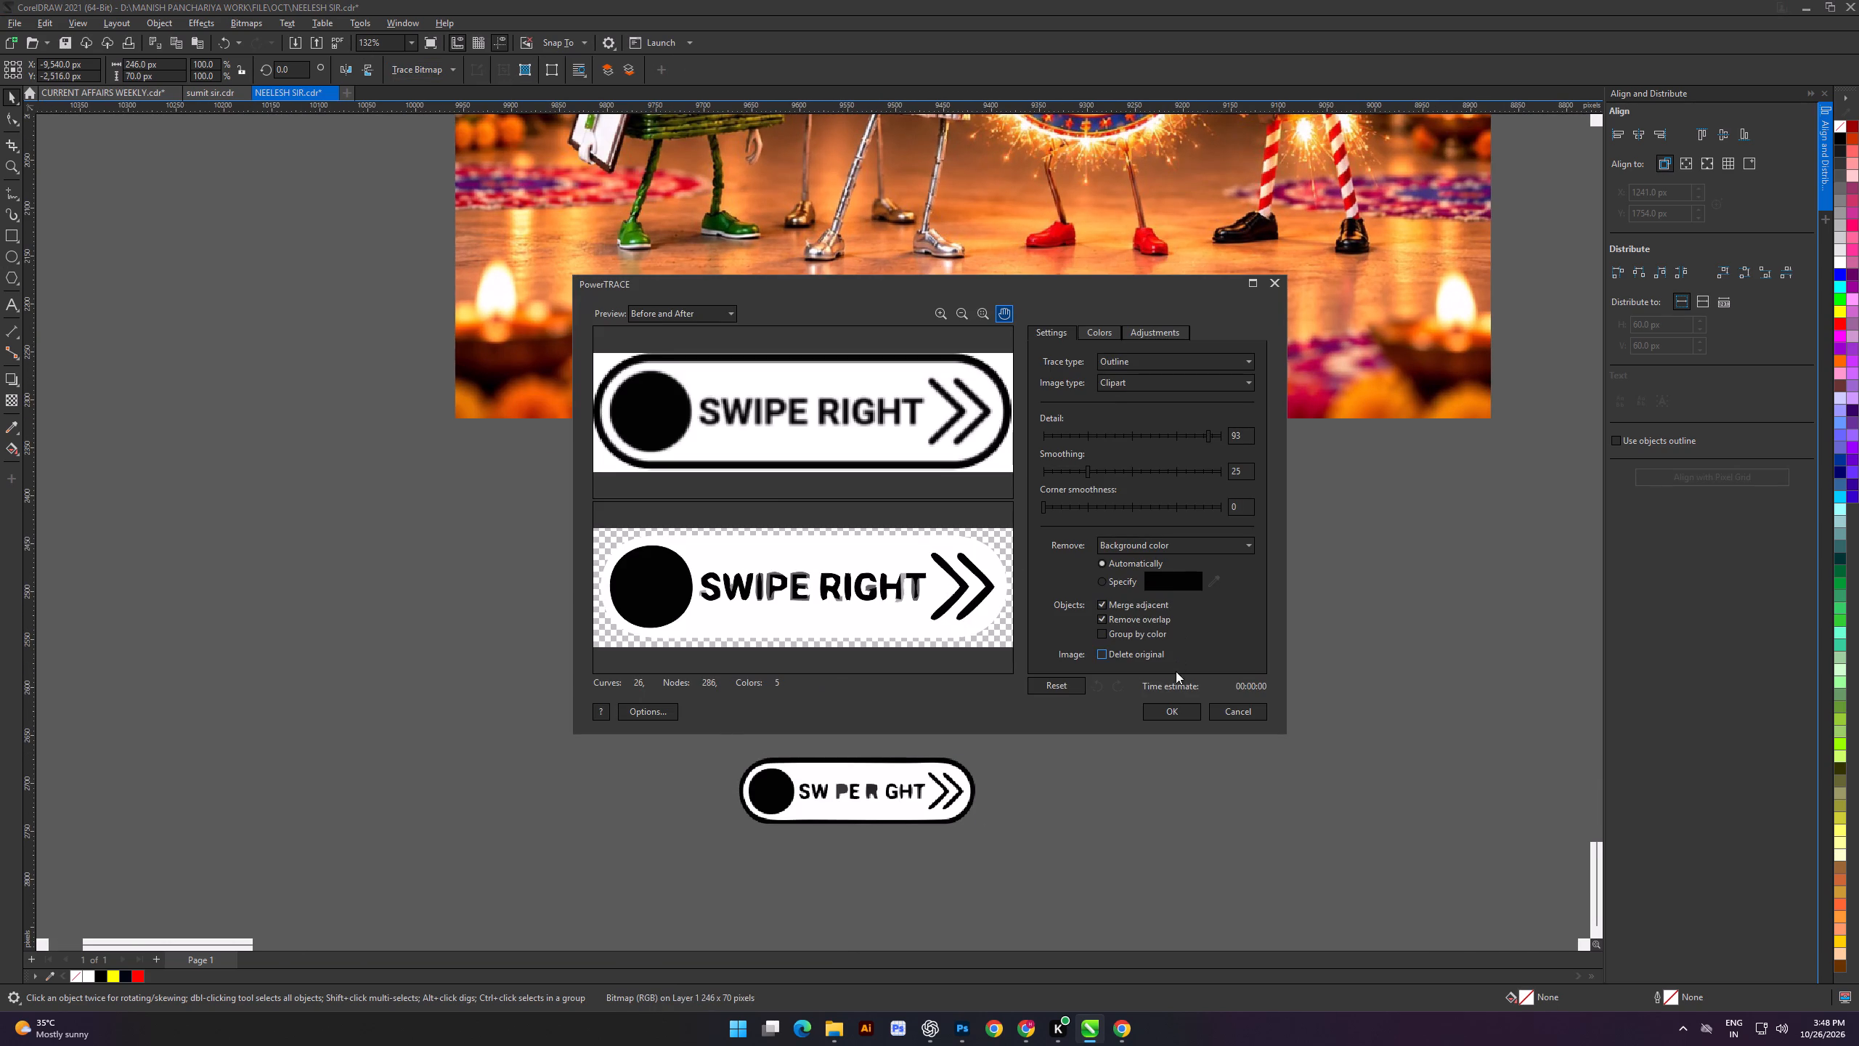
click(1194, 710)
click(990, 710)
scroll(831, 614, up, 6)
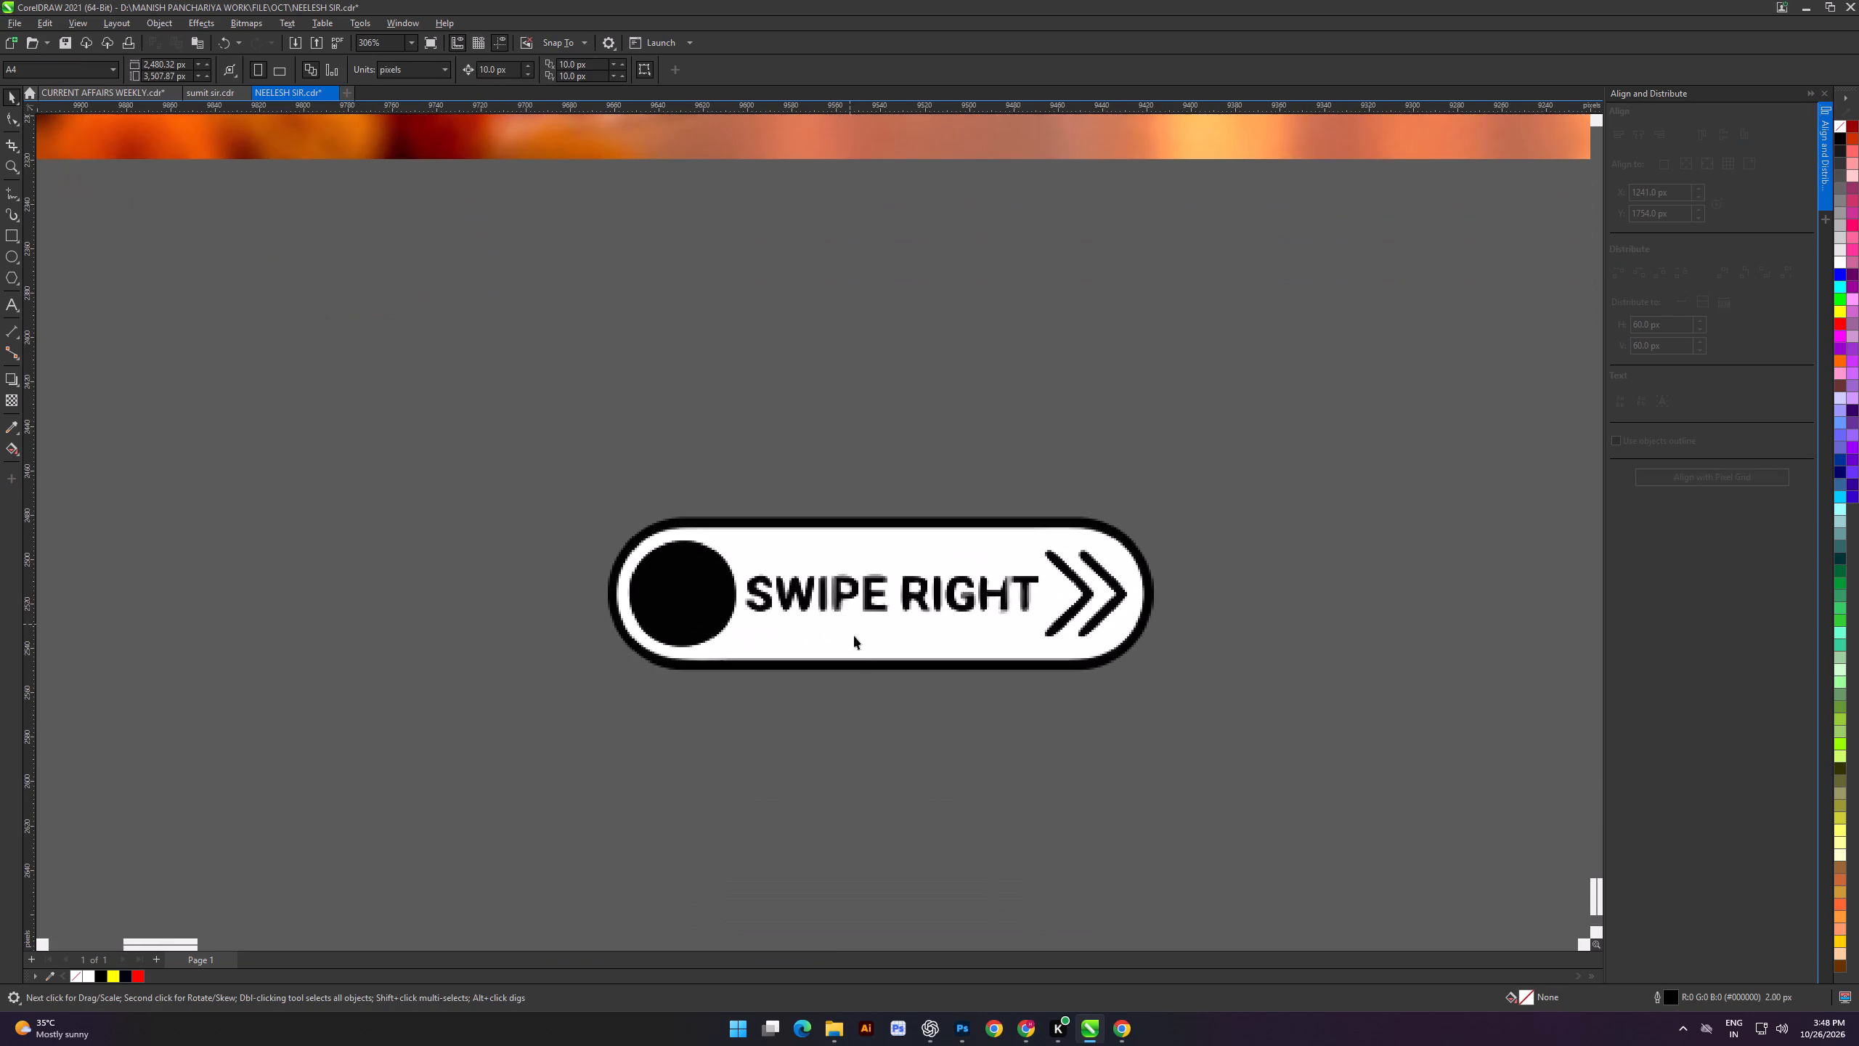
click(850, 724)
scroll(883, 628, down, 2)
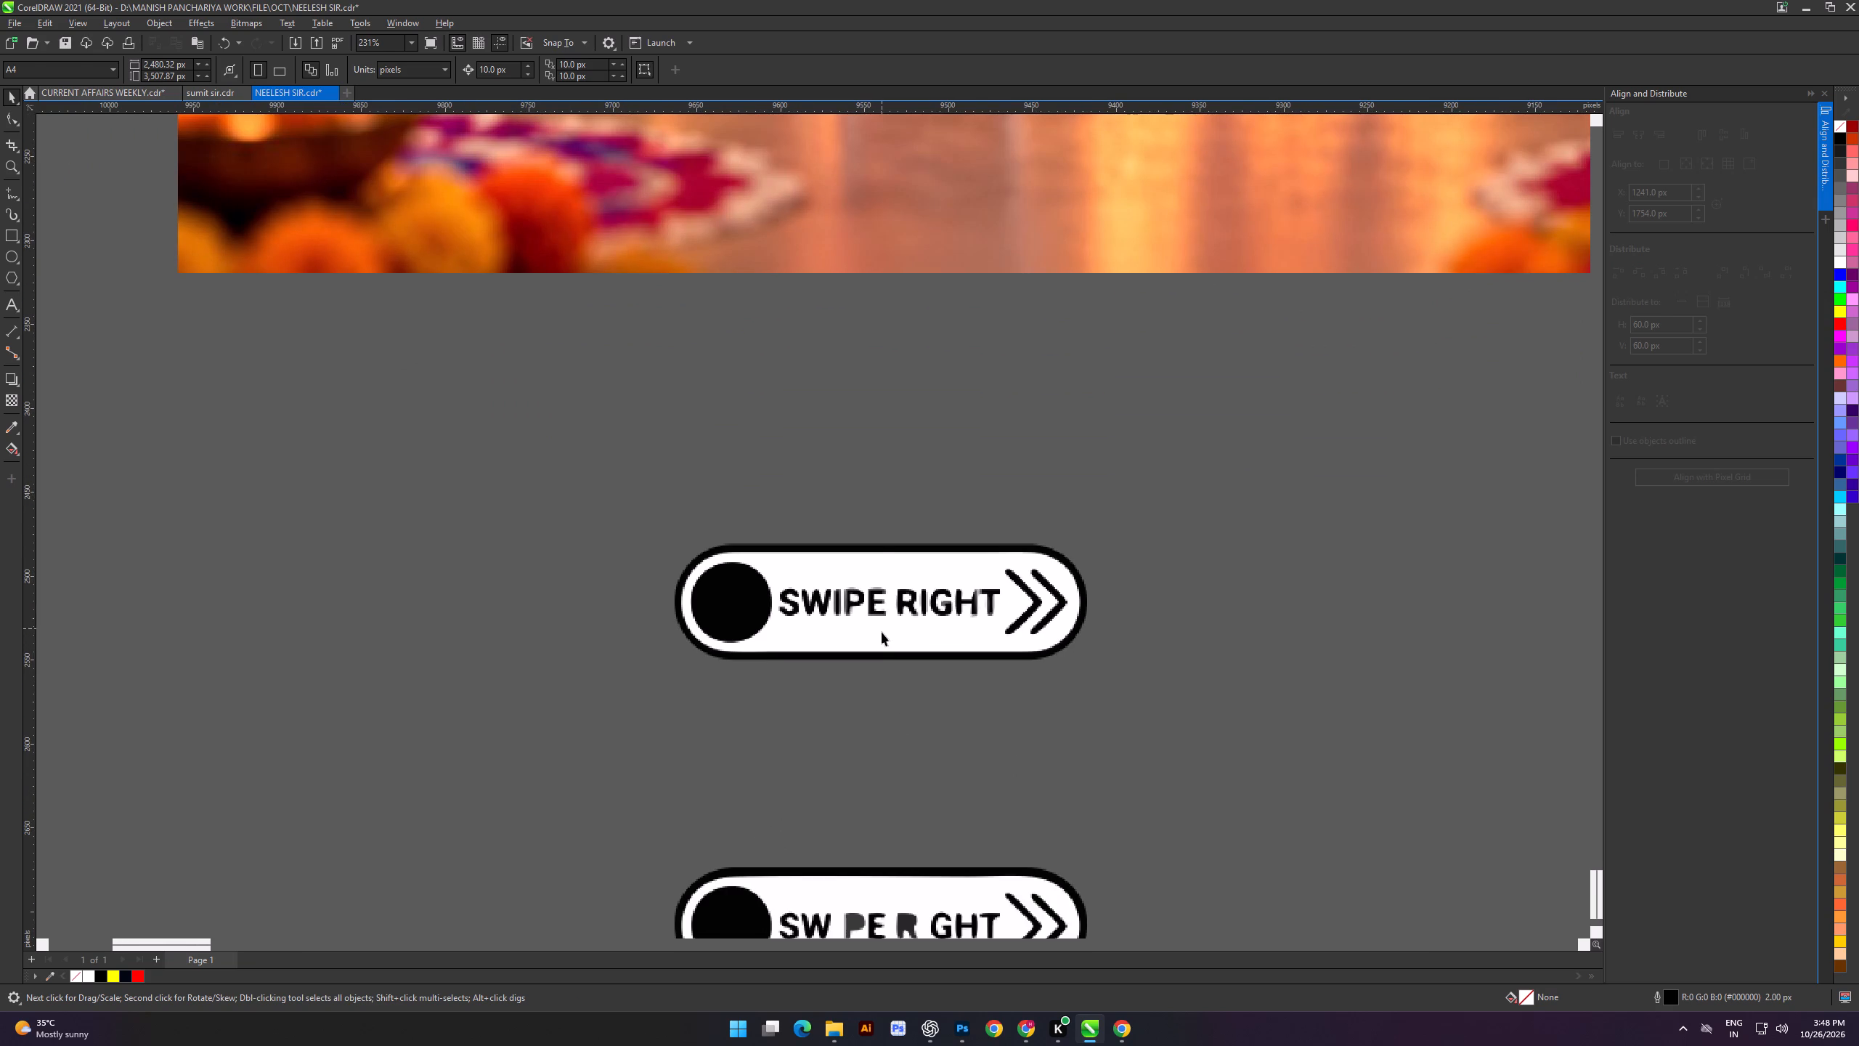
click(883, 635)
click(649, 709)
alt+scroll(842, 622, down, 4)
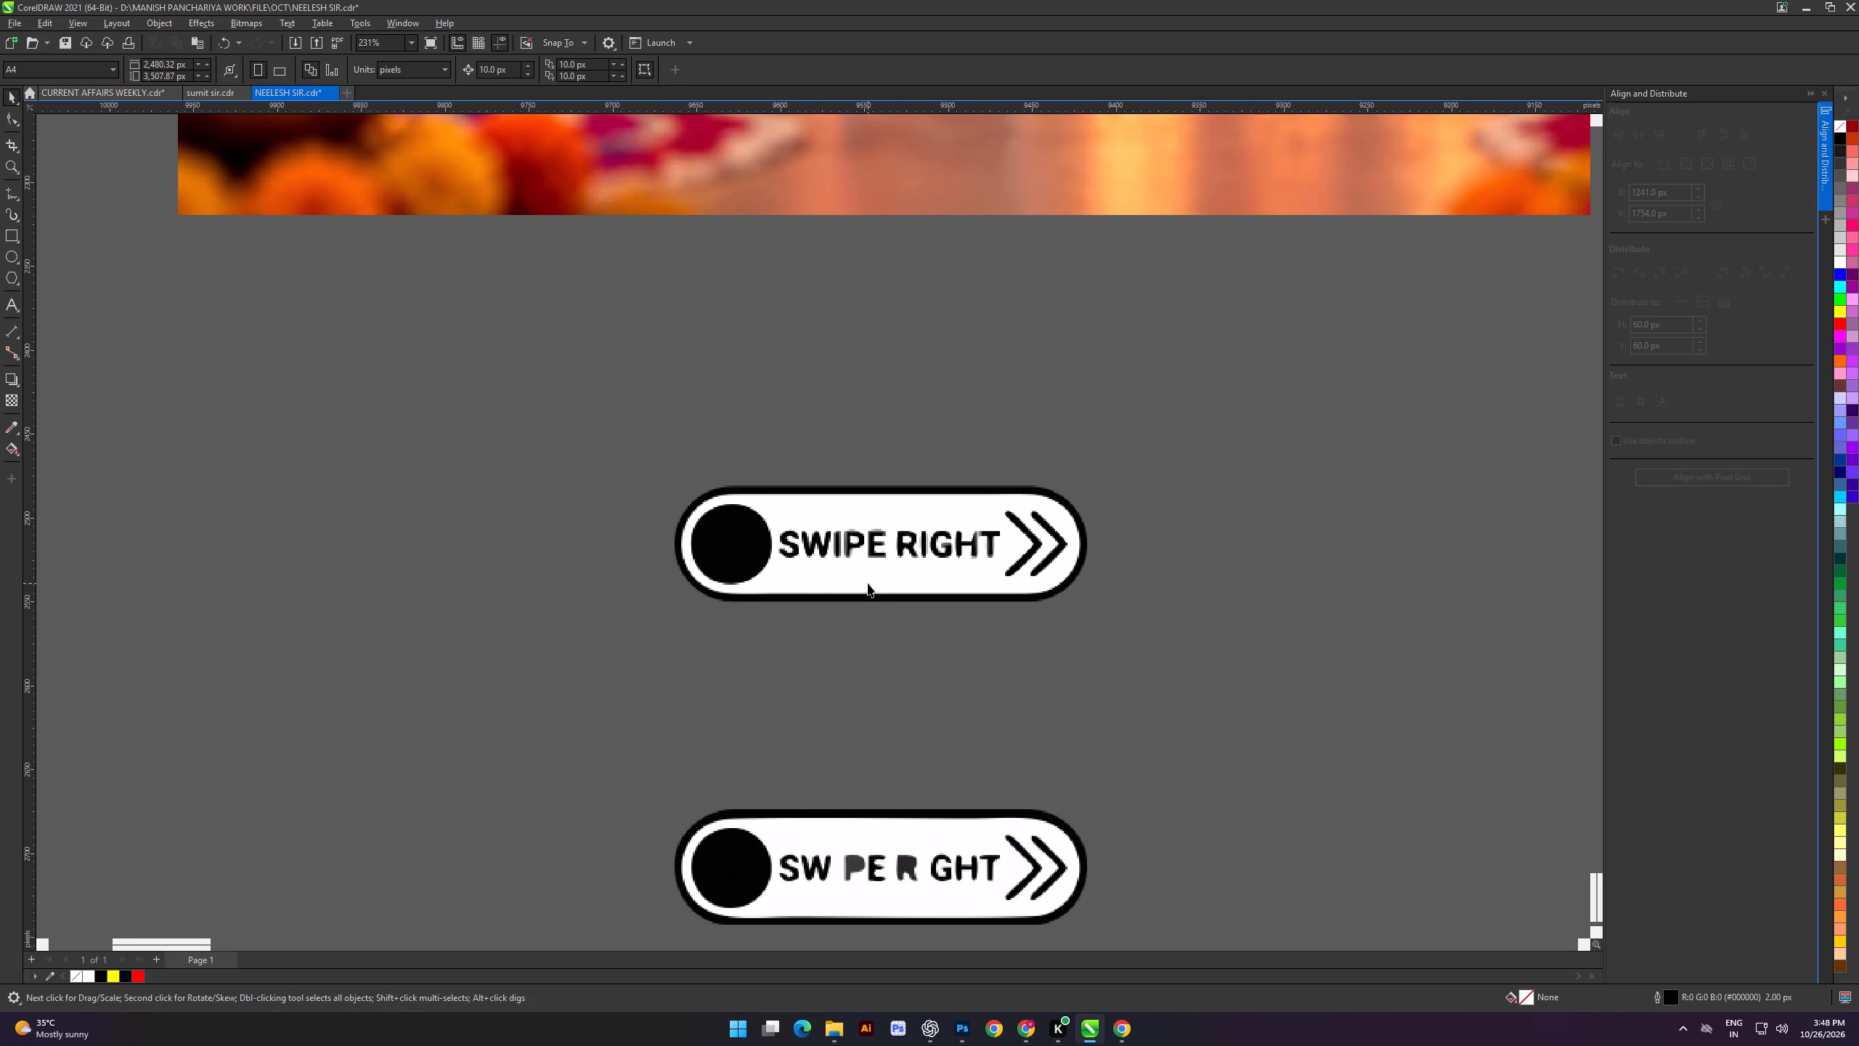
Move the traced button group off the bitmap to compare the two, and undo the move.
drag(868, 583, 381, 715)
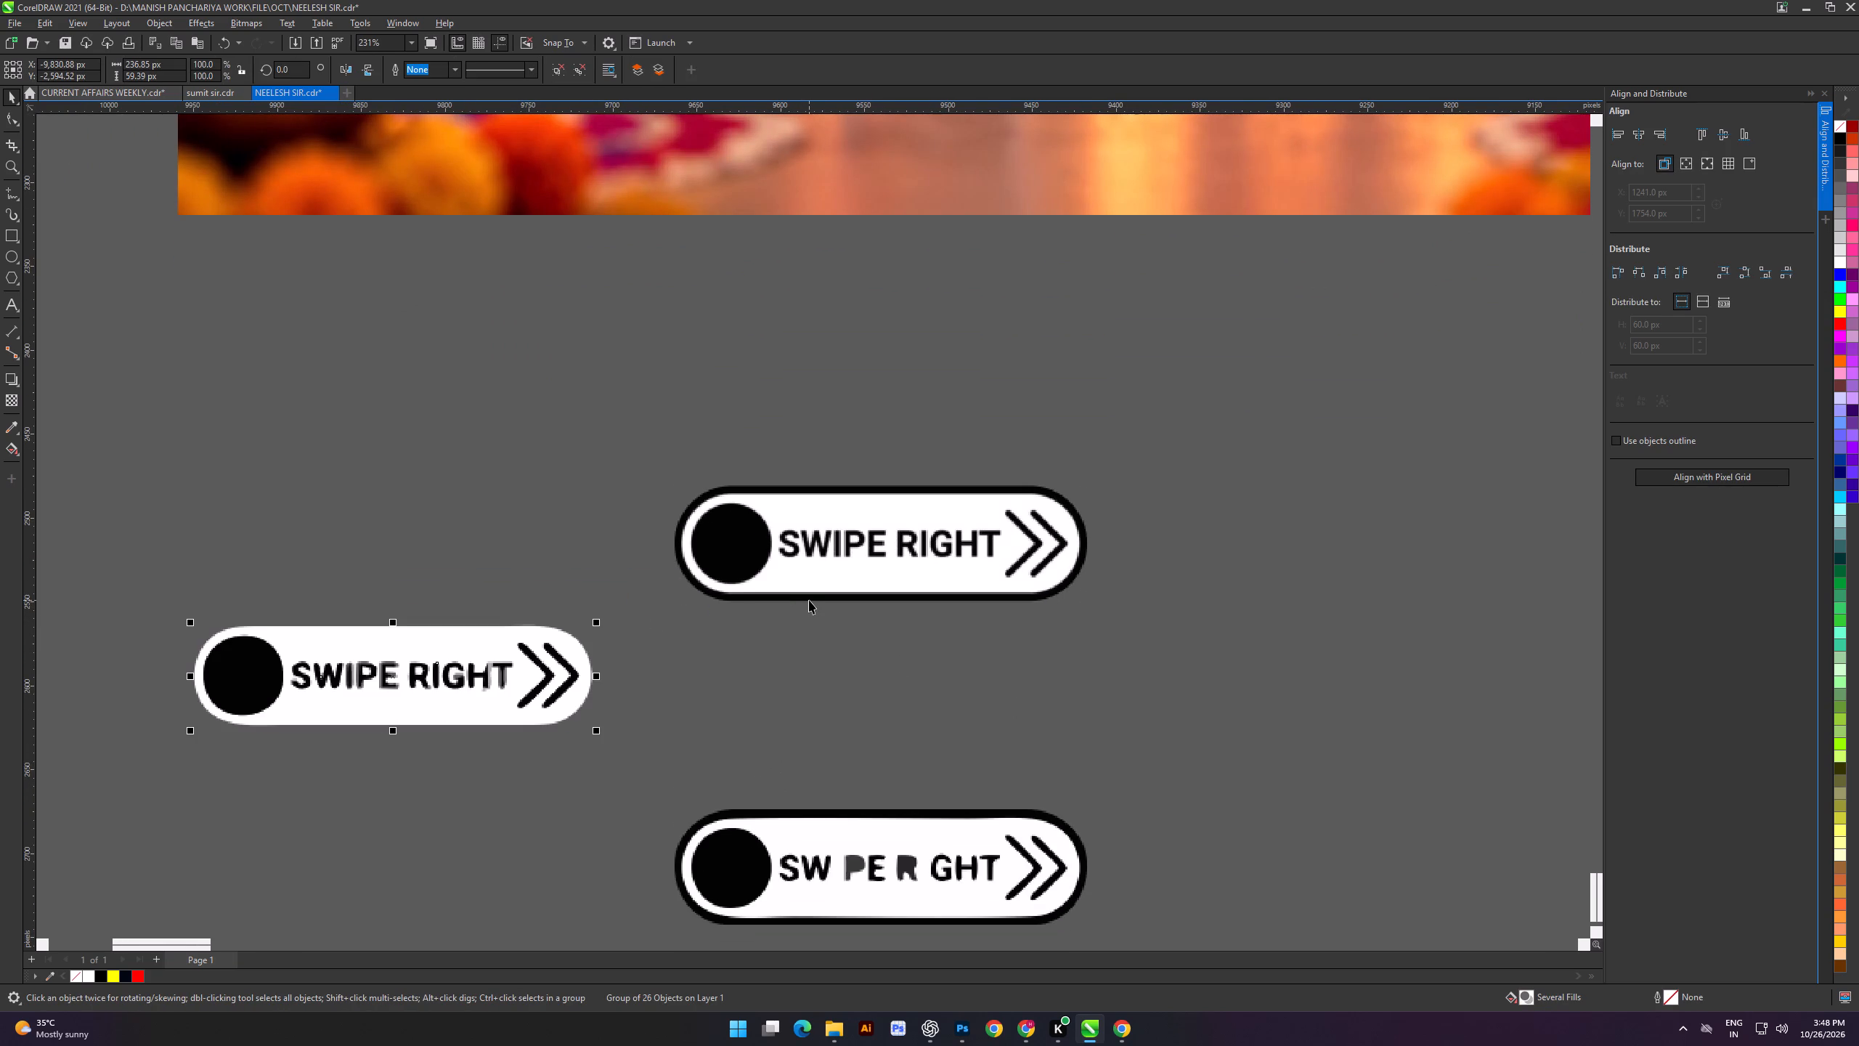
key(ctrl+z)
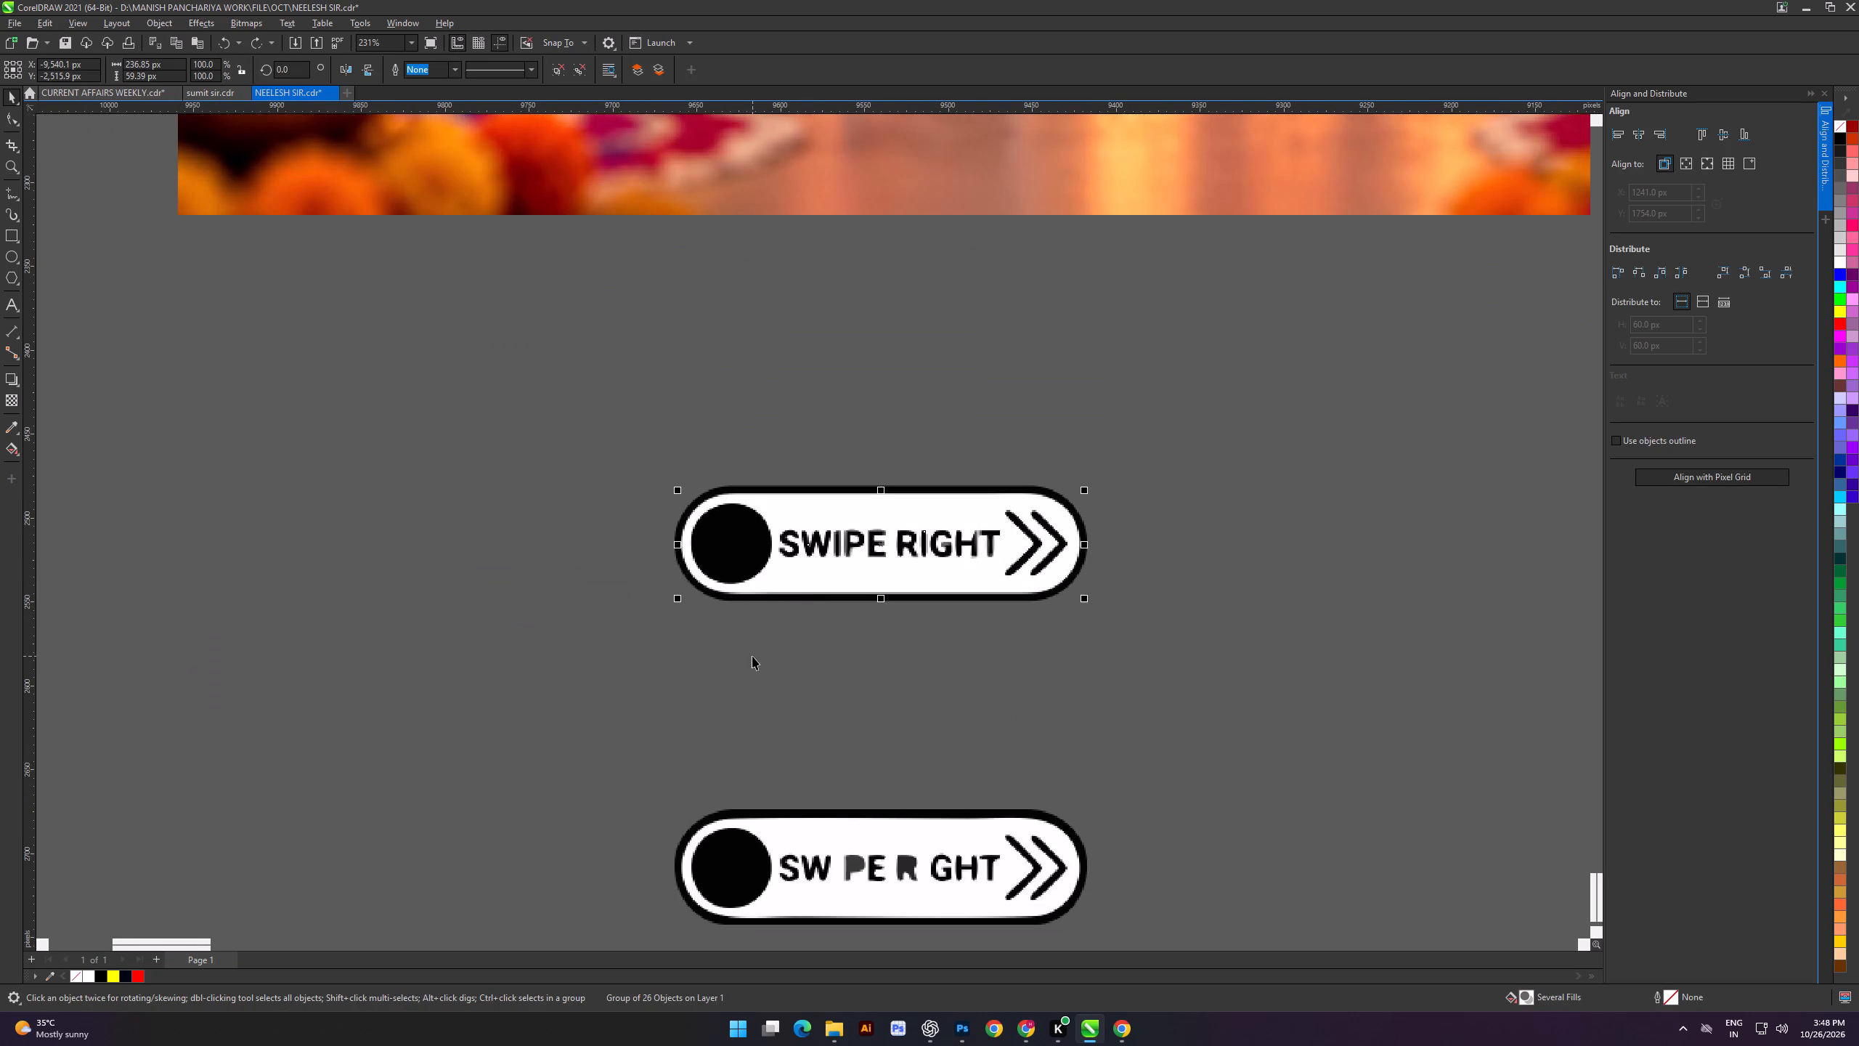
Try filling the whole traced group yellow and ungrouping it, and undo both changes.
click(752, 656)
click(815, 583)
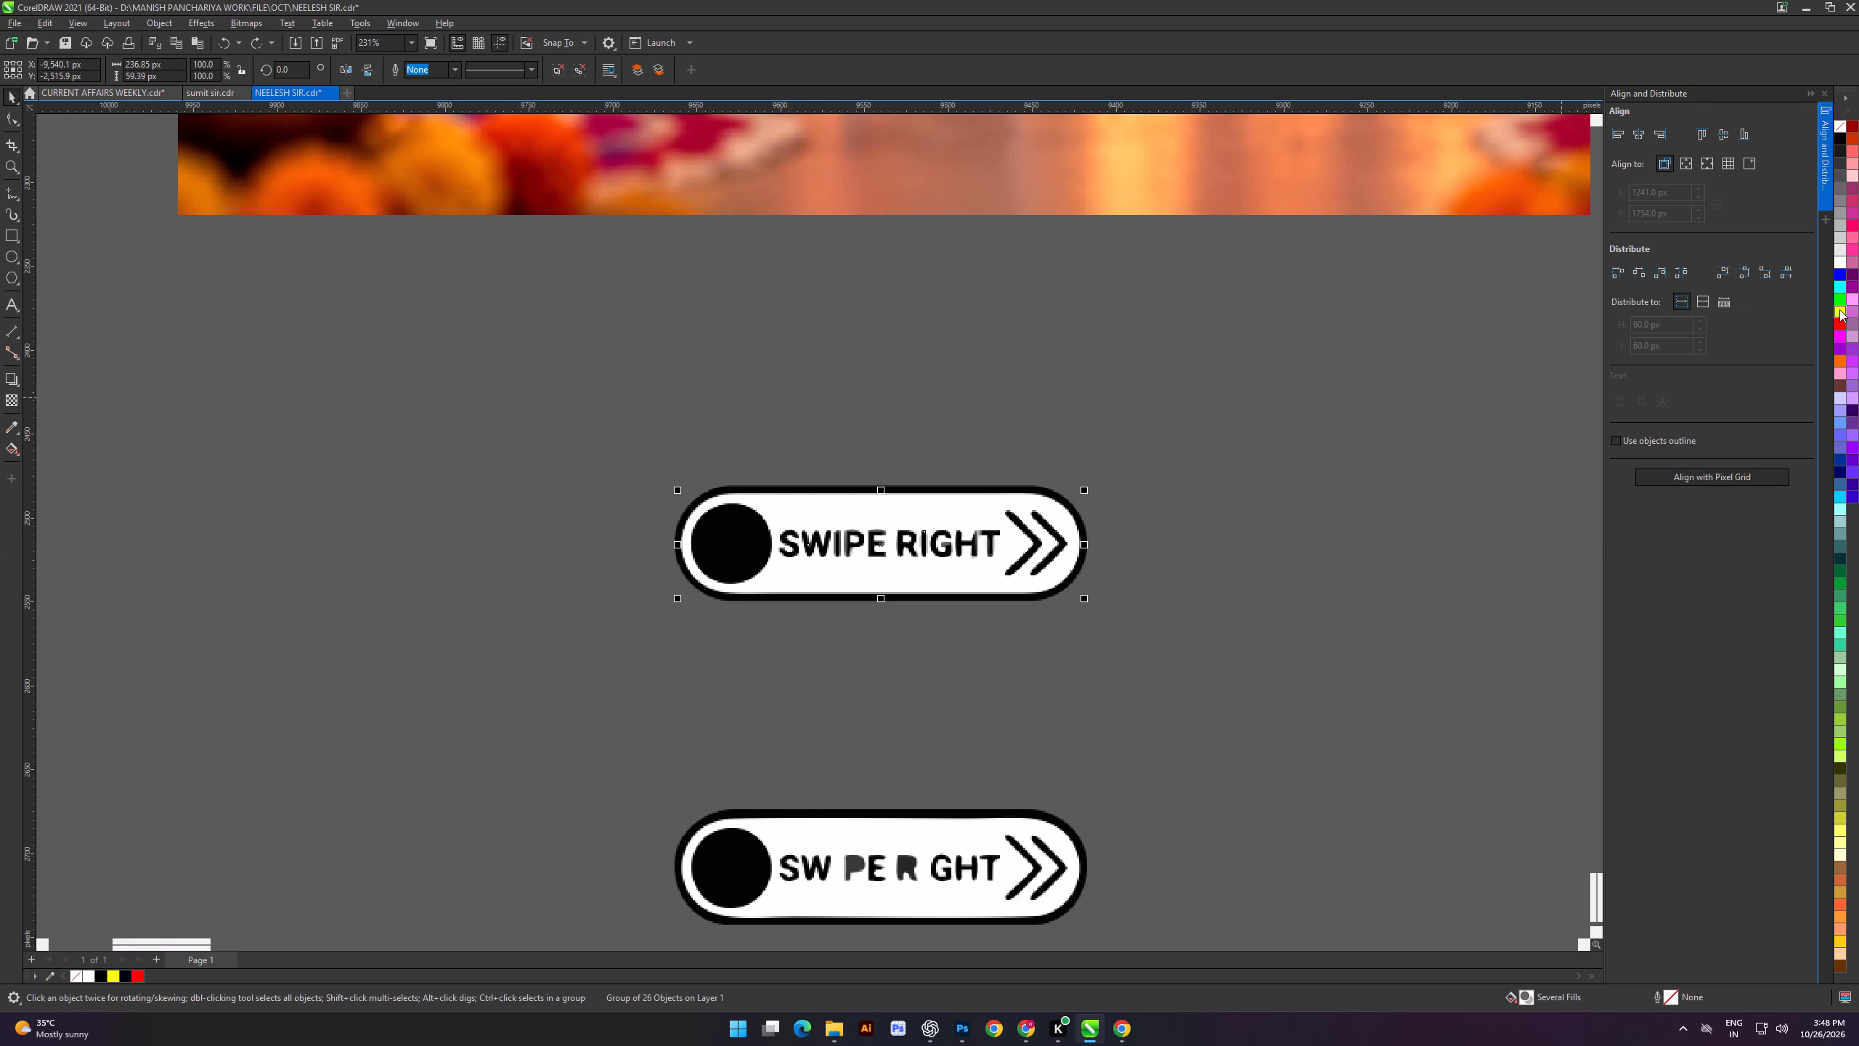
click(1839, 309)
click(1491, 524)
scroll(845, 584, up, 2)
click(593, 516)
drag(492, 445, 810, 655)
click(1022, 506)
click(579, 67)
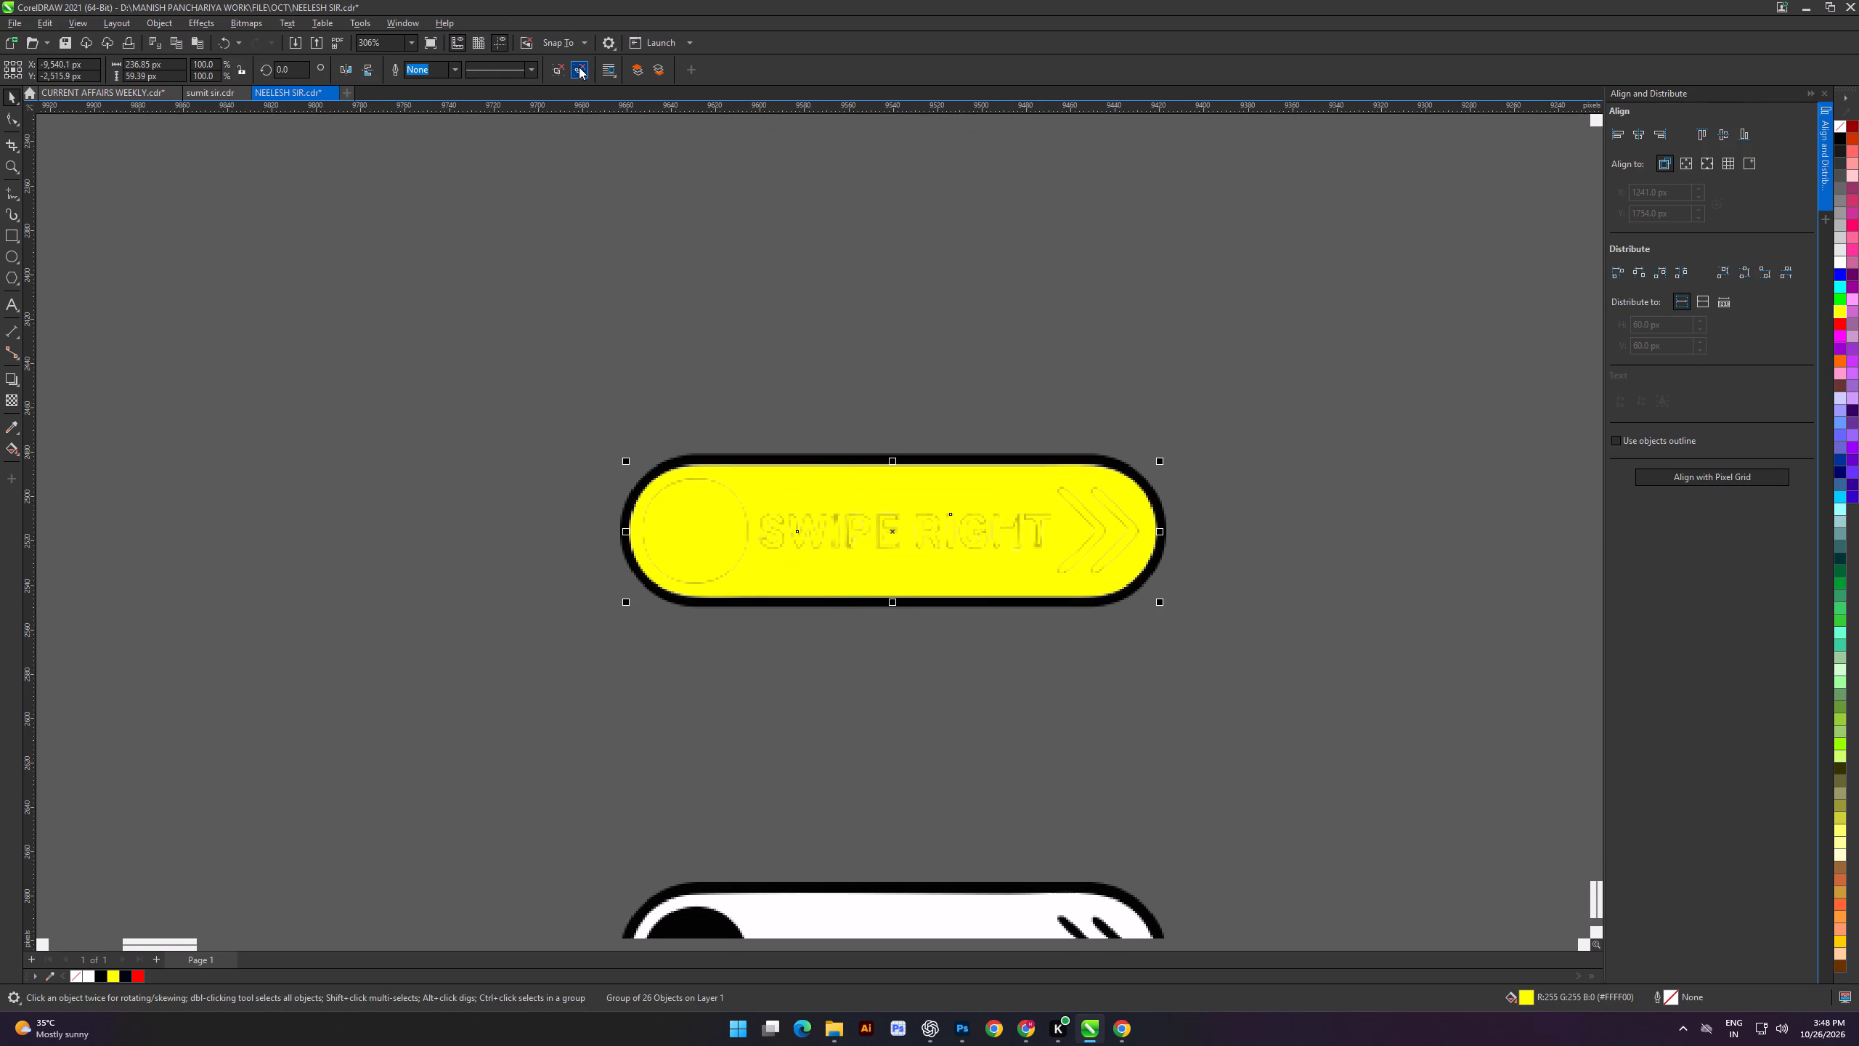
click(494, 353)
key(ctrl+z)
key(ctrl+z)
Ungroup the traced button and fill only its white background shape with yellow.
drag(571, 372, 580, 382)
click(768, 471)
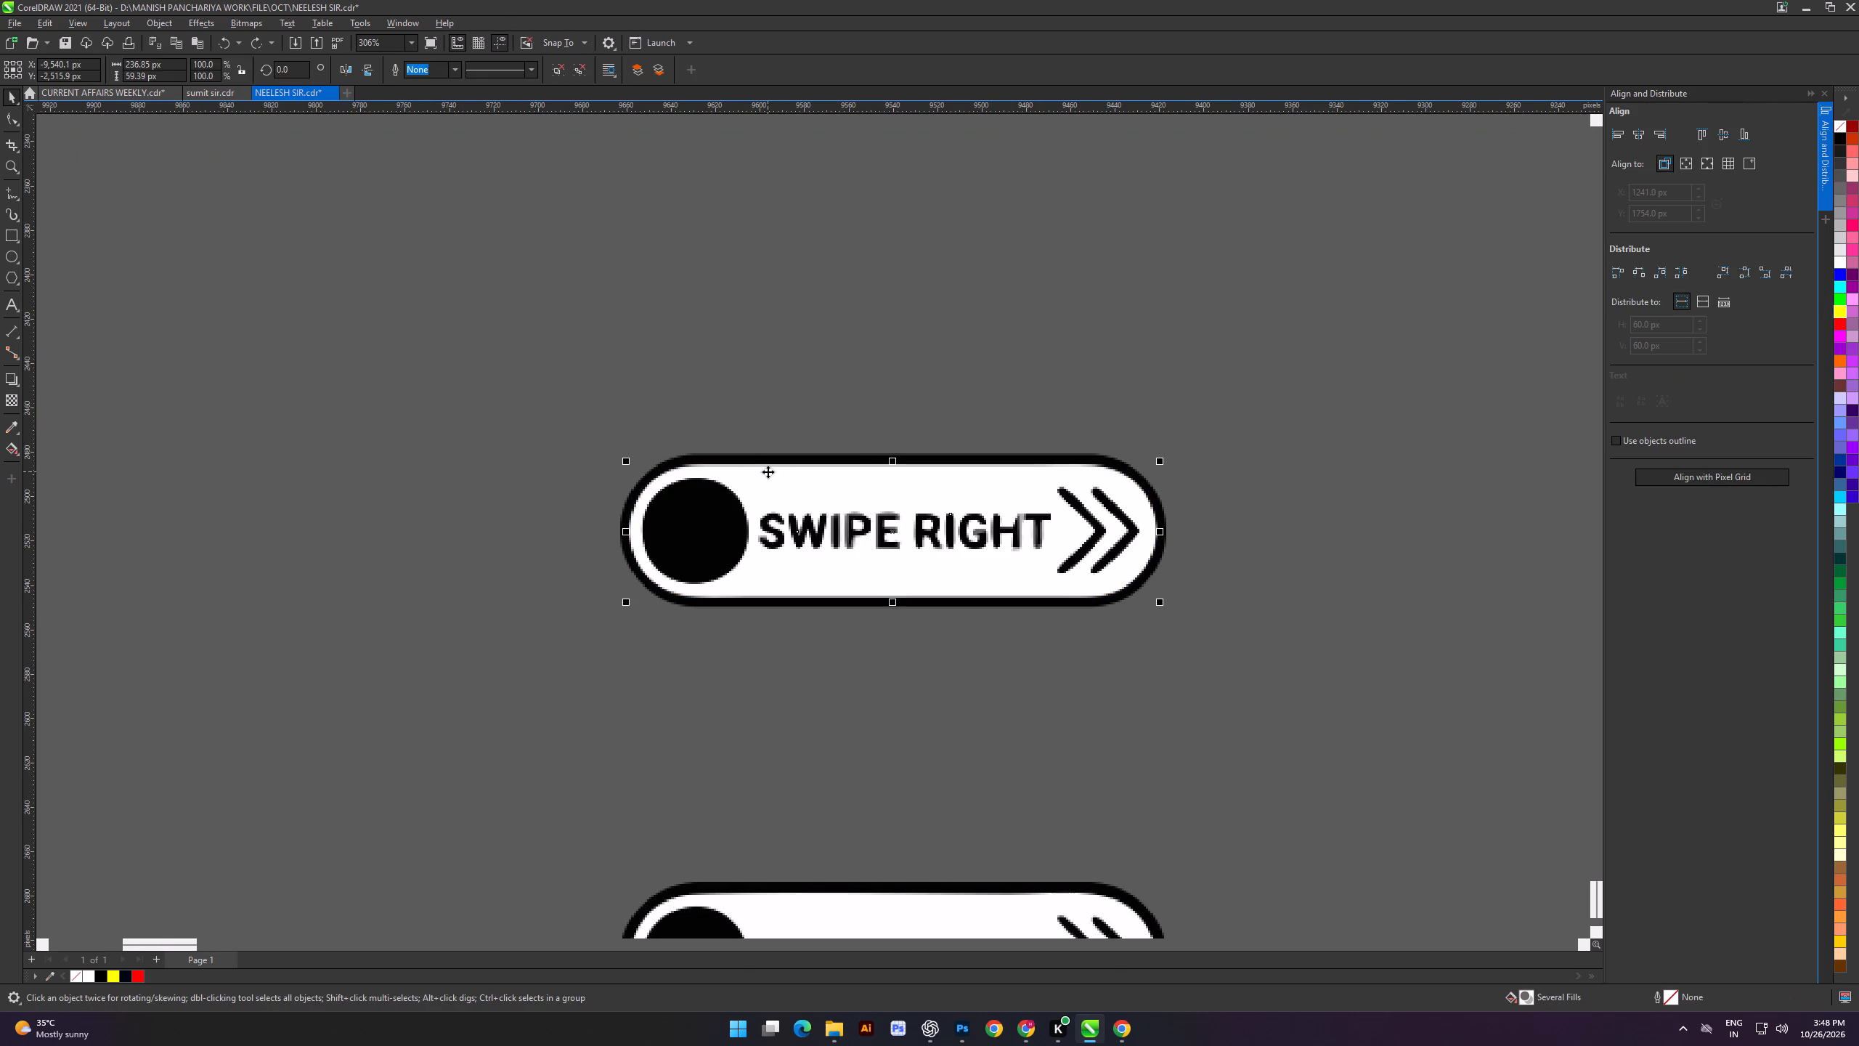
click(577, 65)
click(831, 264)
click(829, 473)
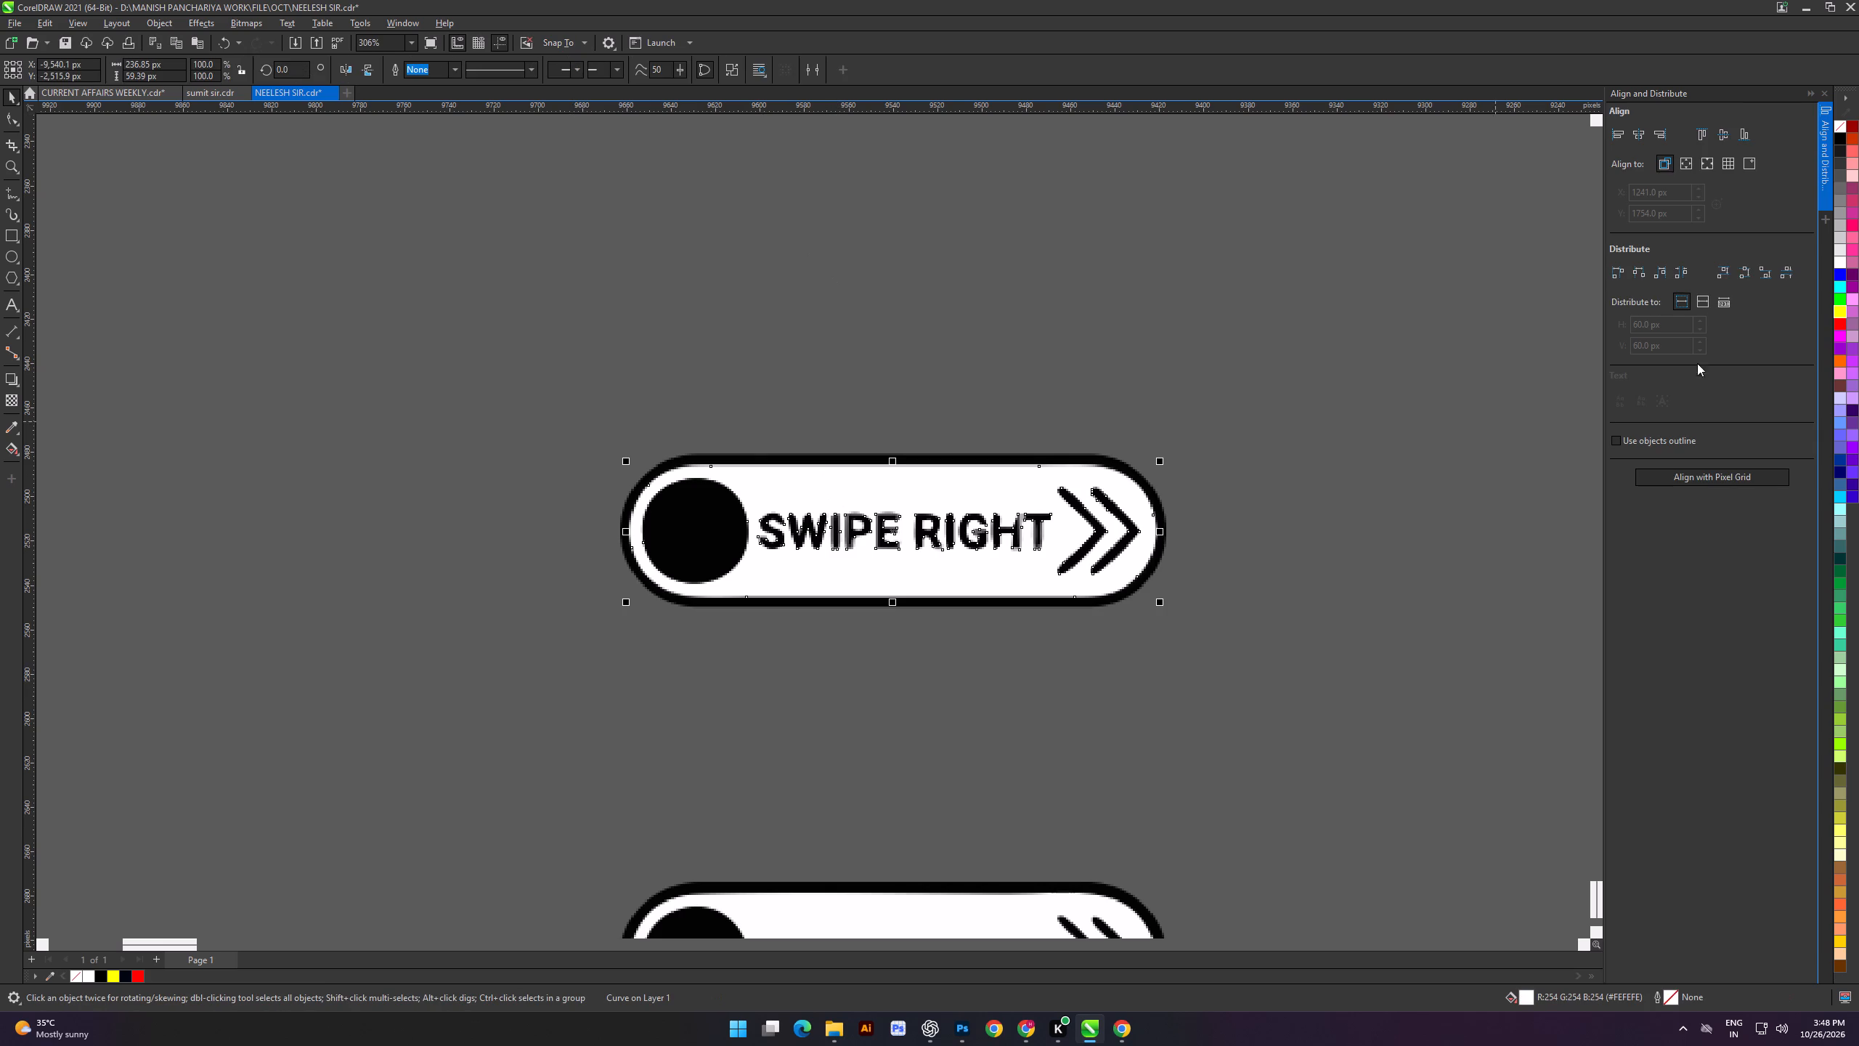
click(1836, 310)
click(1006, 272)
click(667, 336)
Examine the traced lettering on the yellow button closely and compare it with the white traced copy below.
scroll(779, 395, down, 3)
scroll(822, 434, up, 1)
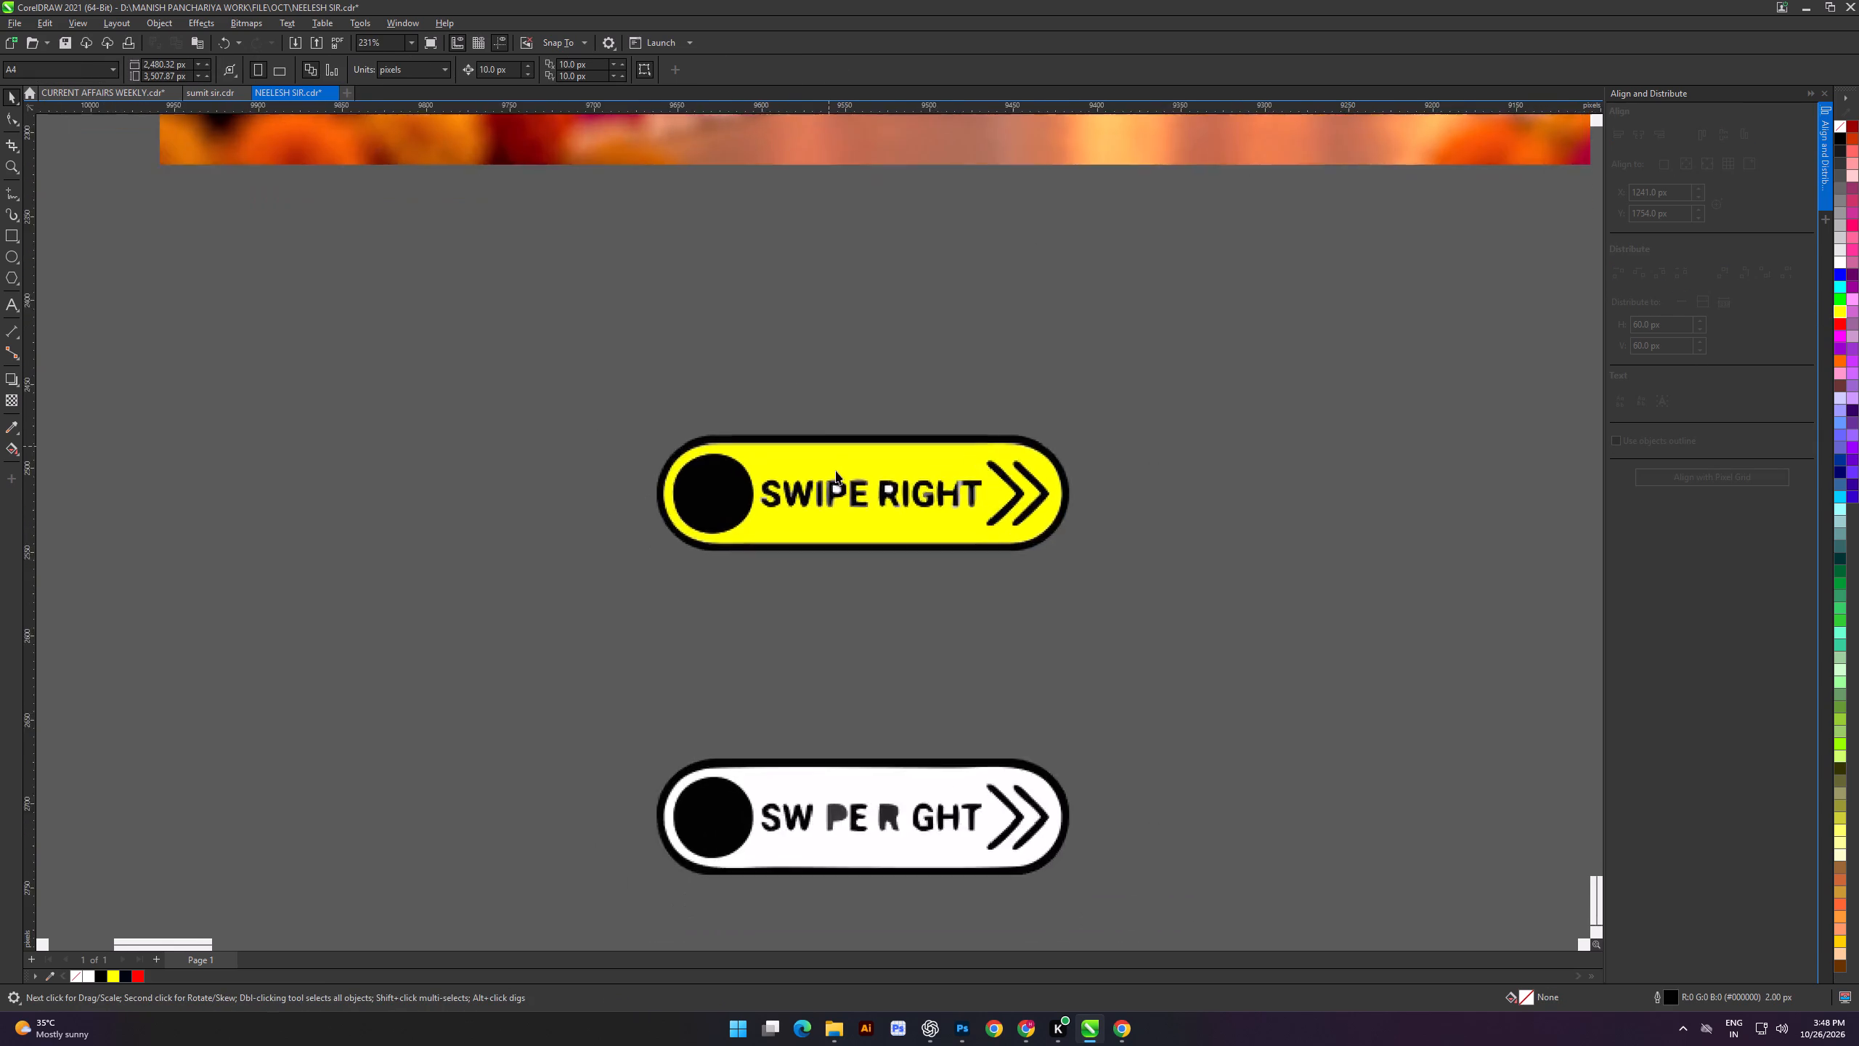
scroll(836, 471, up, 6)
scroll(855, 491, down, 13)
click(779, 599)
drag(724, 595, 1012, 477)
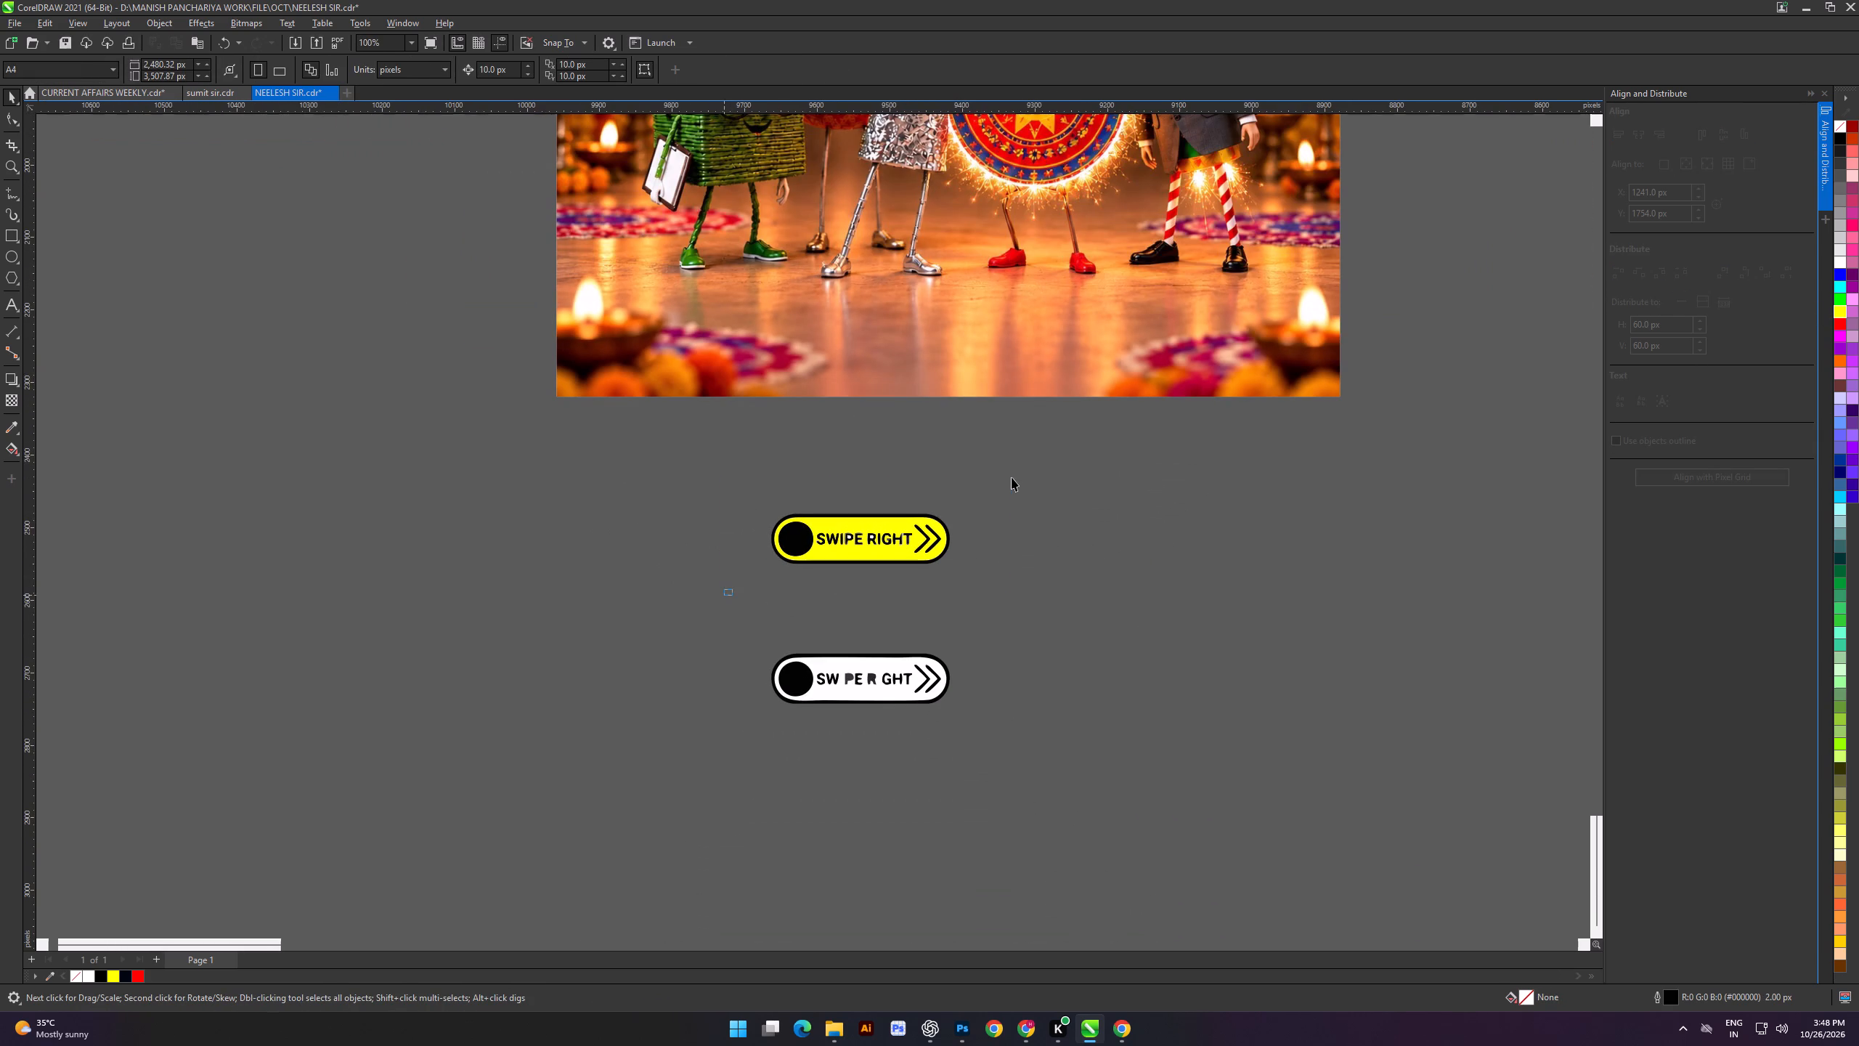
drag(1012, 477, 831, 598)
scroll(847, 585, up, 7)
scroll(853, 588, down, 1)
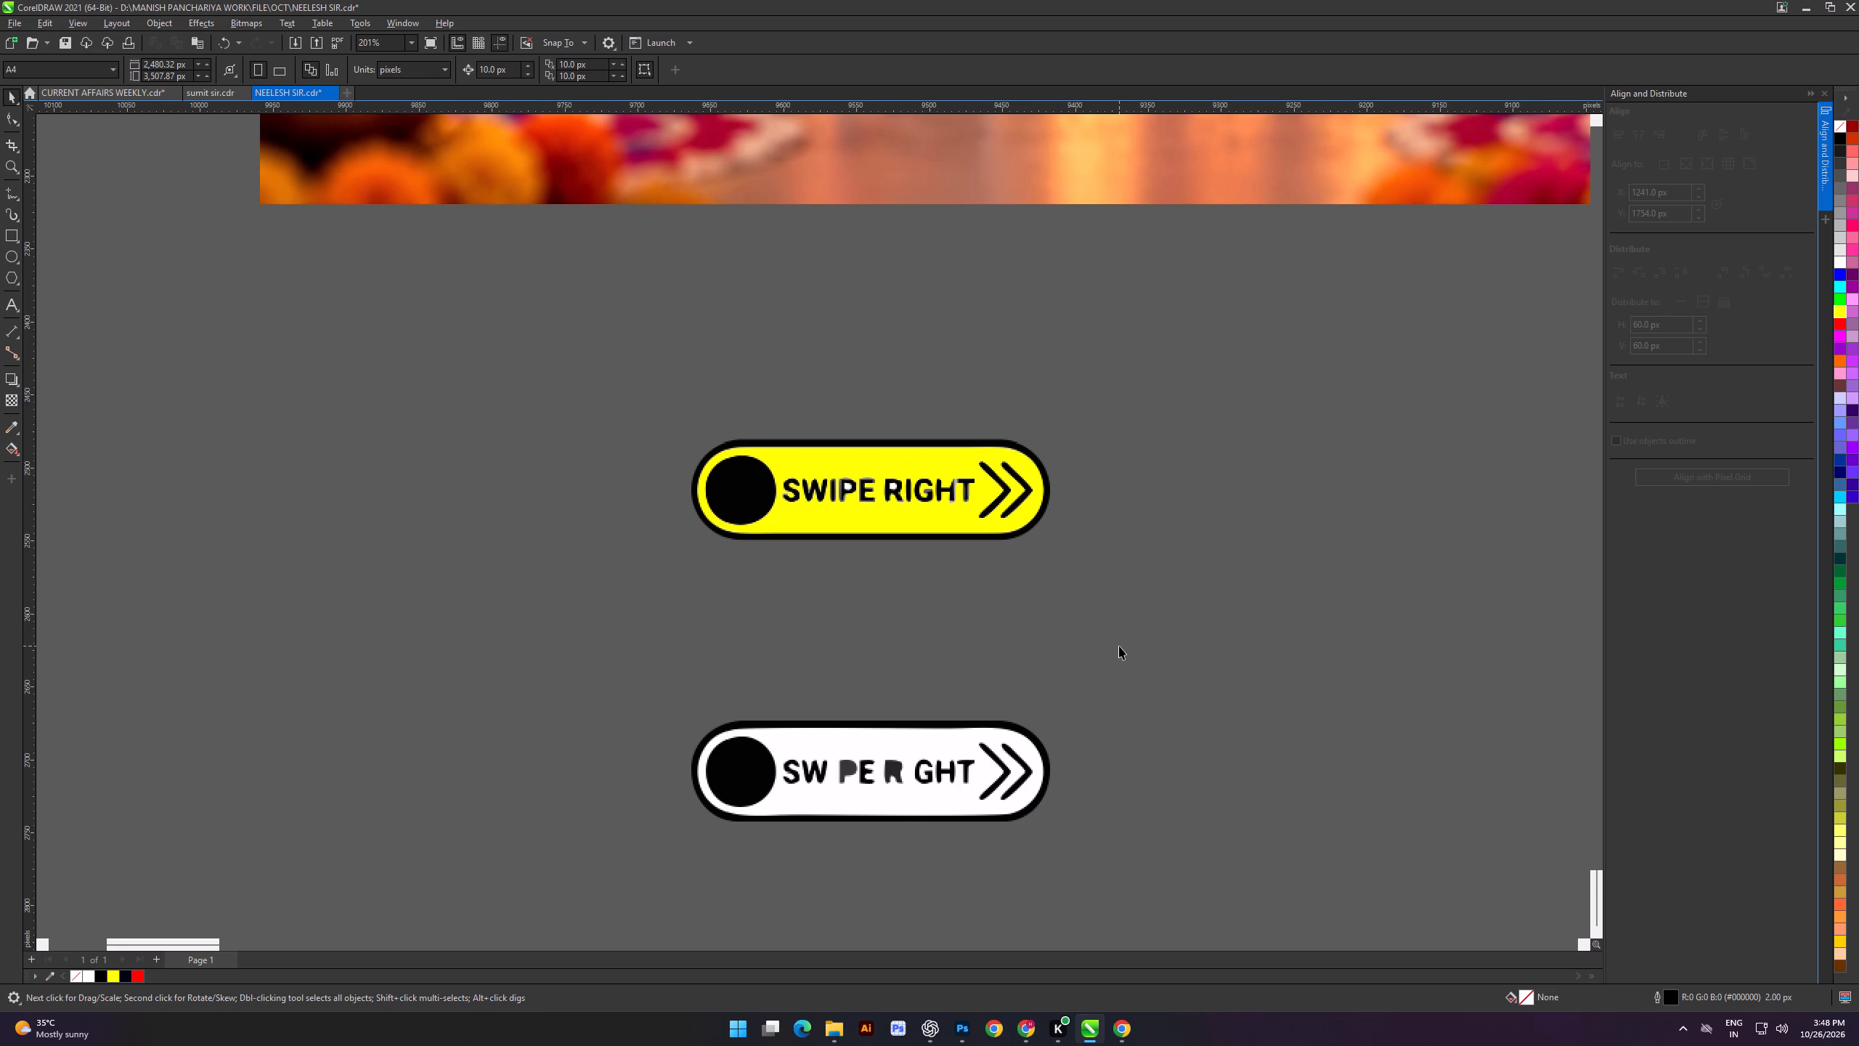
scroll(896, 519, down, 3)
alt+scroll(874, 519, up, 3)
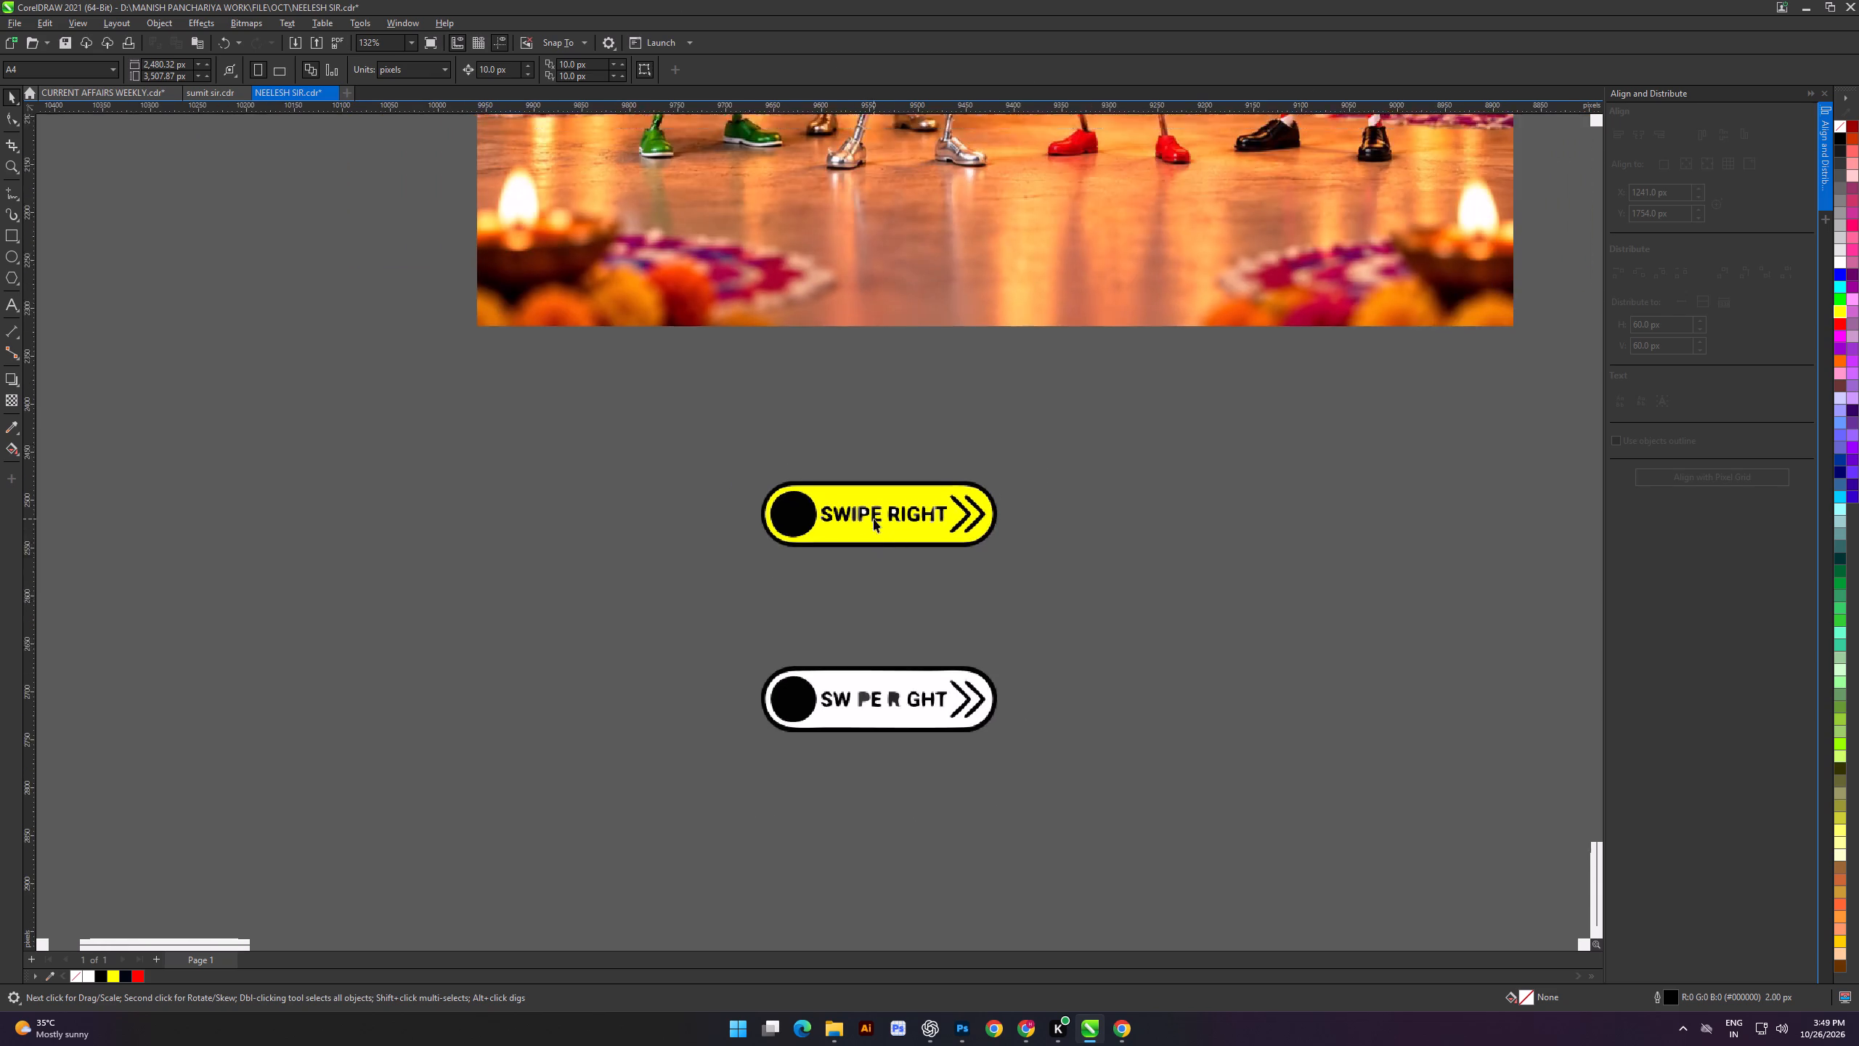
alt+scroll(874, 519, up, 5)
alt+scroll(921, 519, down, 3)
scroll(1101, 500, down, 1)
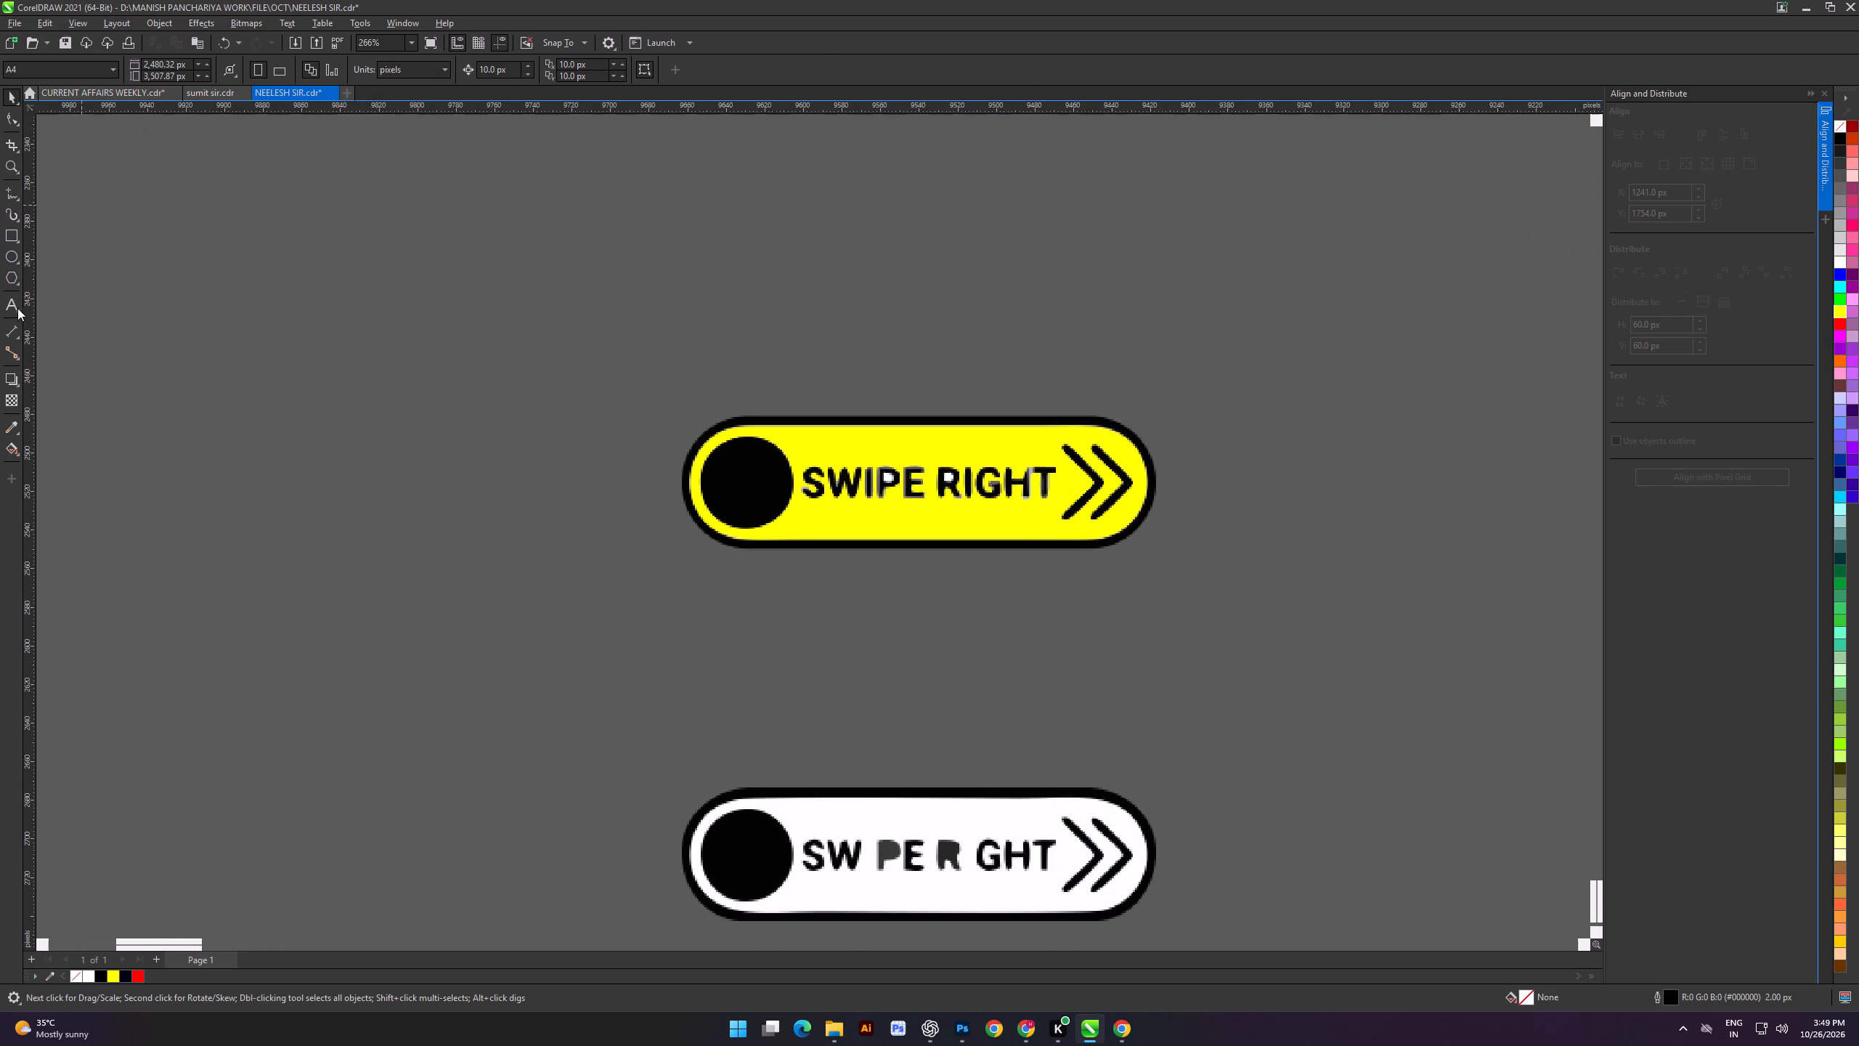
Add artistic text reading "swipe right" just below the lettering of the yellow button.
click(17, 308)
click(813, 601)
text(ssw)
key(BackSpace)
key(BackSpace)
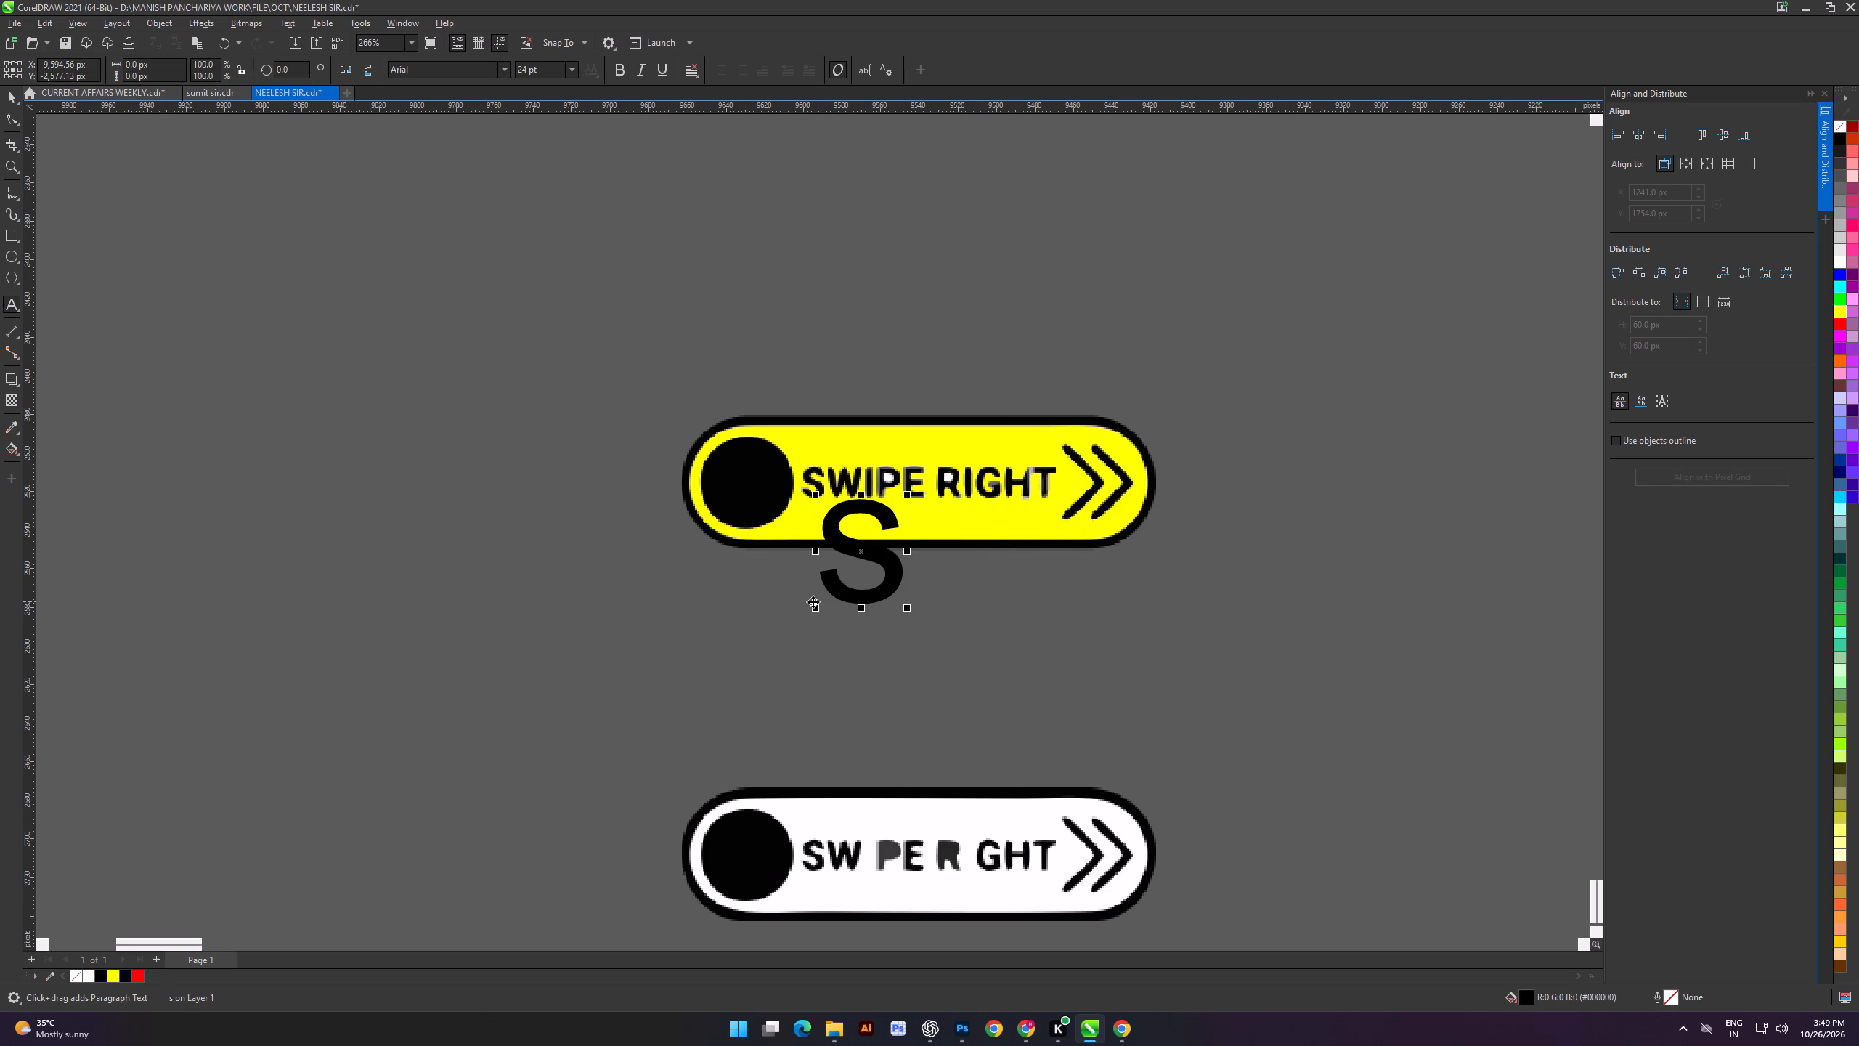
text(wi)
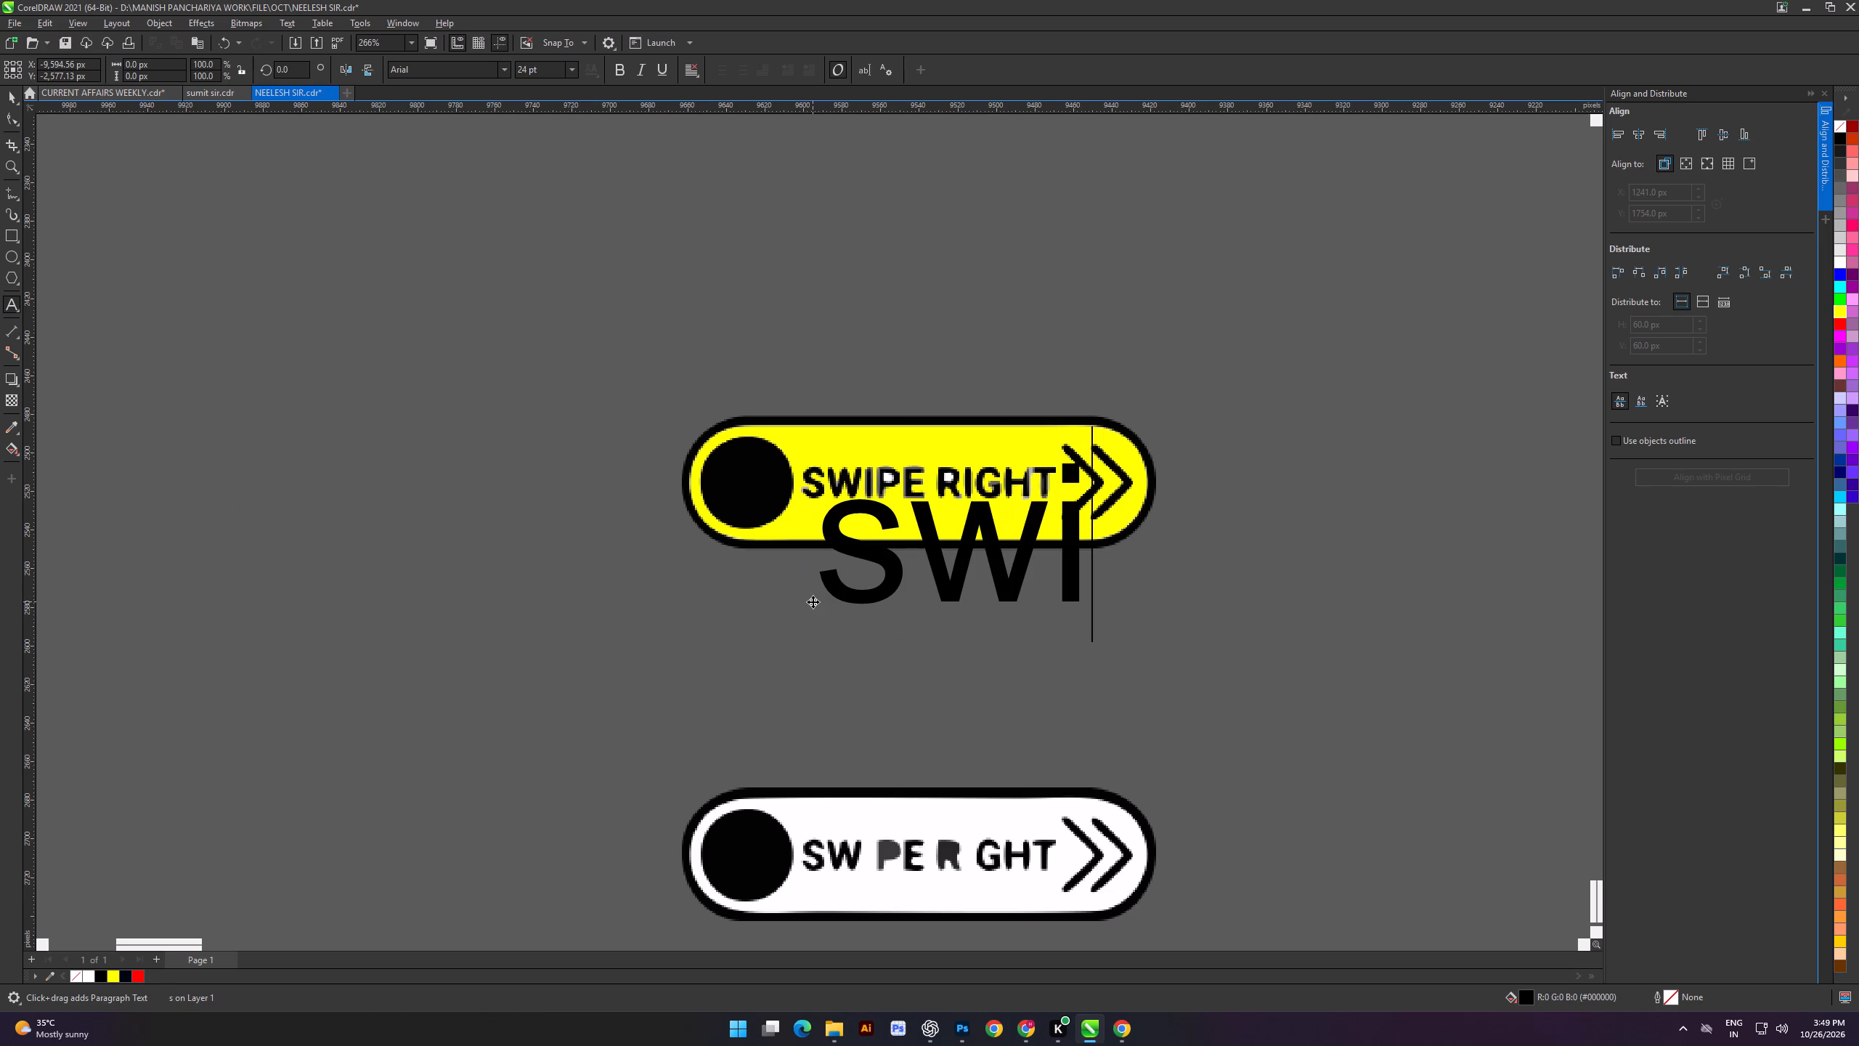
text(pe)
key(space)
text(rig)
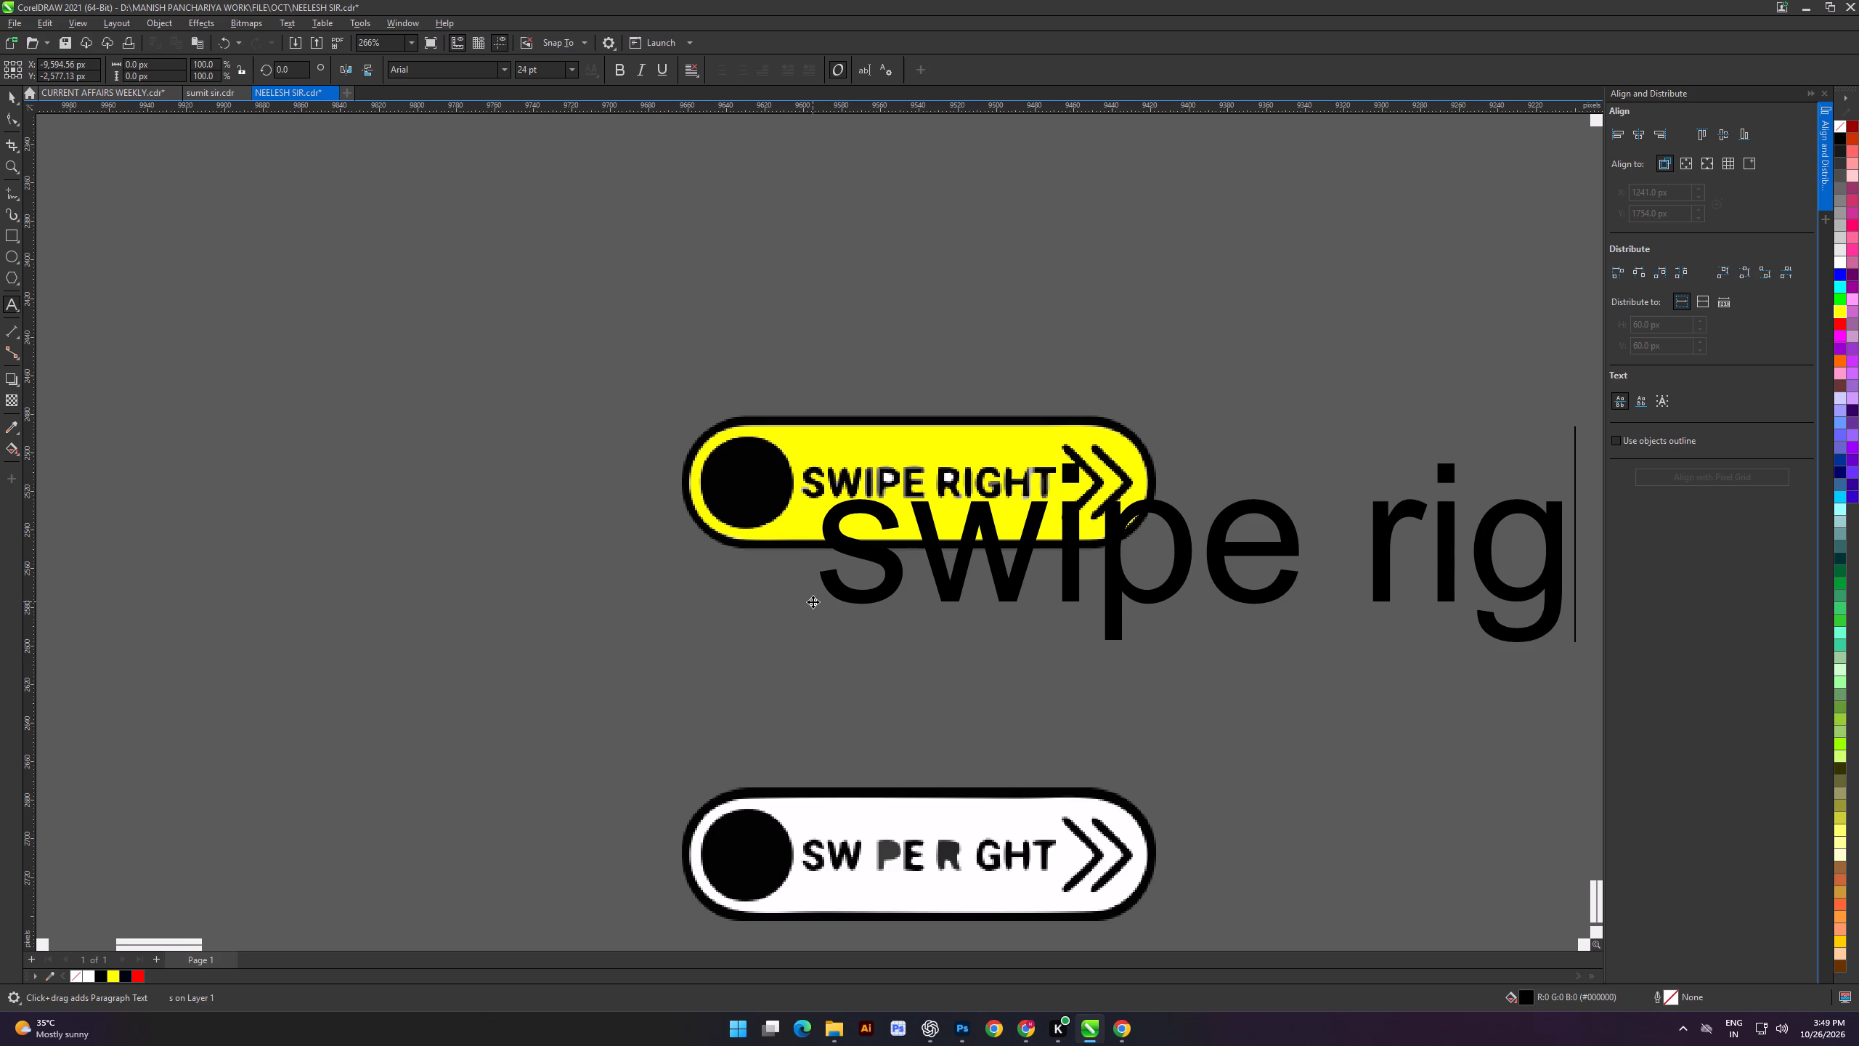
key(h)
key(t)
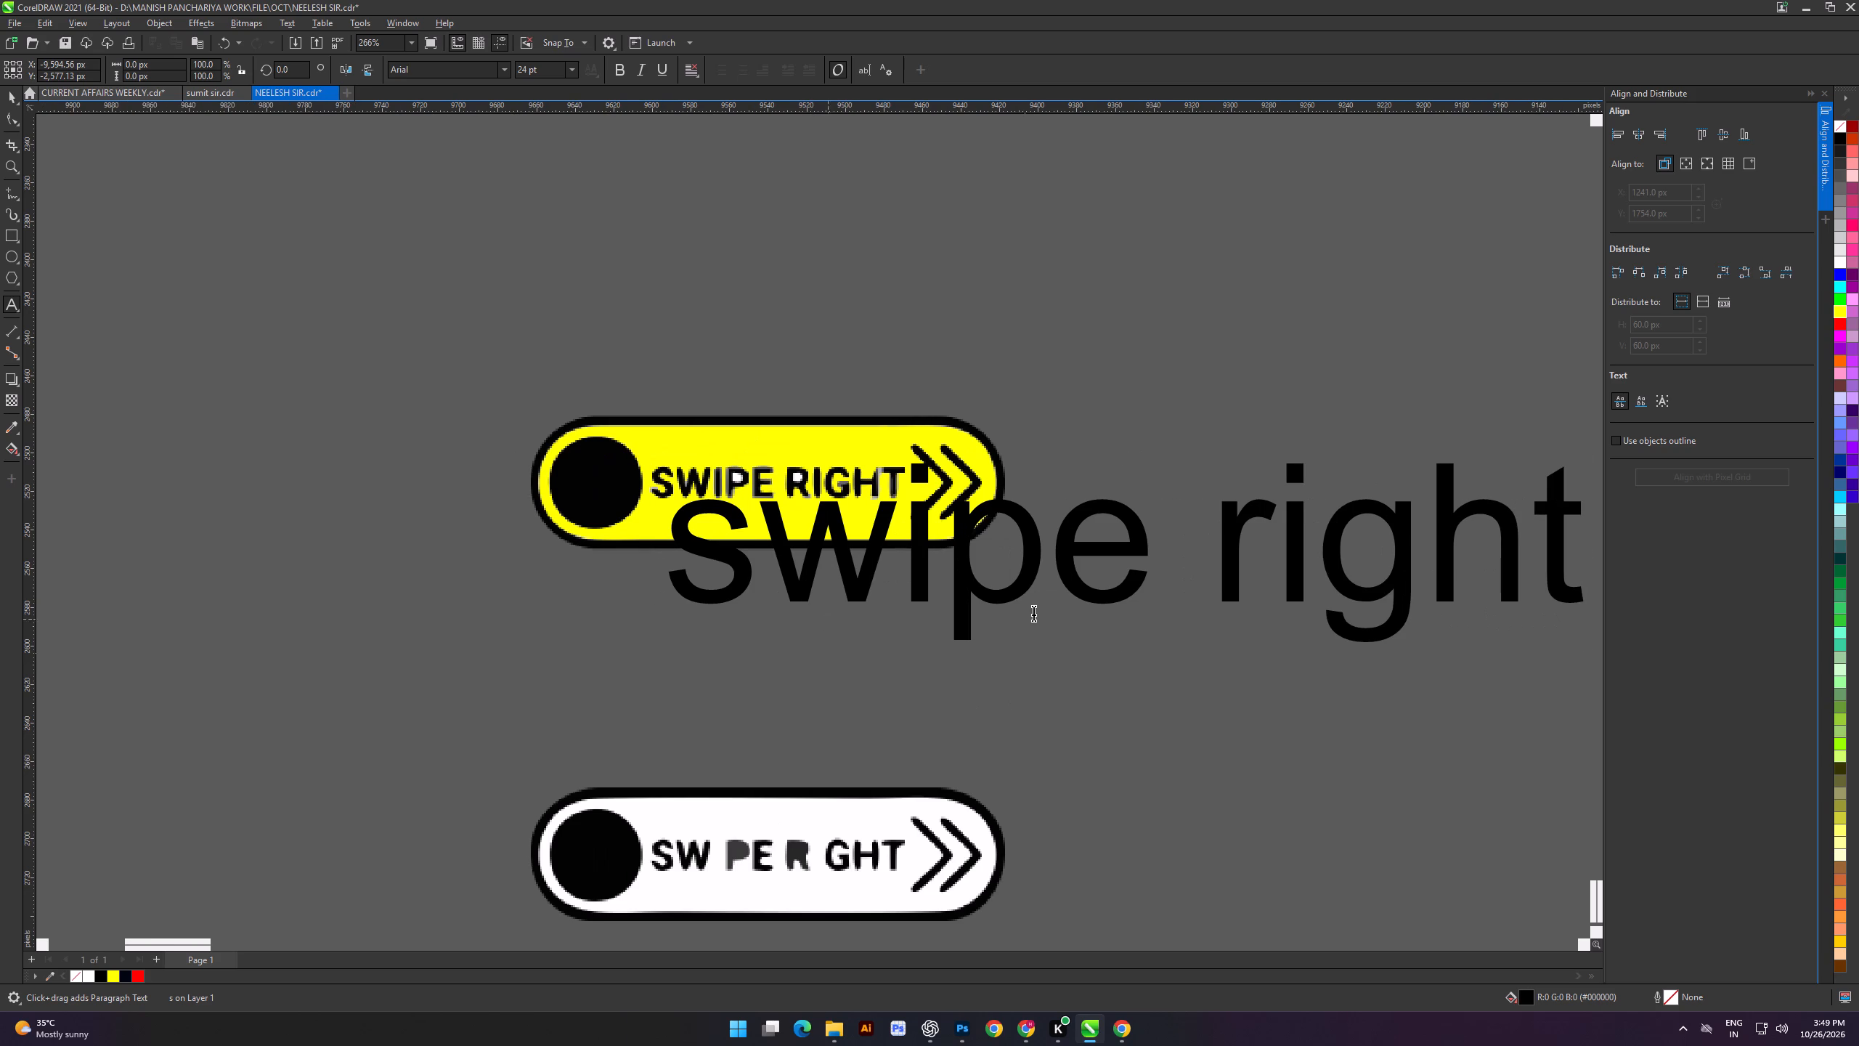
Format the new text in Tusker Grotesk 6500 Medium and change its case to UPPERCASE.
triple_click(1055, 584)
click(510, 66)
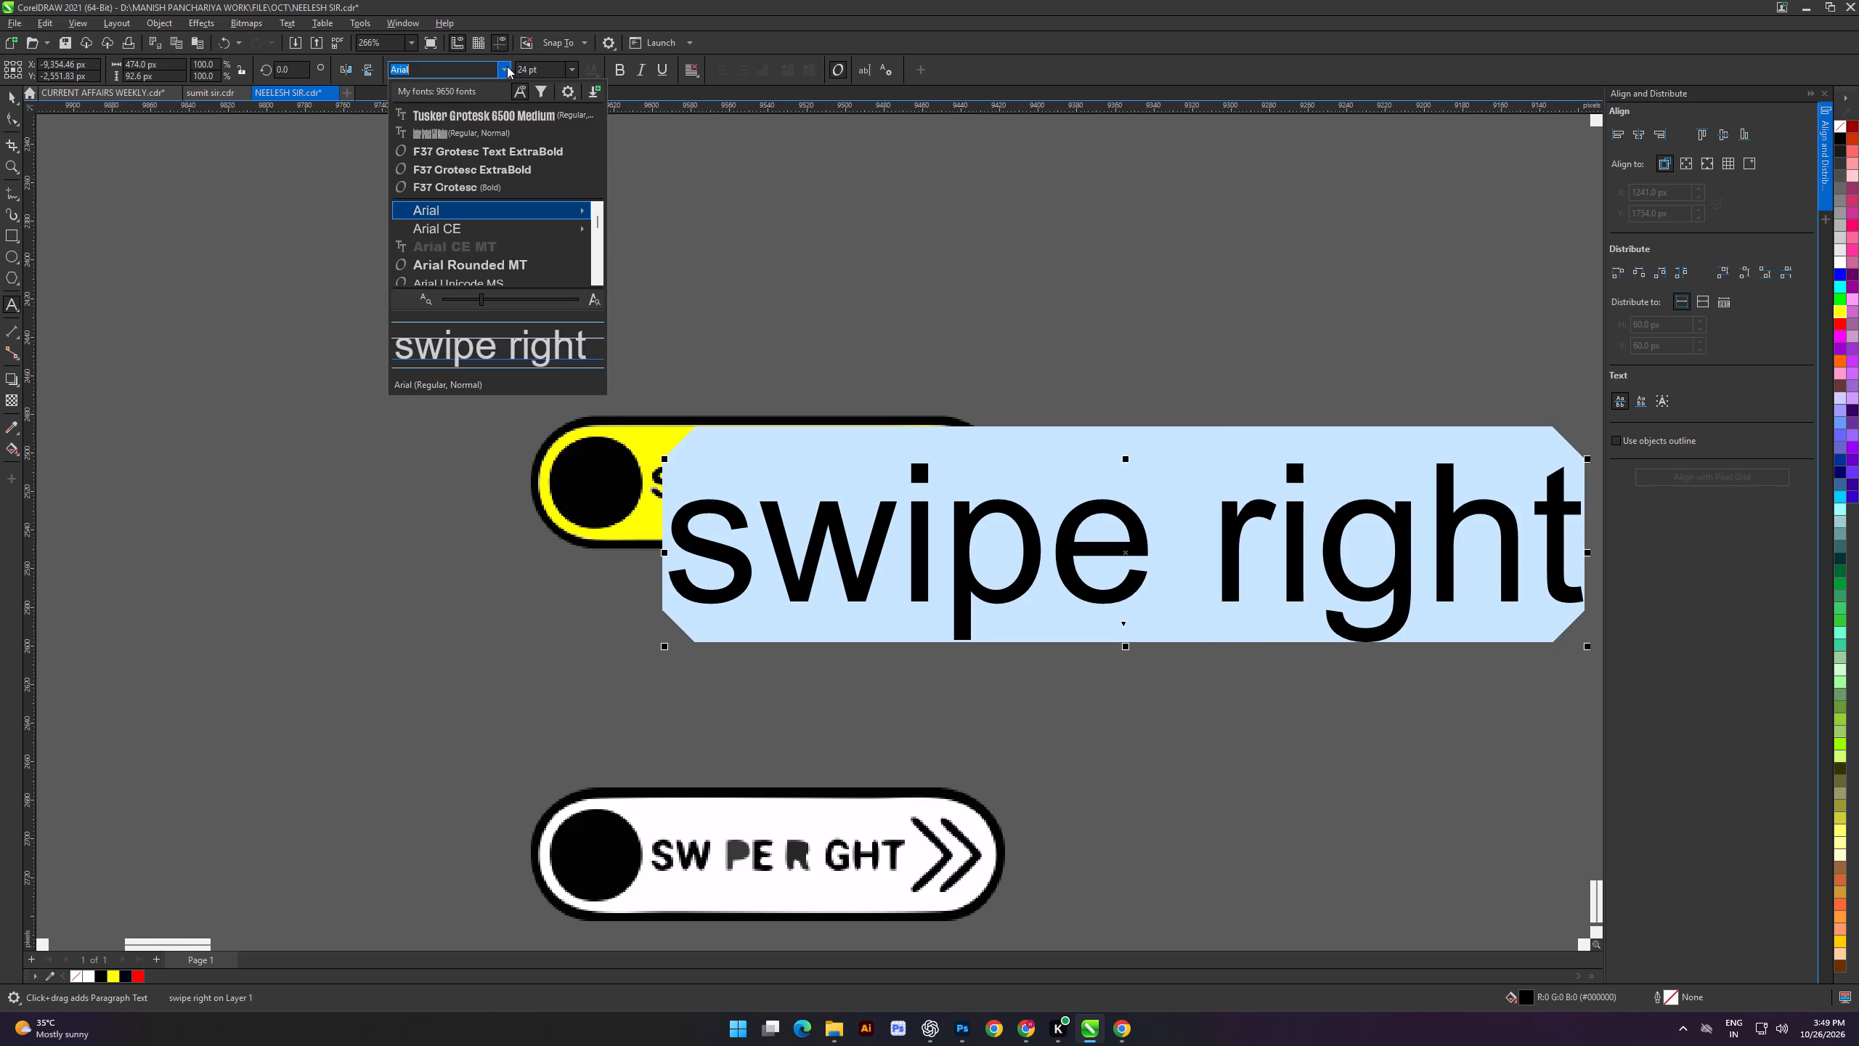
click(484, 114)
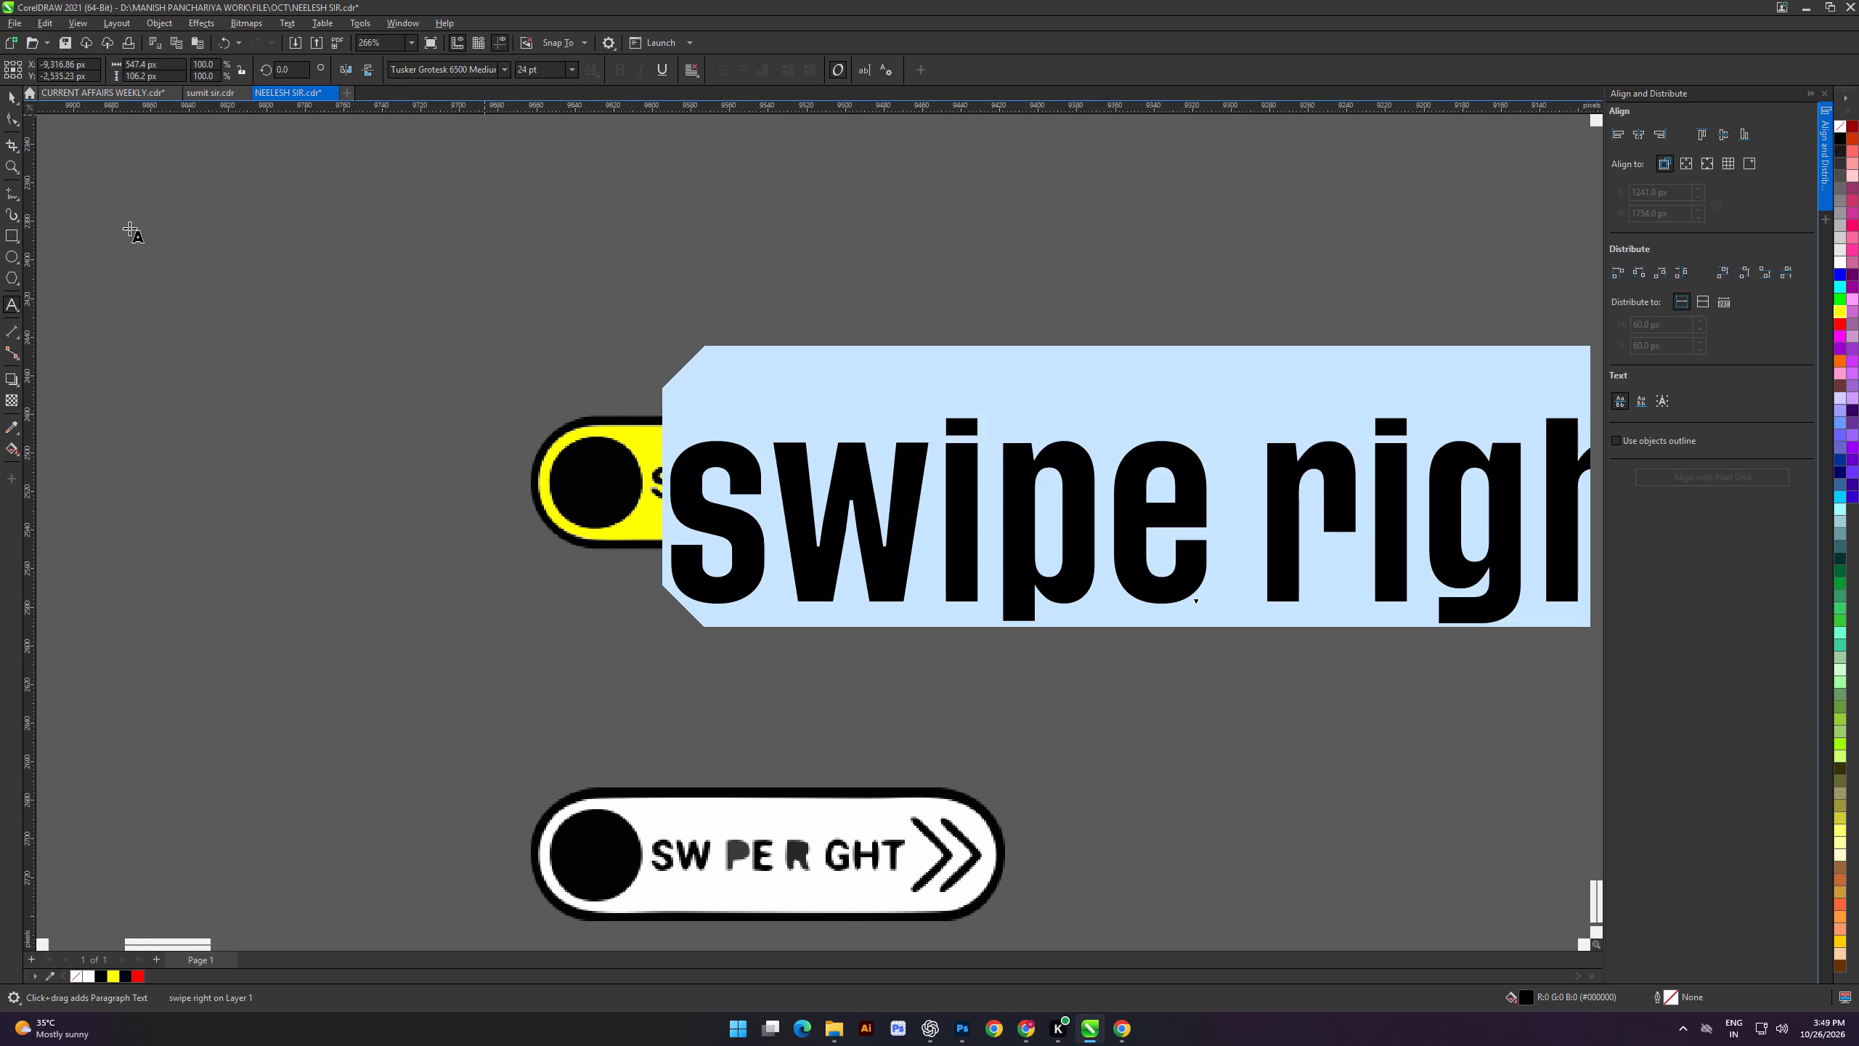
key(shift+F3)
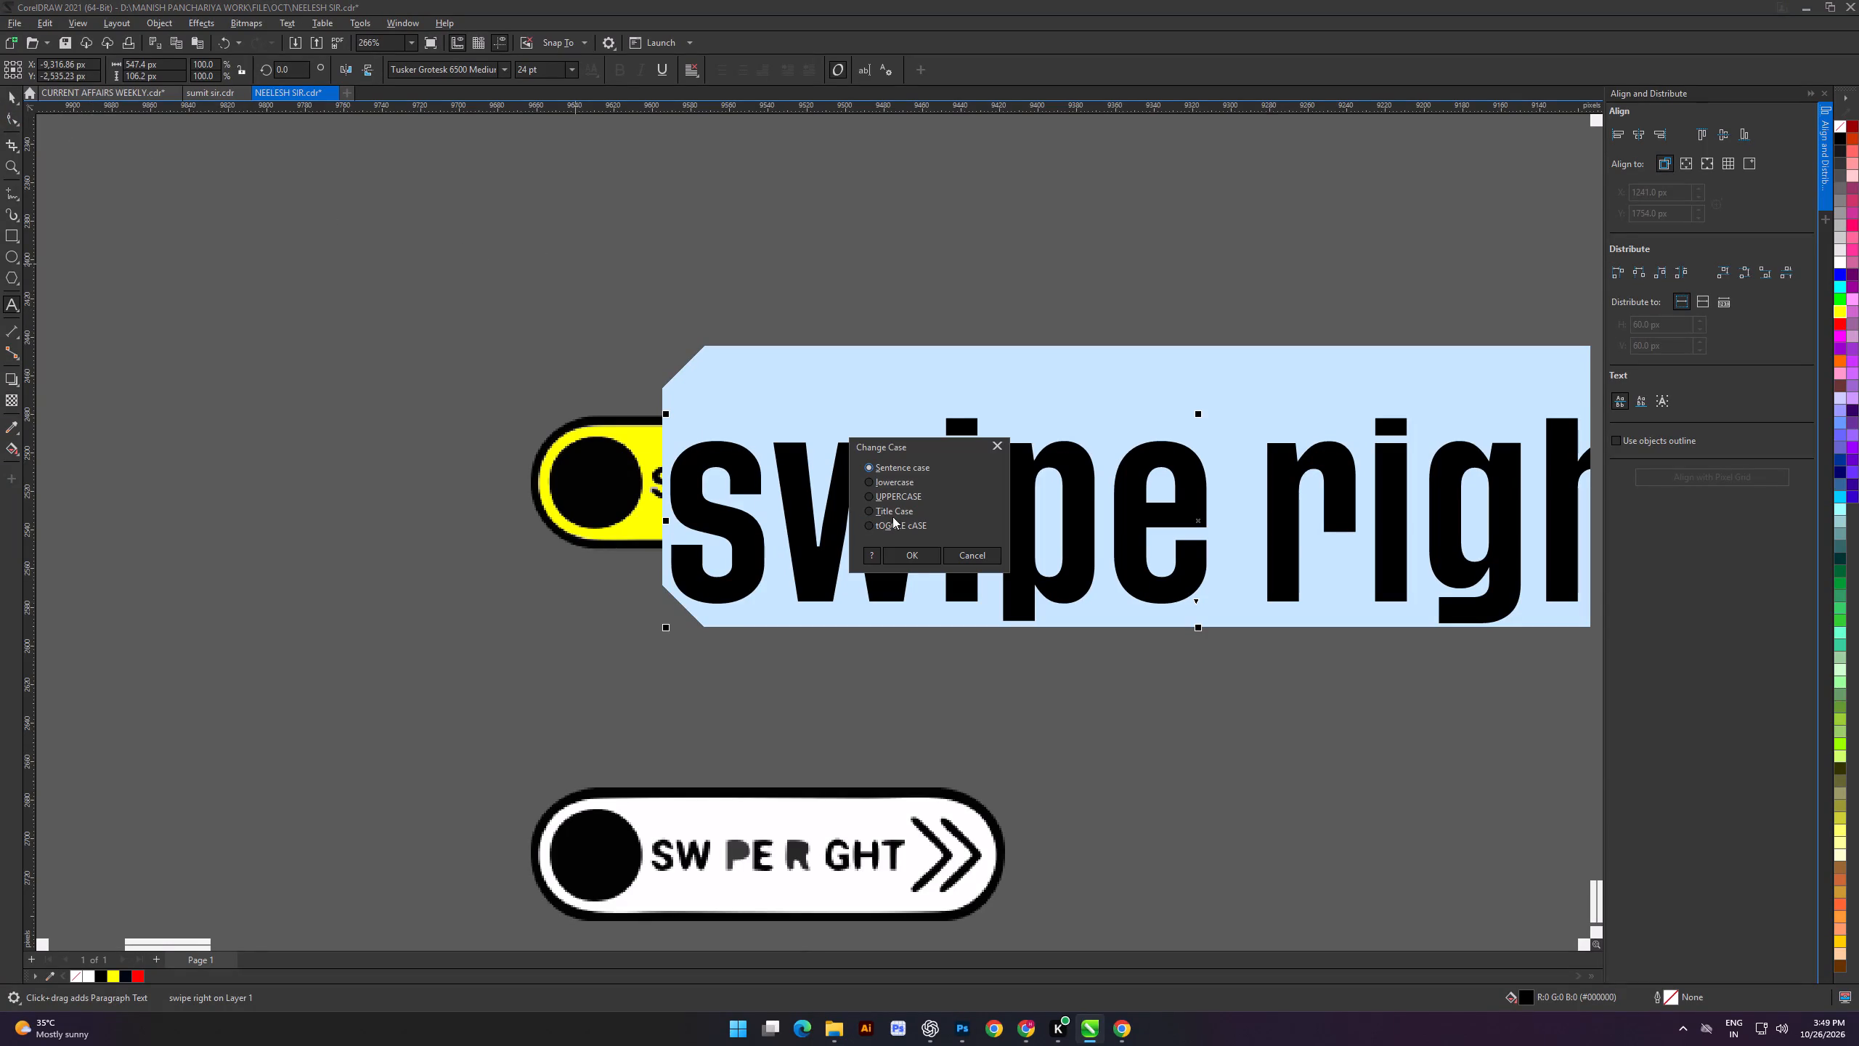
click(890, 492)
click(911, 569)
click(911, 560)
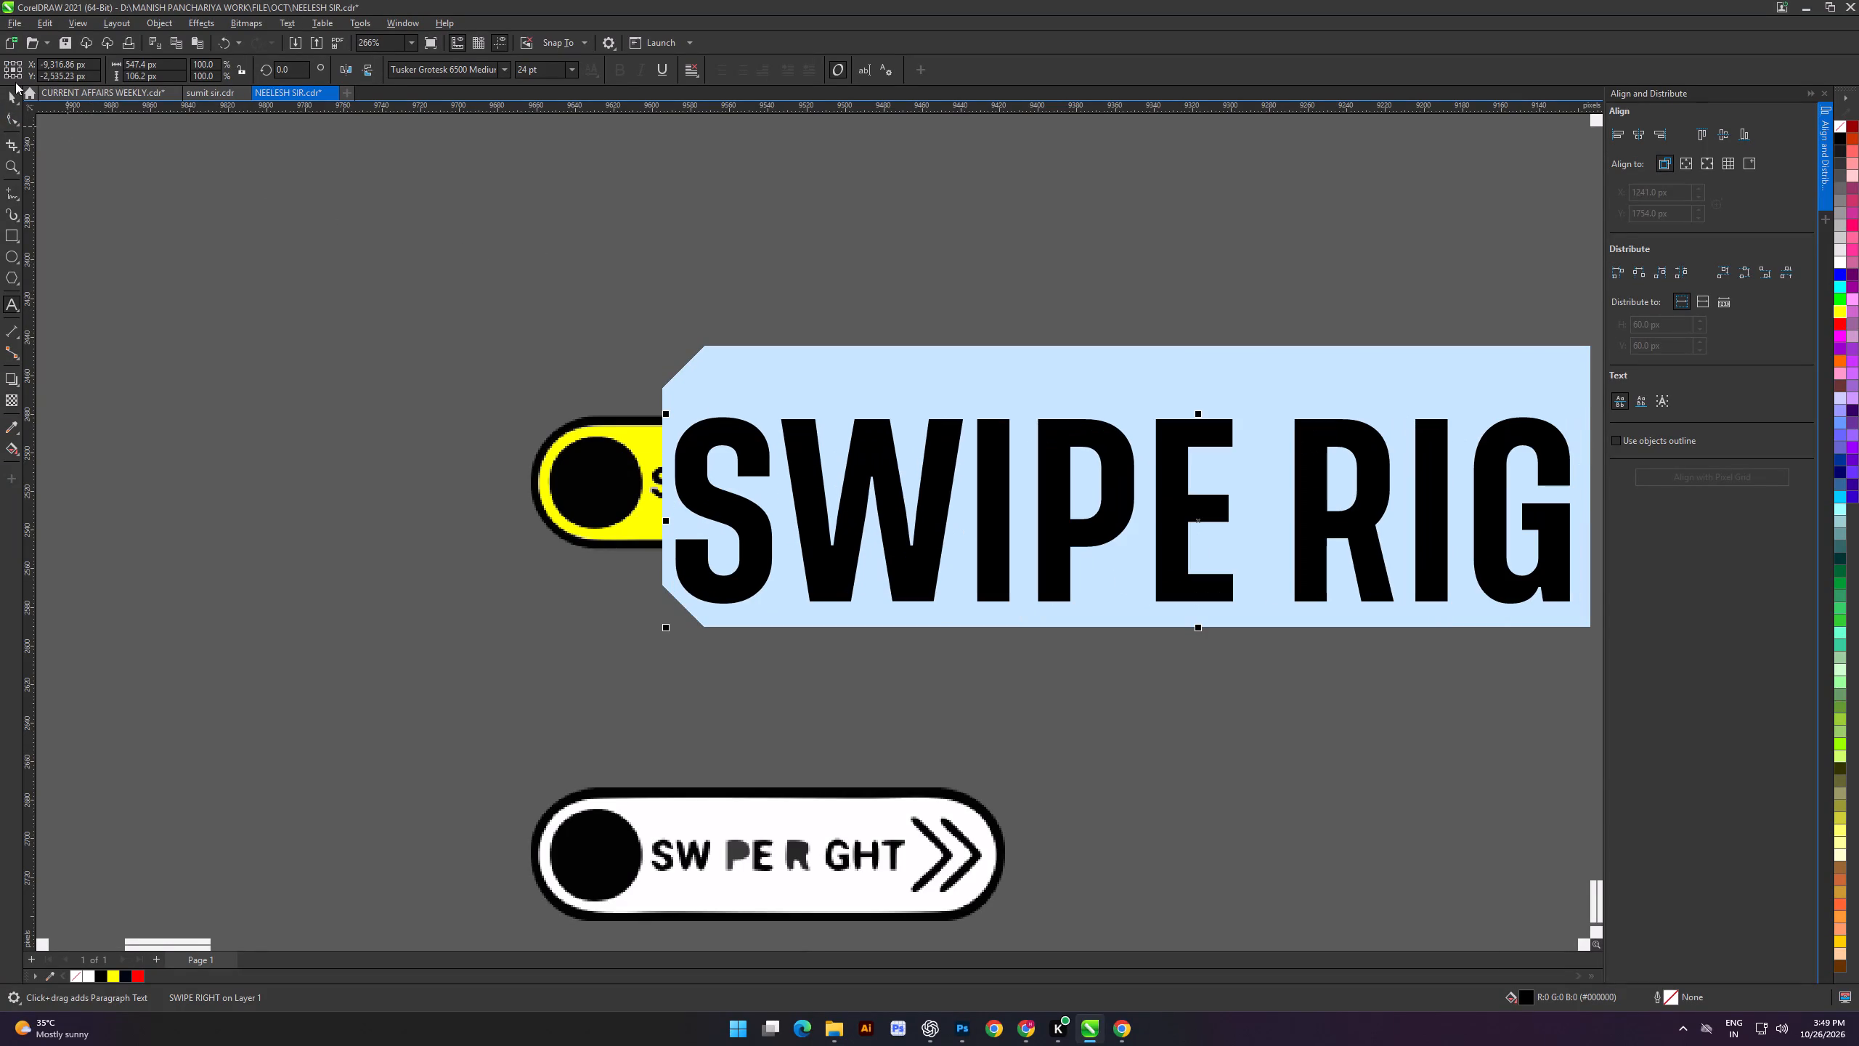
Scale the SWIPE RIGHT text down to about 144 px wide and place it between the two buttons.
click(9, 96)
scroll(476, 327, down, 5)
drag(1160, 481, 815, 490)
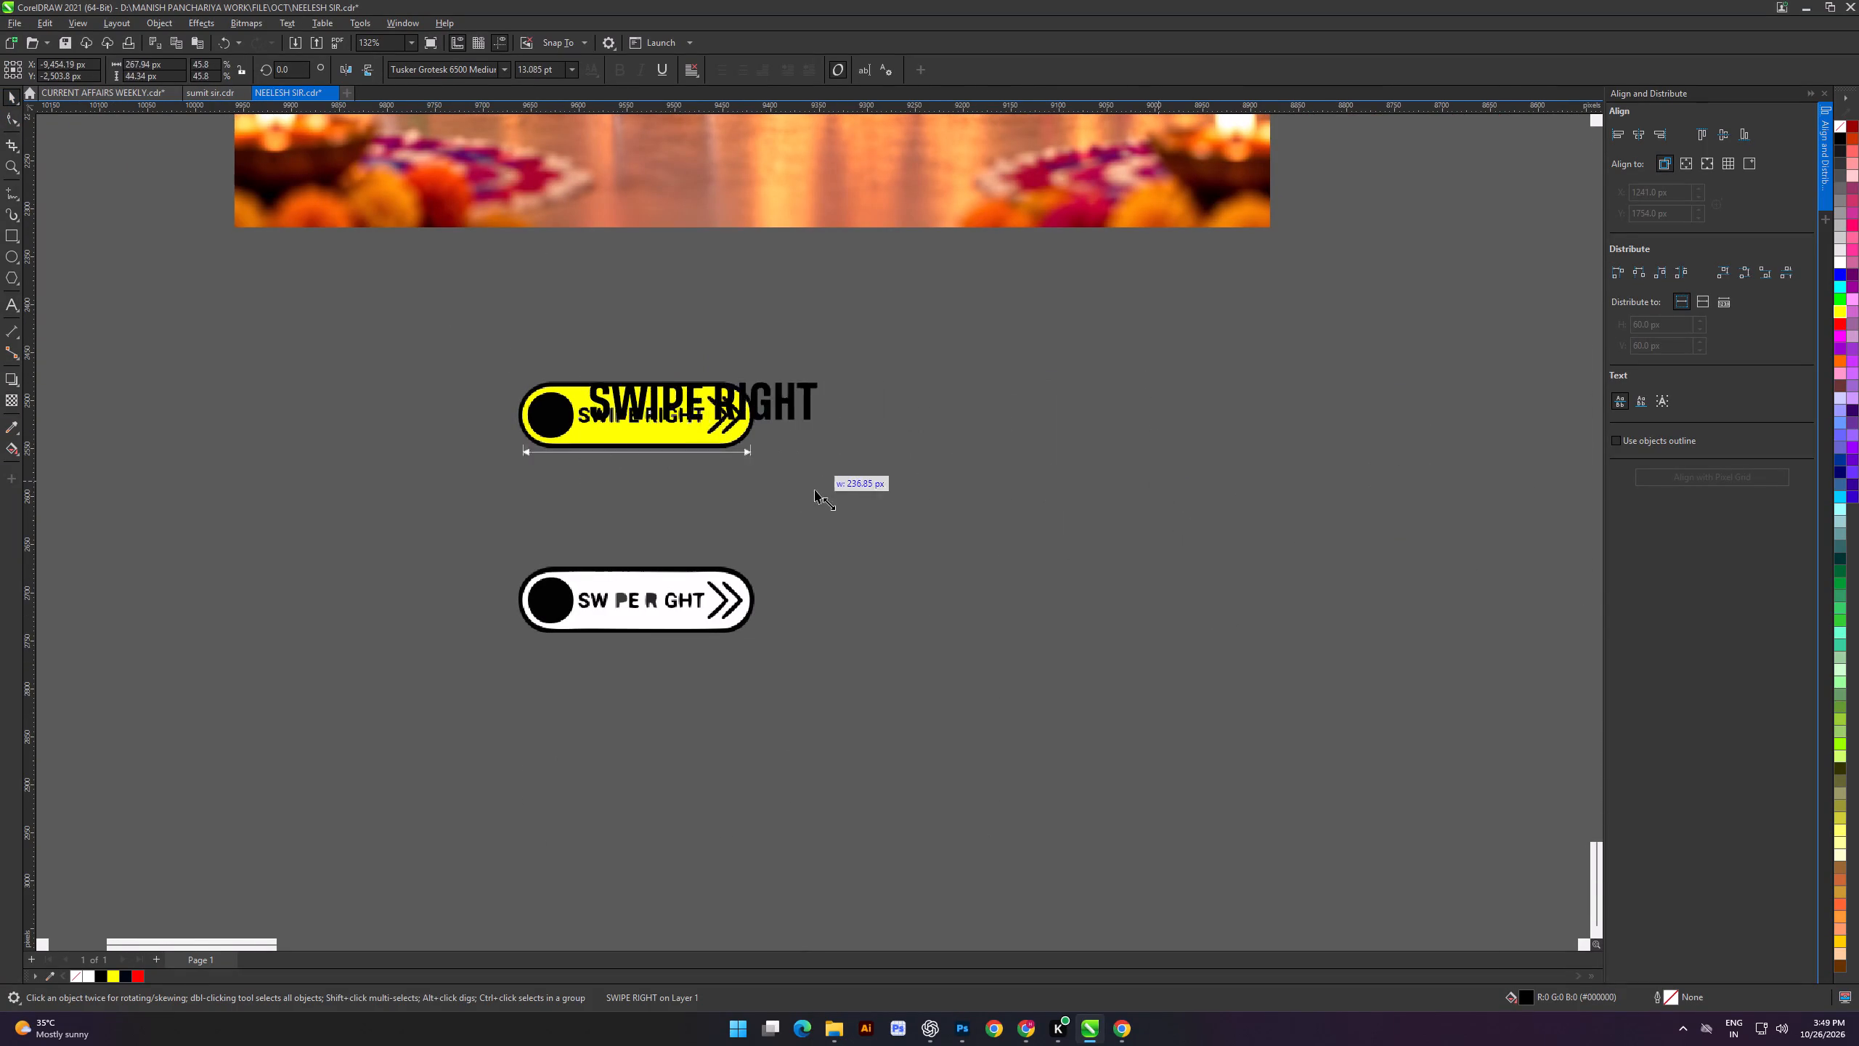
drag(815, 490, 737, 500)
scroll(648, 391, up, 4)
drag(685, 397, 685, 643)
Delete the loose traced letter pieces lying over the SWIPE RIGHT wording of the yellow button.
drag(496, 332, 614, 445)
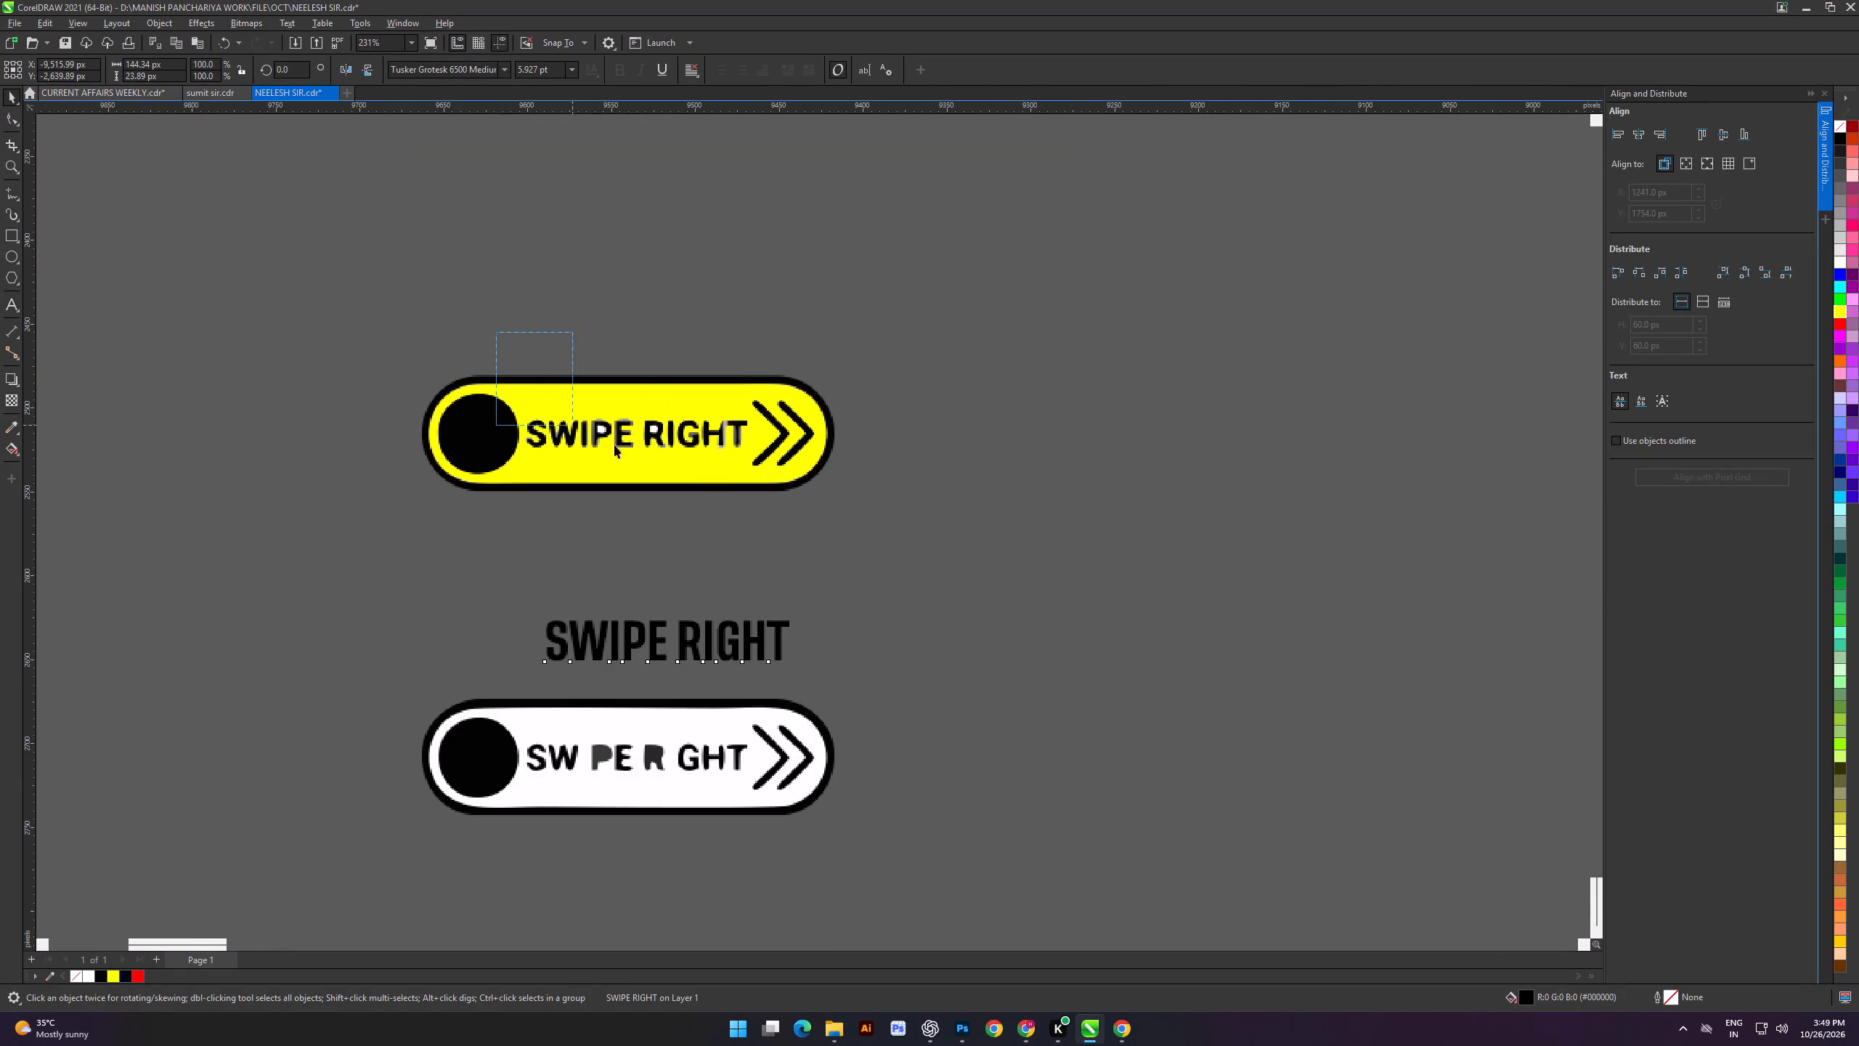
drag(614, 445, 749, 514)
key(Delete)
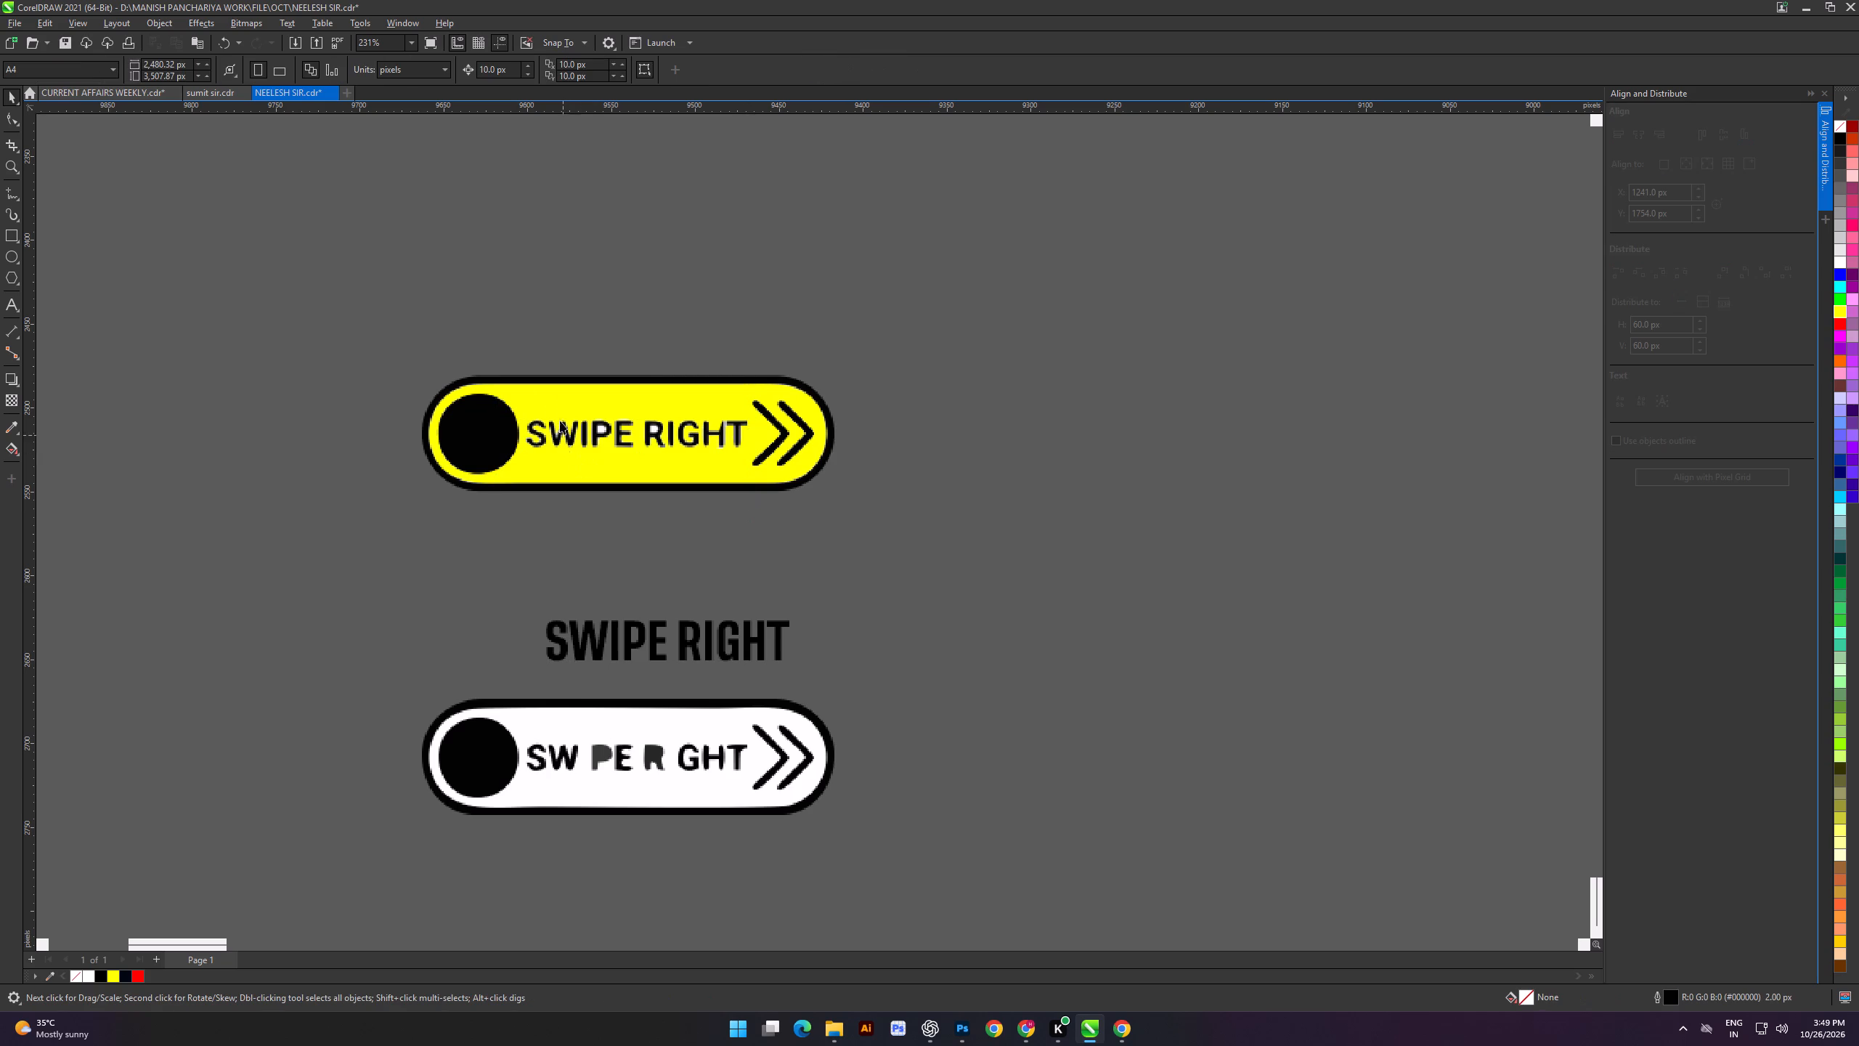
Delete all nodes of the SWIPE RIGHT letter cut-outs from the yellow shape, leaving the circle and arrow cut-outs.
drag(491, 345, 771, 528)
click(678, 434)
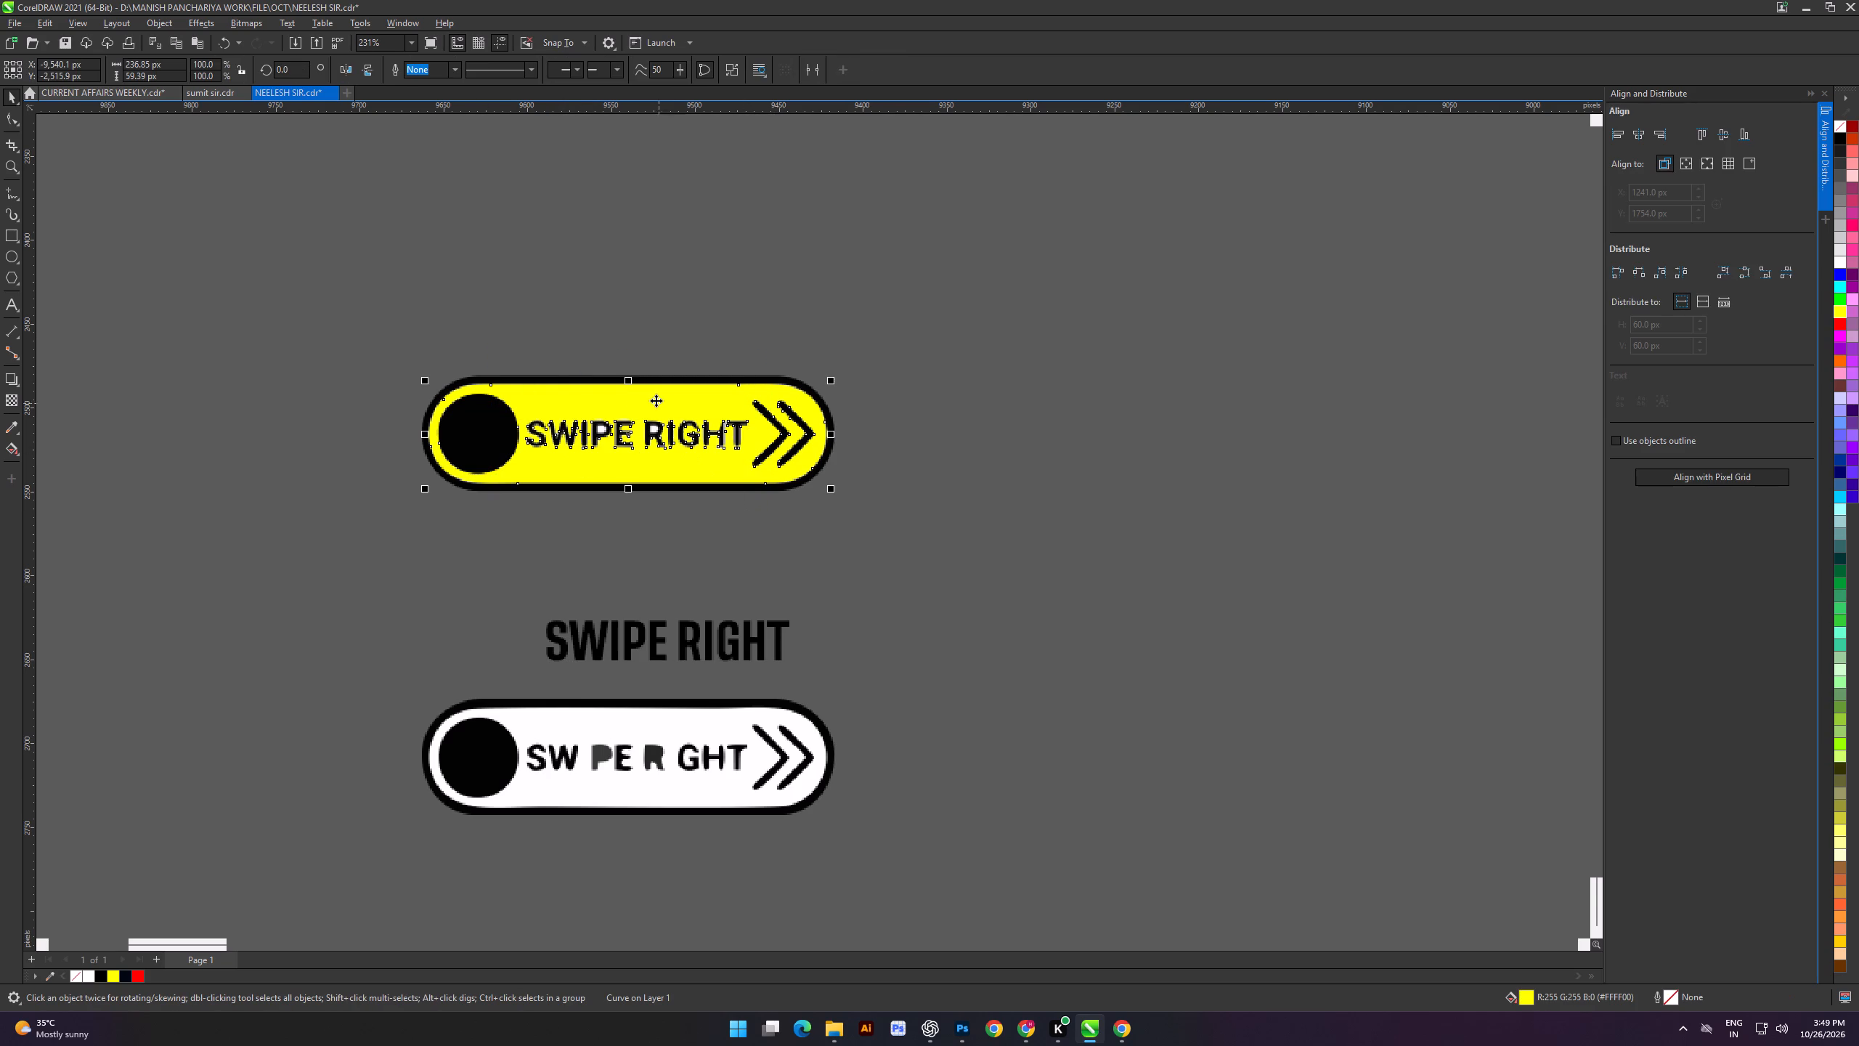
scroll(523, 390, up, 4)
click(4, 113)
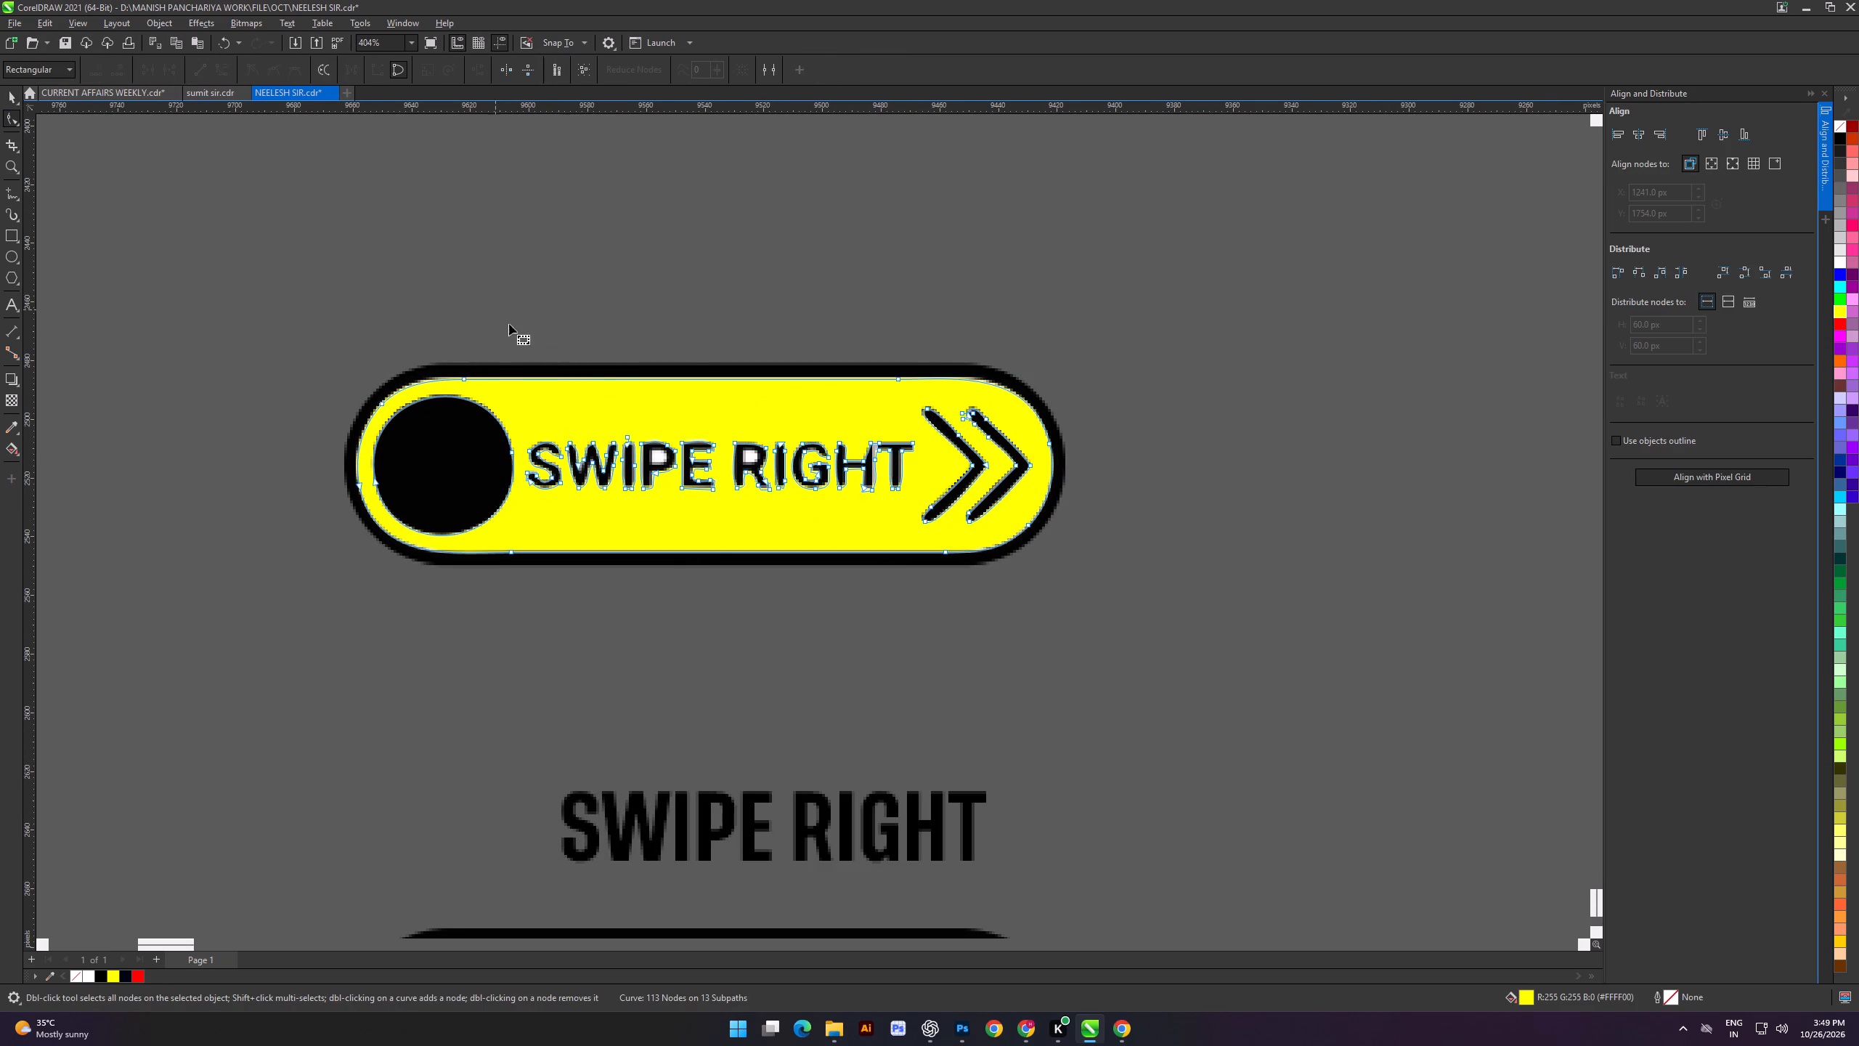
drag(498, 315, 531, 315)
scroll(569, 492, up, 4)
drag(481, 372, 758, 506)
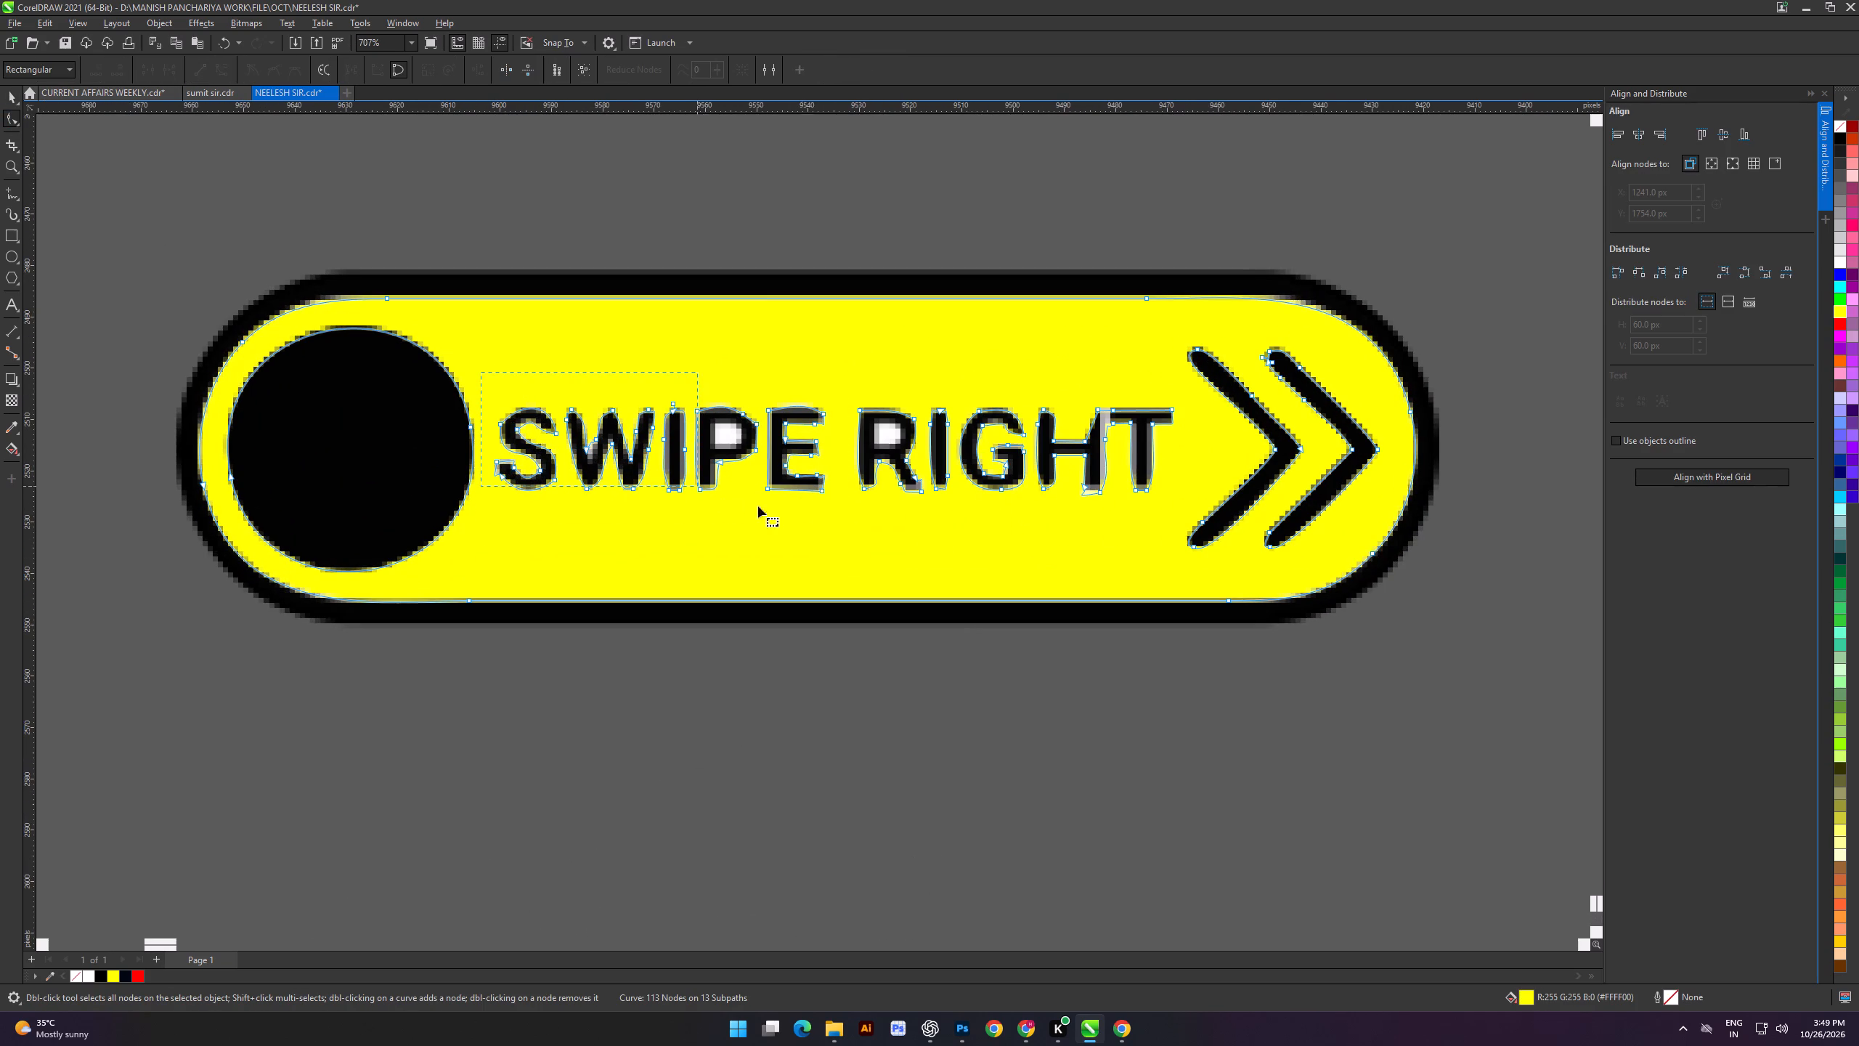
drag(758, 506, 1179, 504)
key(End)
key(Delete)
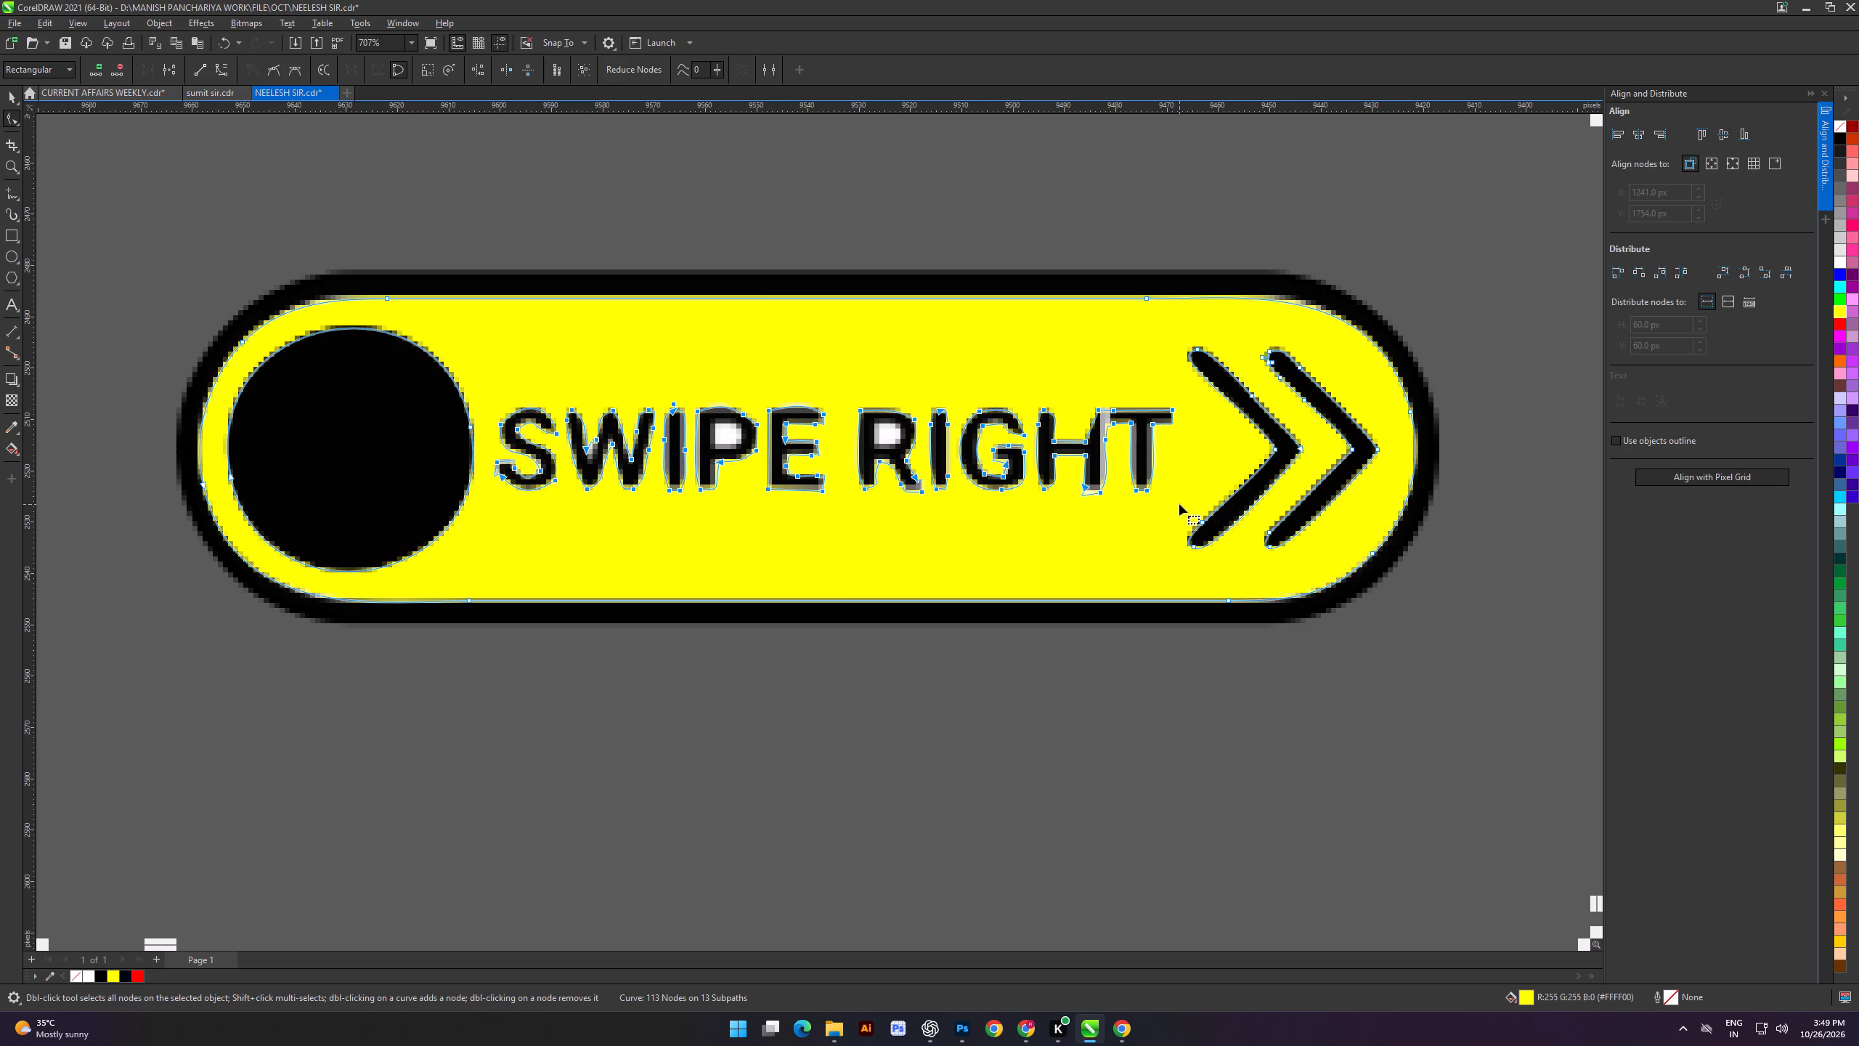
click(10, 90)
scroll(729, 131, down, 6)
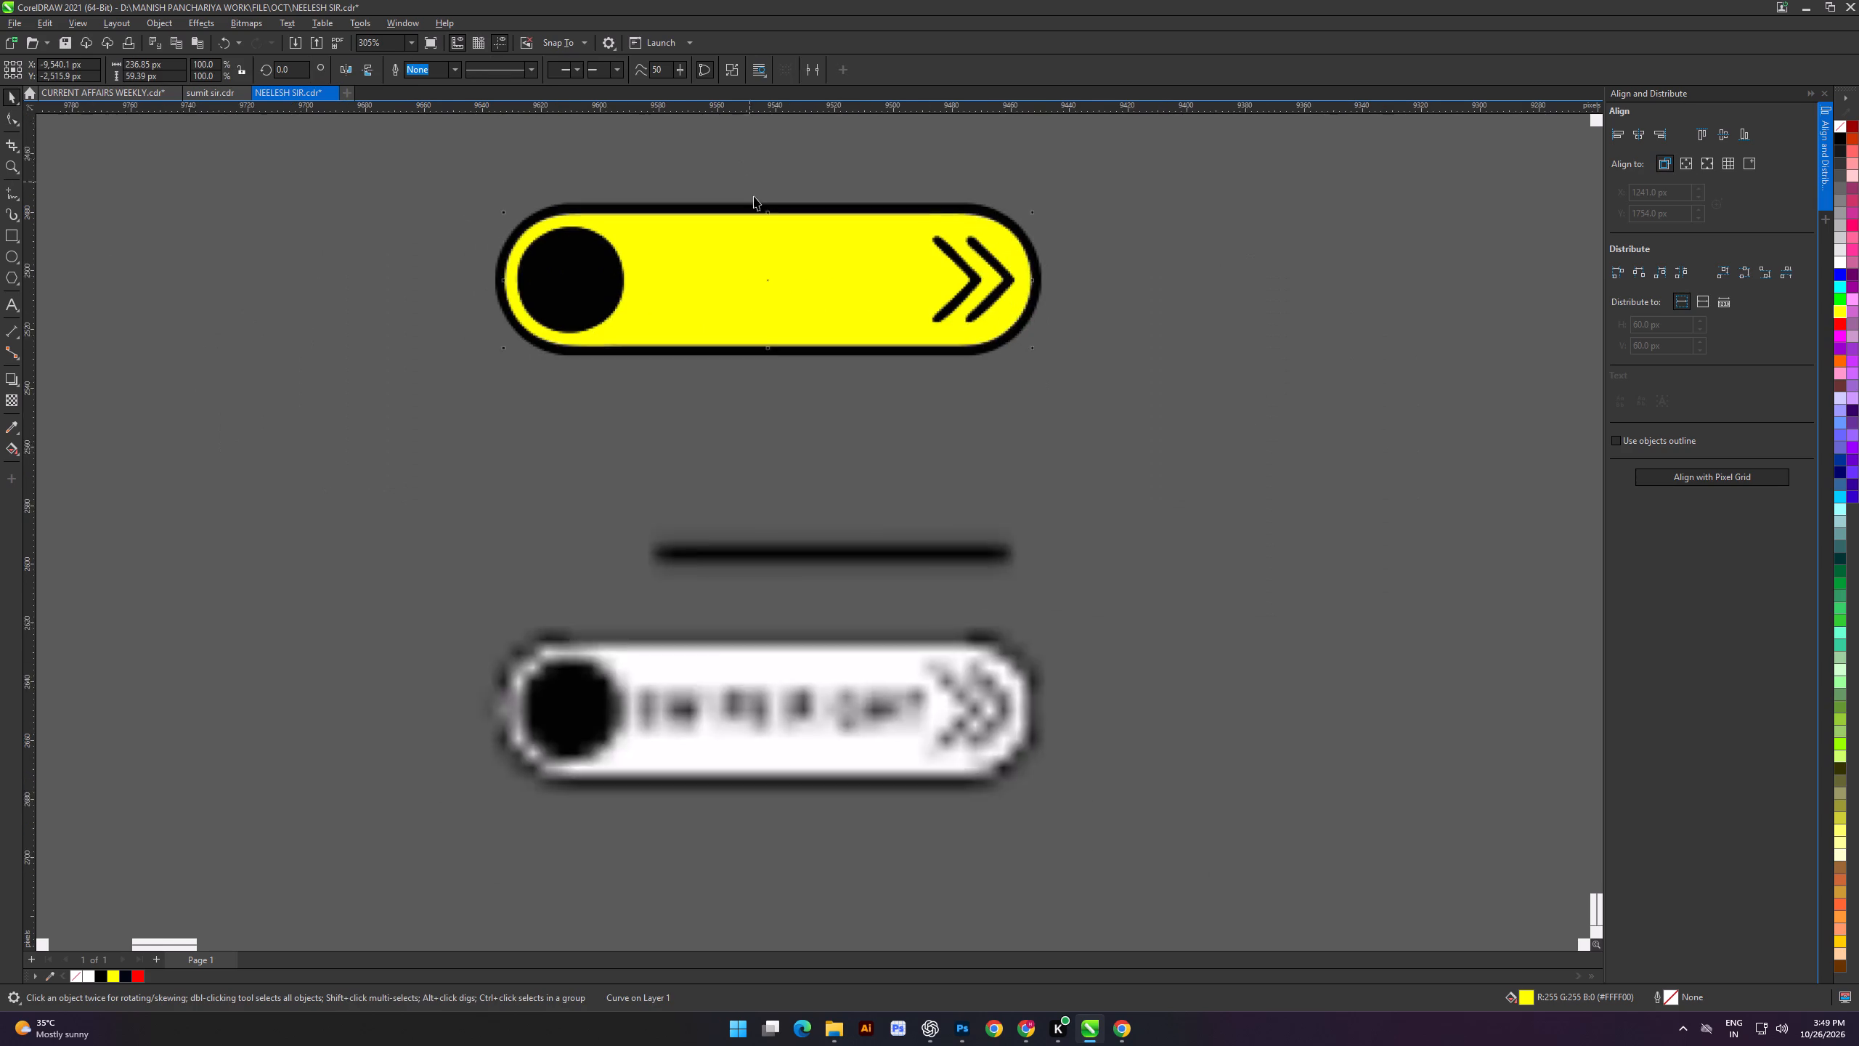
click(553, 430)
Move the new SWIPE RIGHT text between the yellow button's circle and arrows and scale it to about 123 px wide.
alt+scroll(813, 541, up, 4)
drag(787, 600, 794, 382)
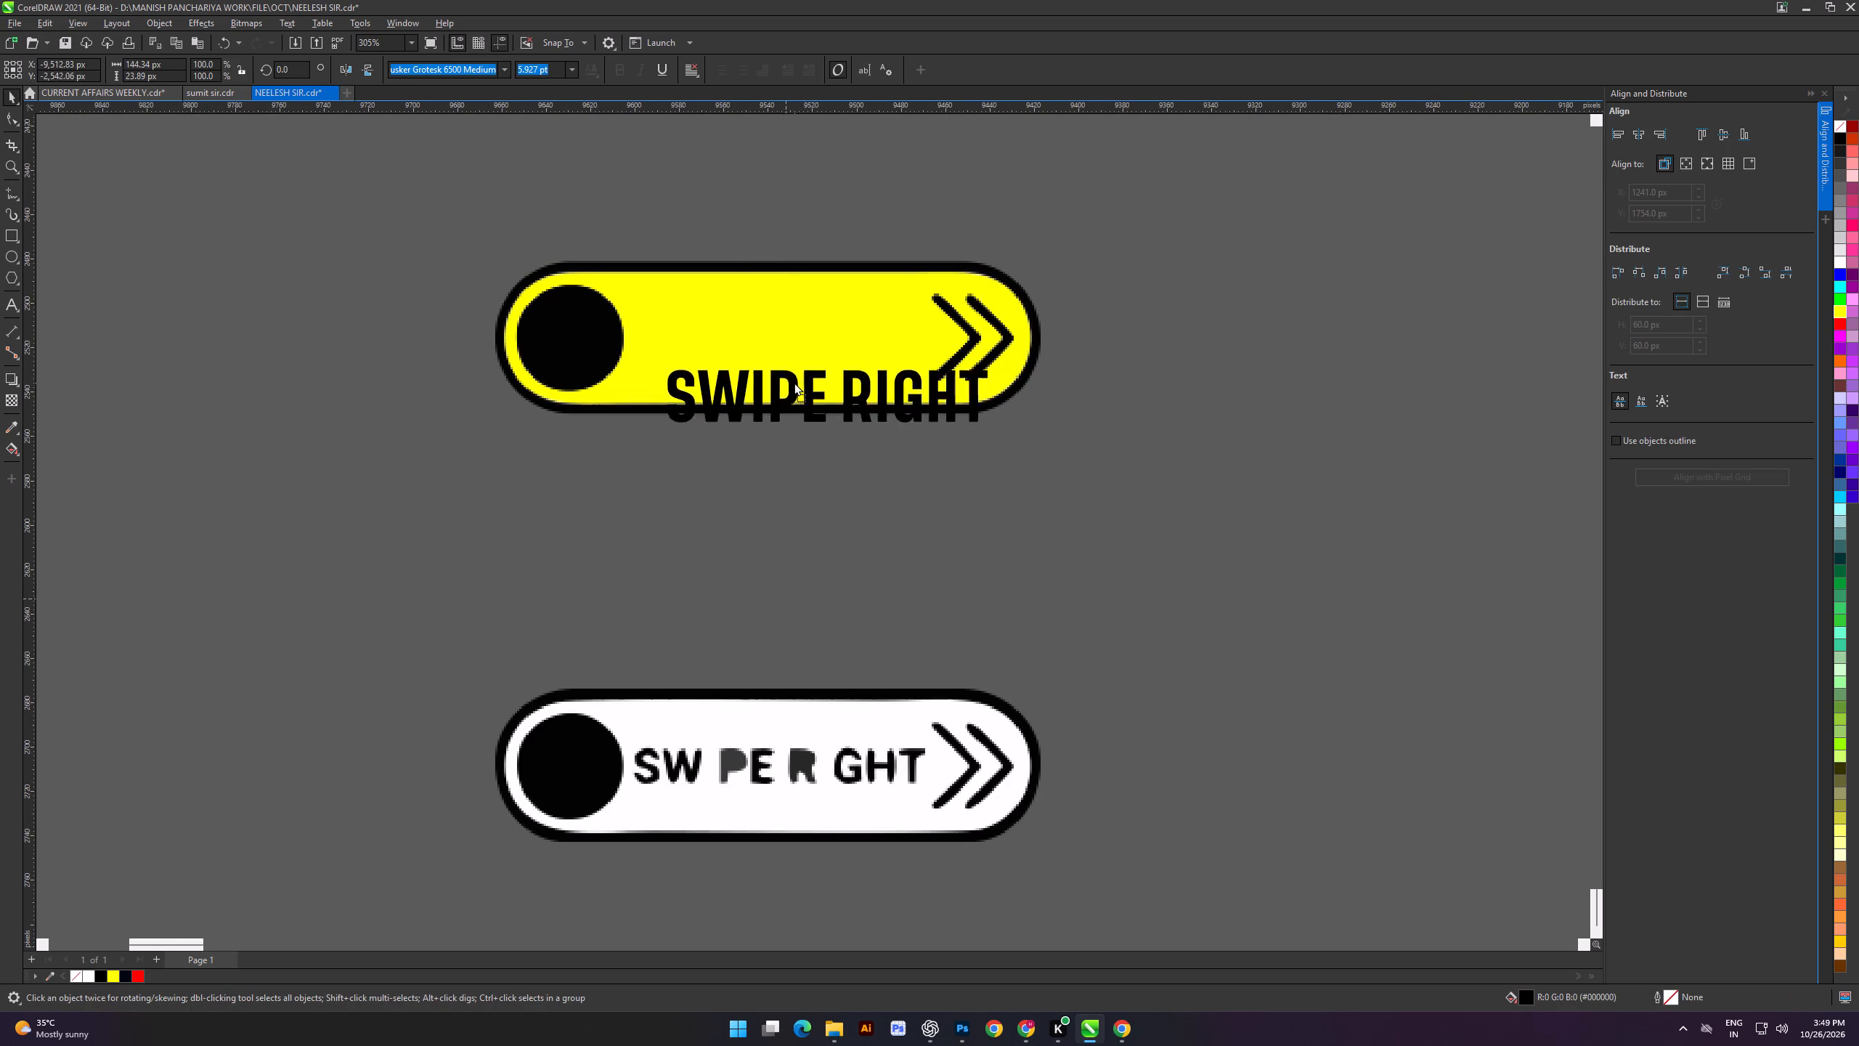
drag(794, 382, 770, 328)
drag(969, 373, 931, 370)
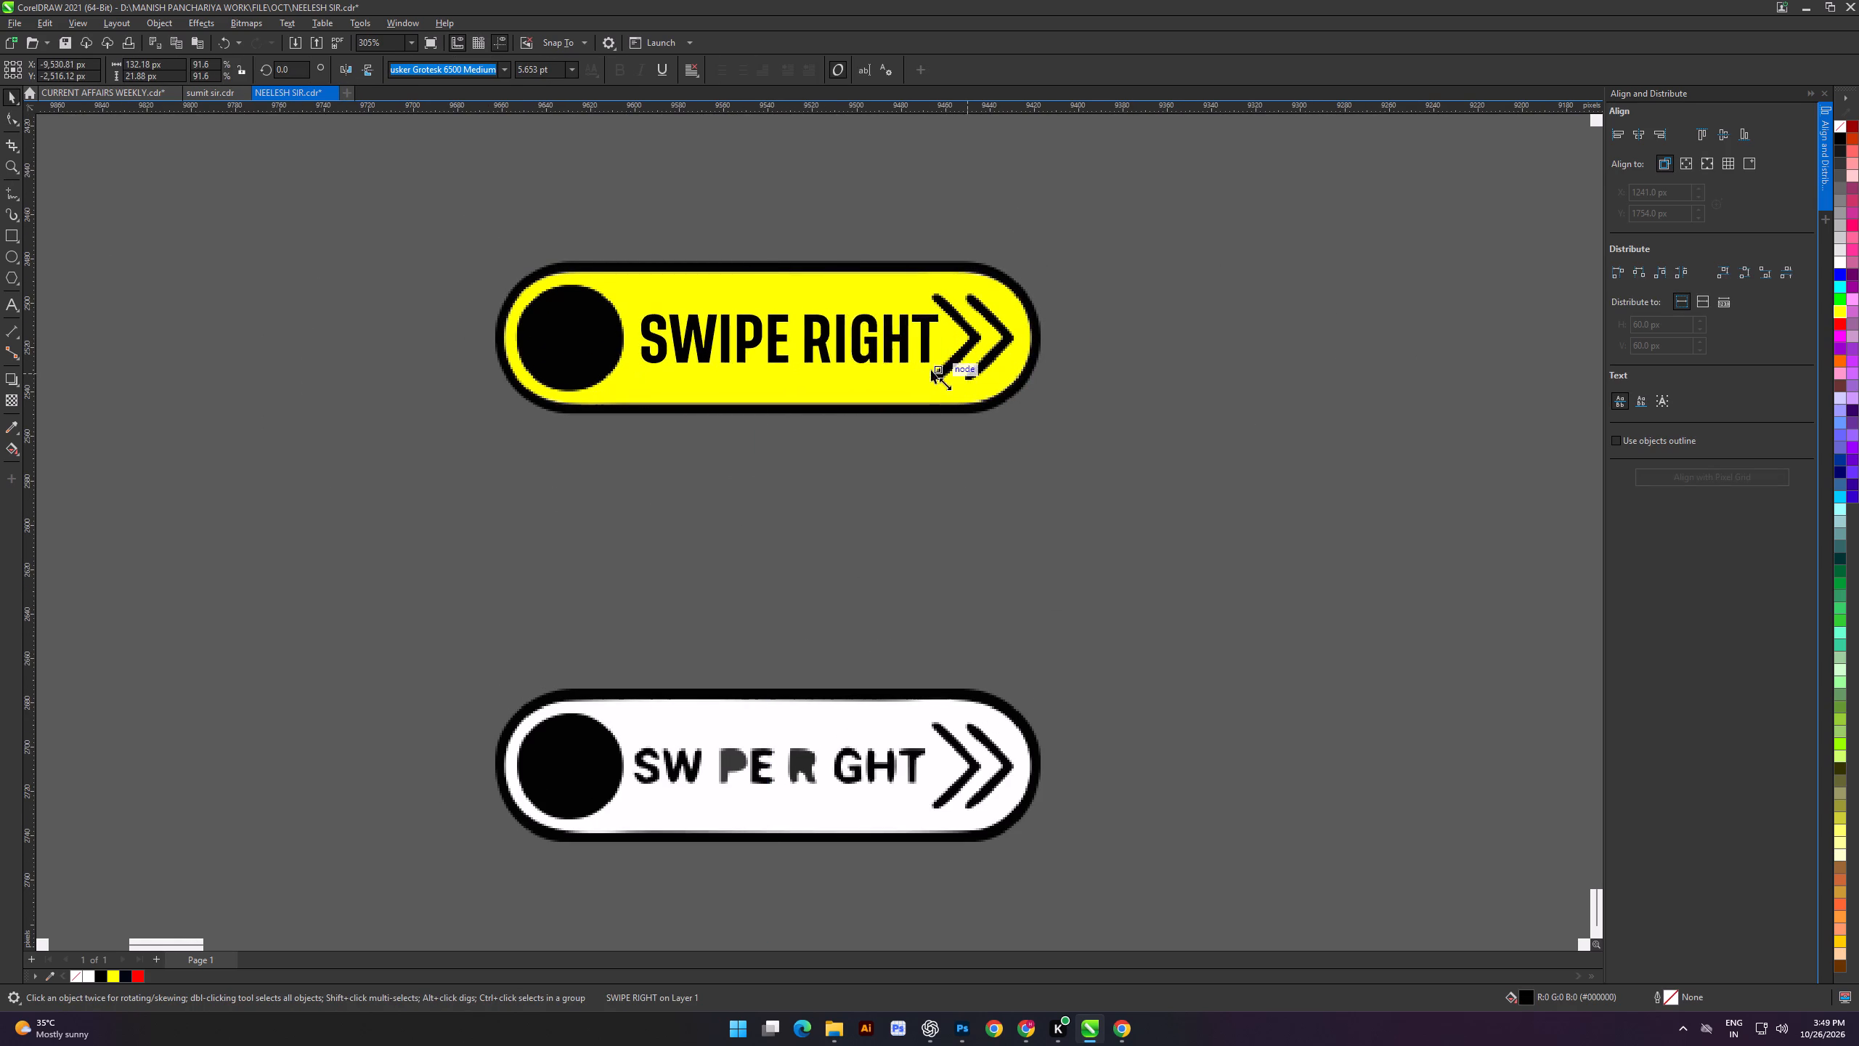
drag(931, 370, 925, 369)
scroll(888, 337, up, 4)
click(914, 342)
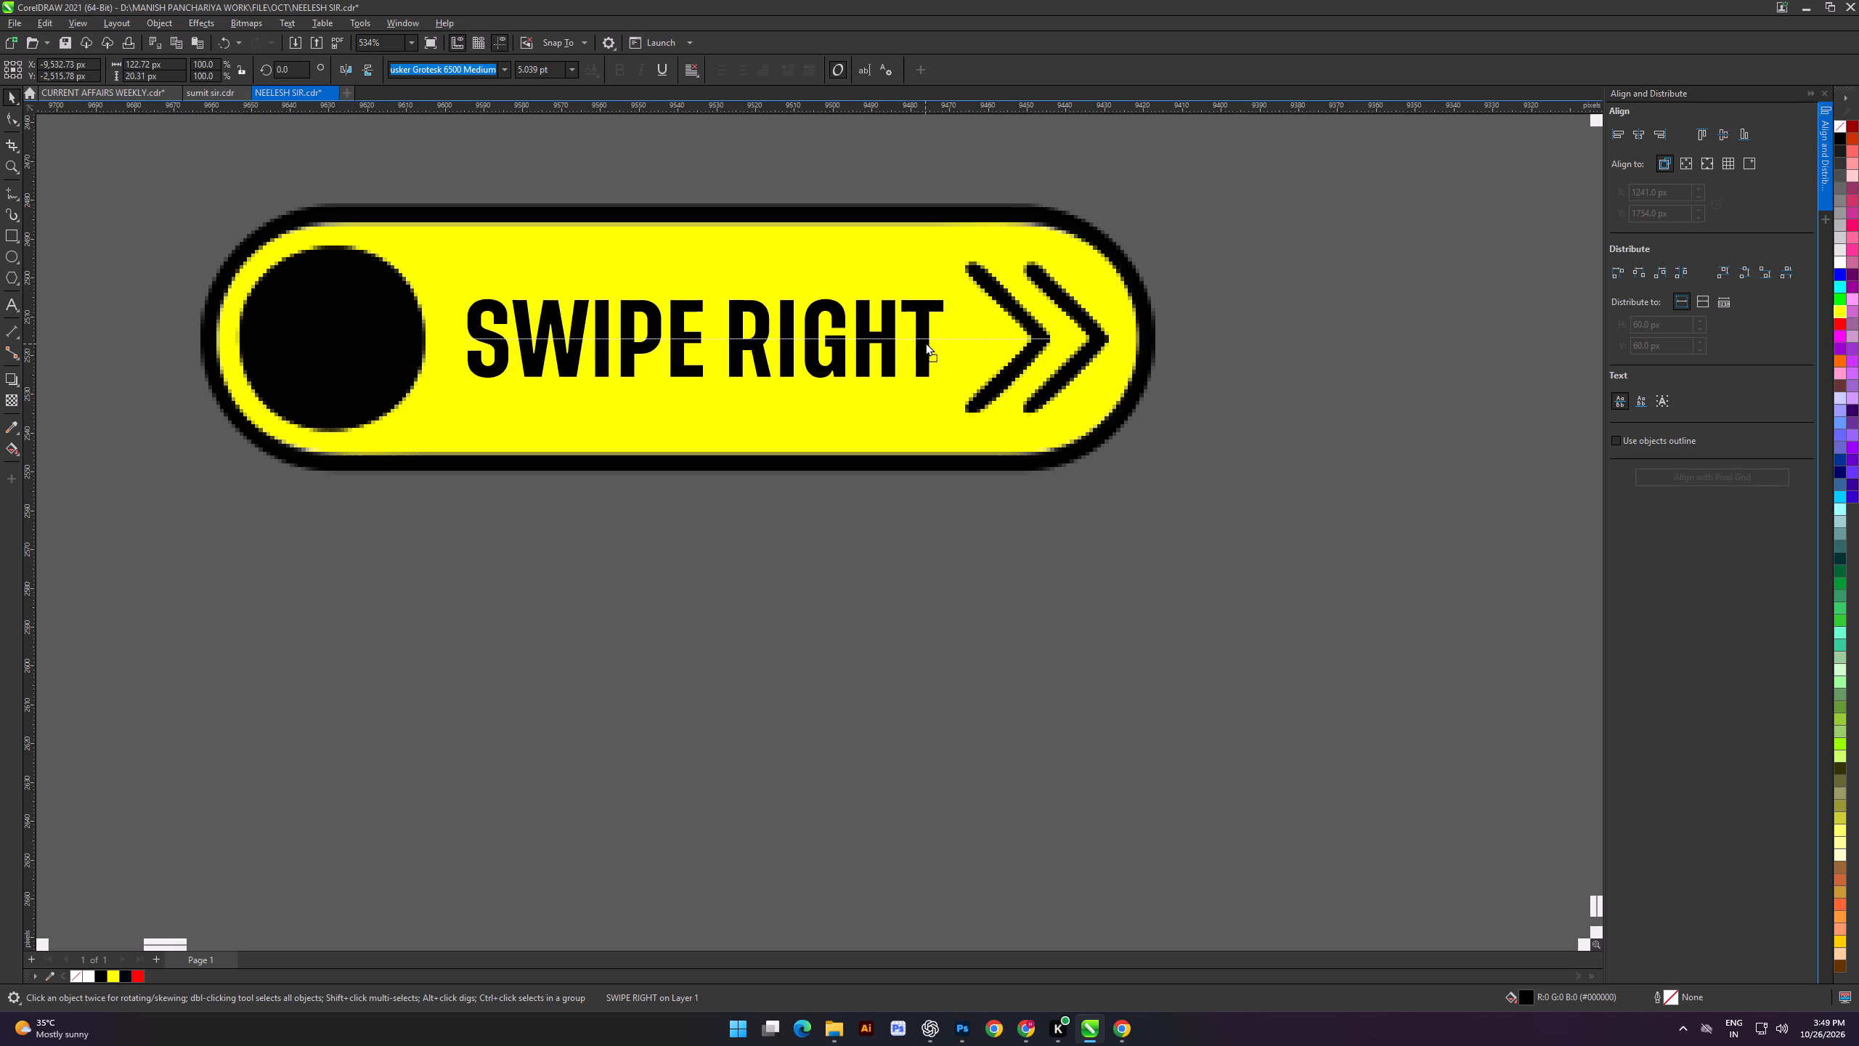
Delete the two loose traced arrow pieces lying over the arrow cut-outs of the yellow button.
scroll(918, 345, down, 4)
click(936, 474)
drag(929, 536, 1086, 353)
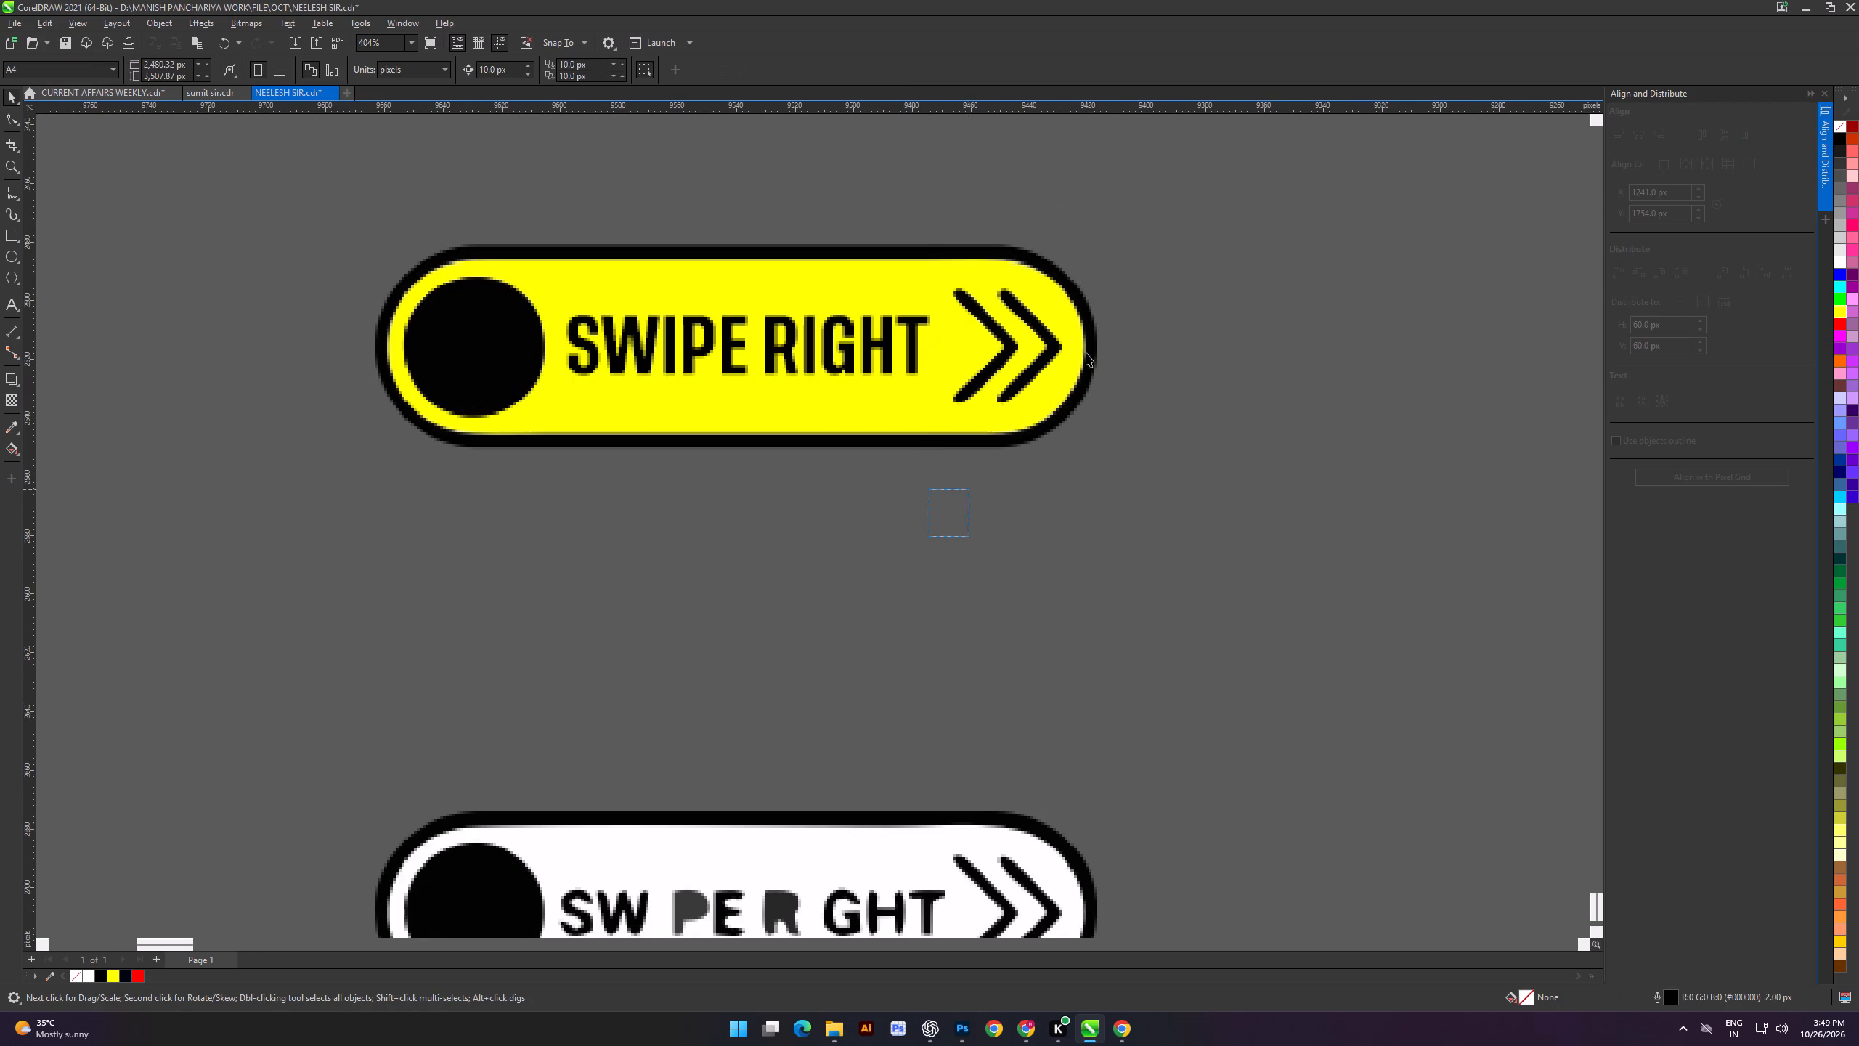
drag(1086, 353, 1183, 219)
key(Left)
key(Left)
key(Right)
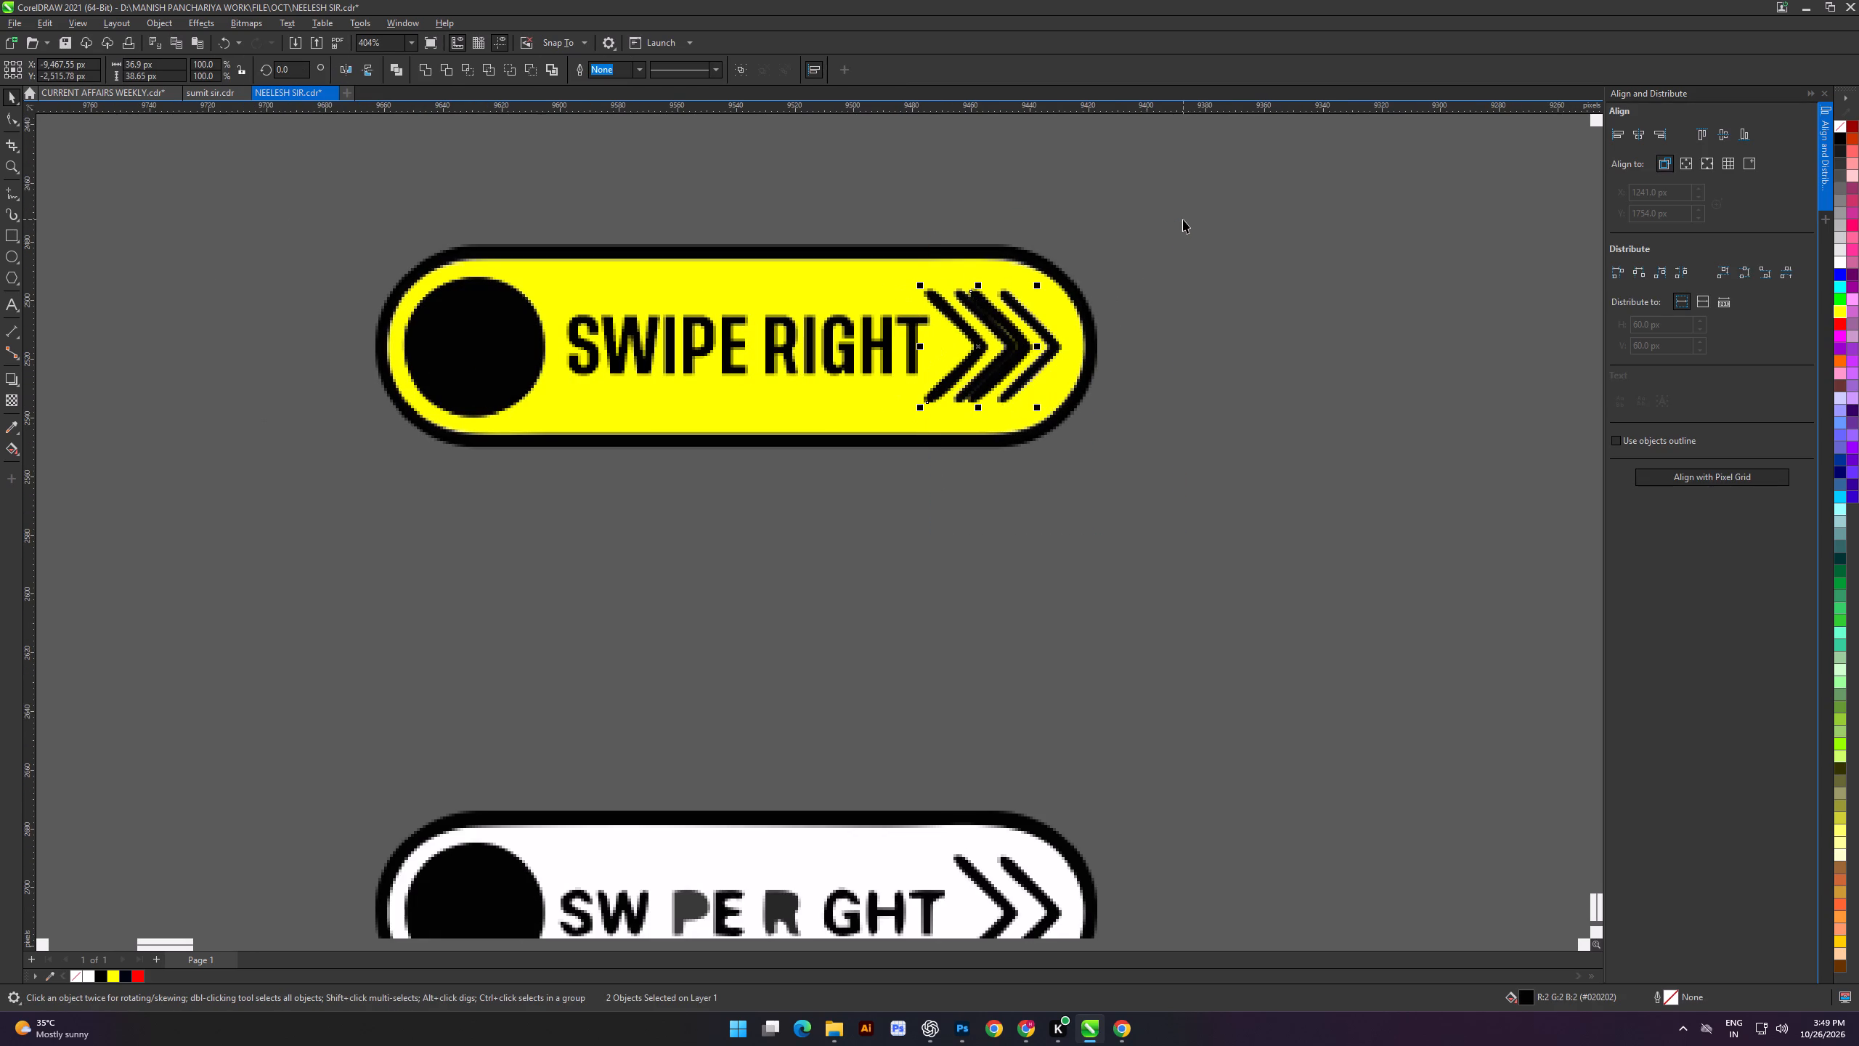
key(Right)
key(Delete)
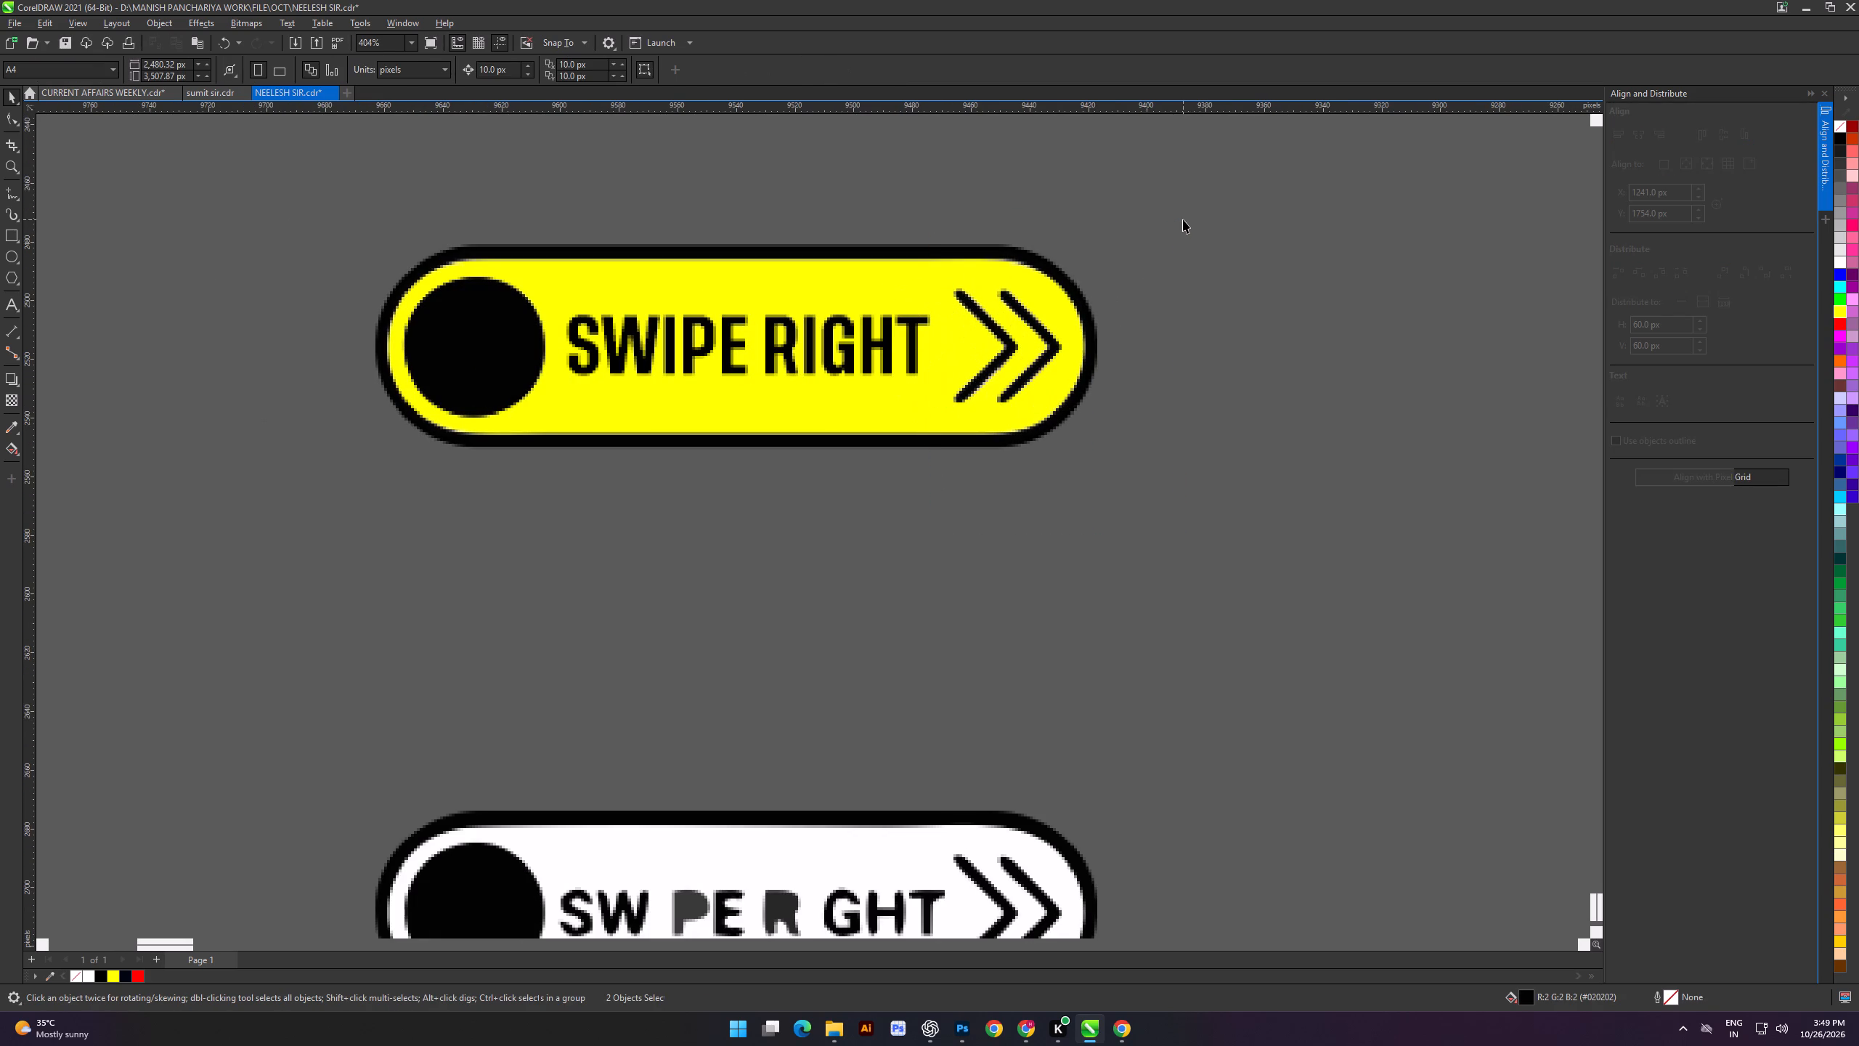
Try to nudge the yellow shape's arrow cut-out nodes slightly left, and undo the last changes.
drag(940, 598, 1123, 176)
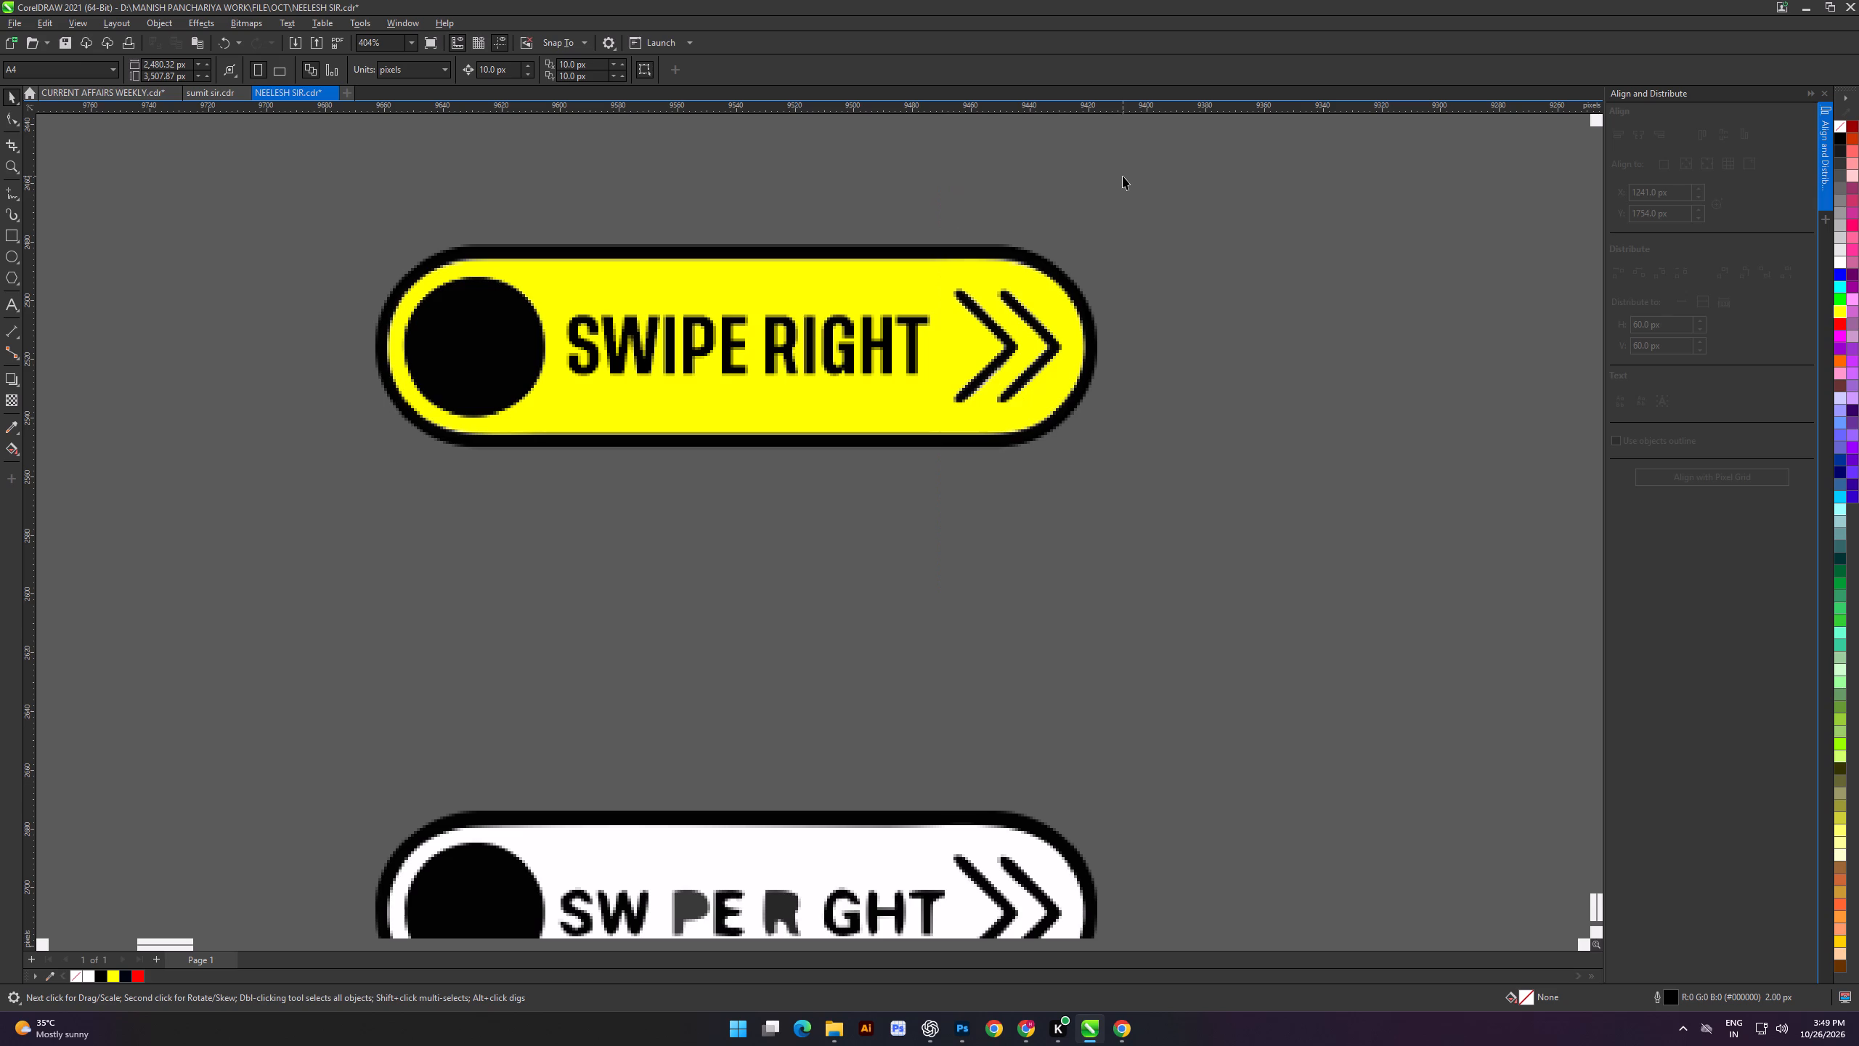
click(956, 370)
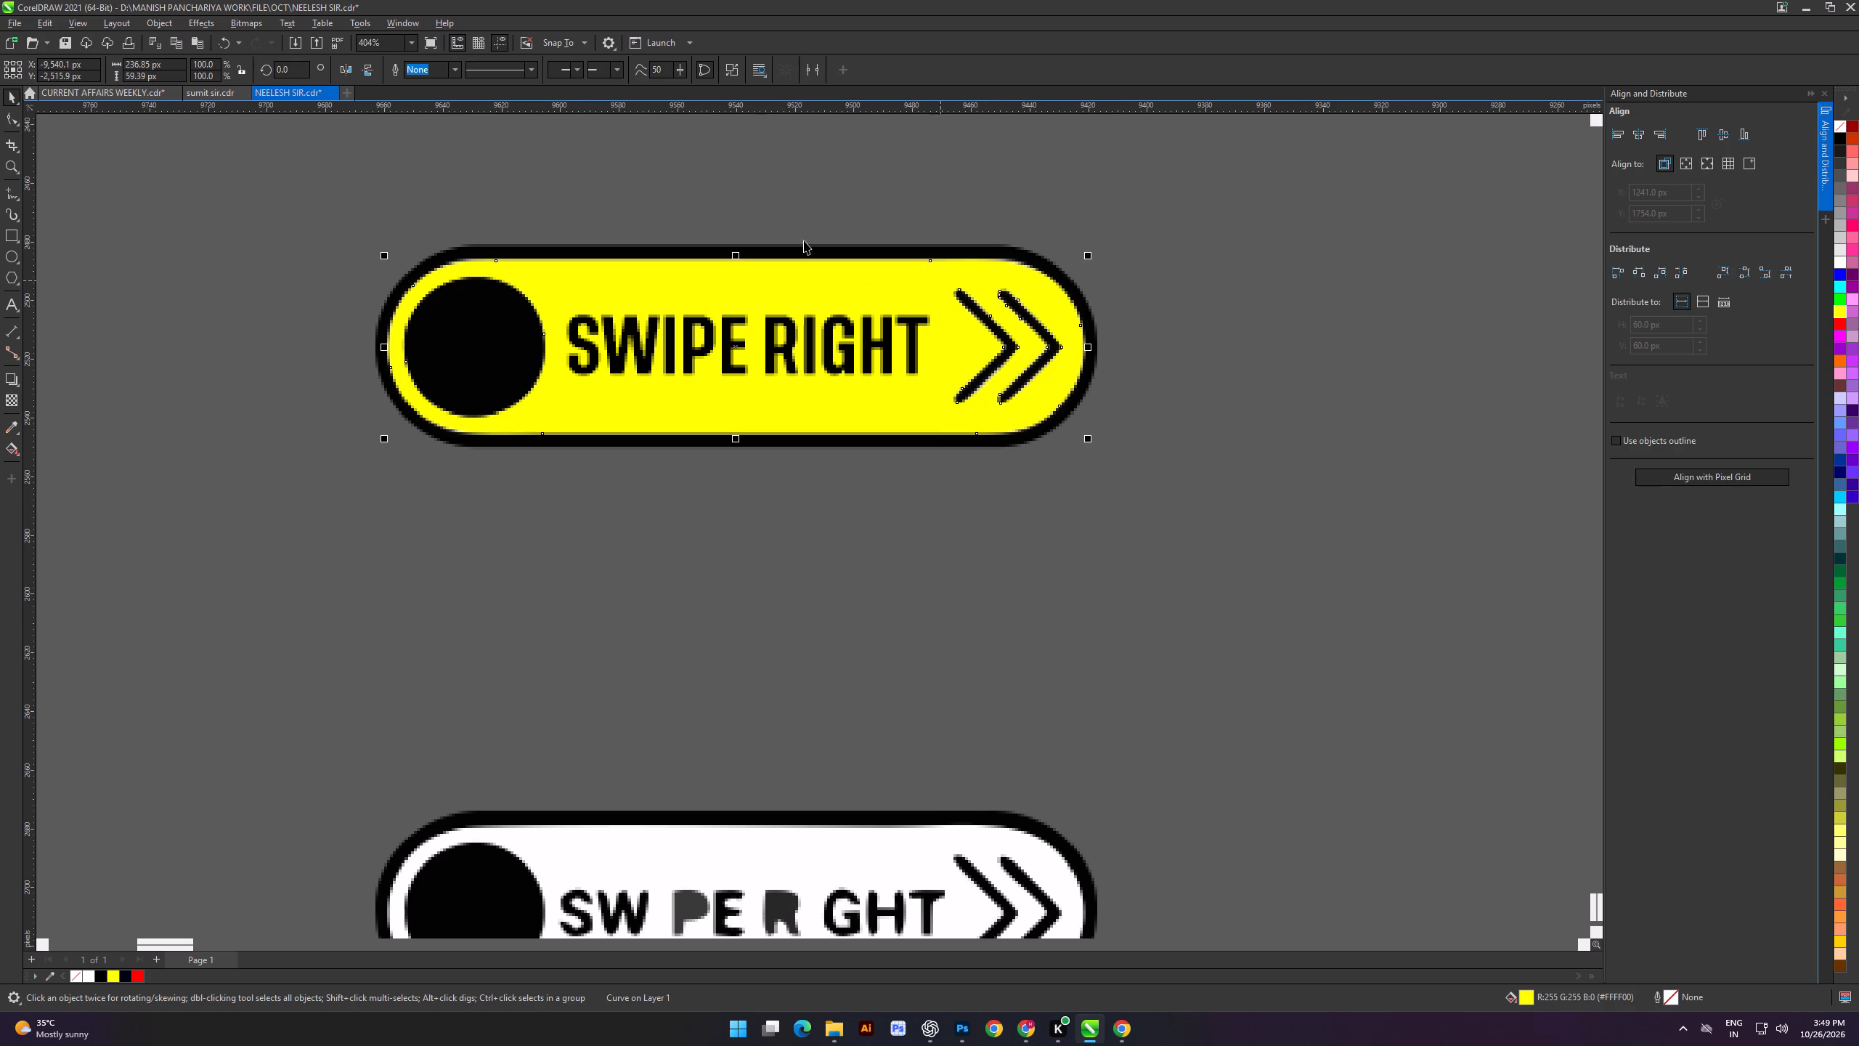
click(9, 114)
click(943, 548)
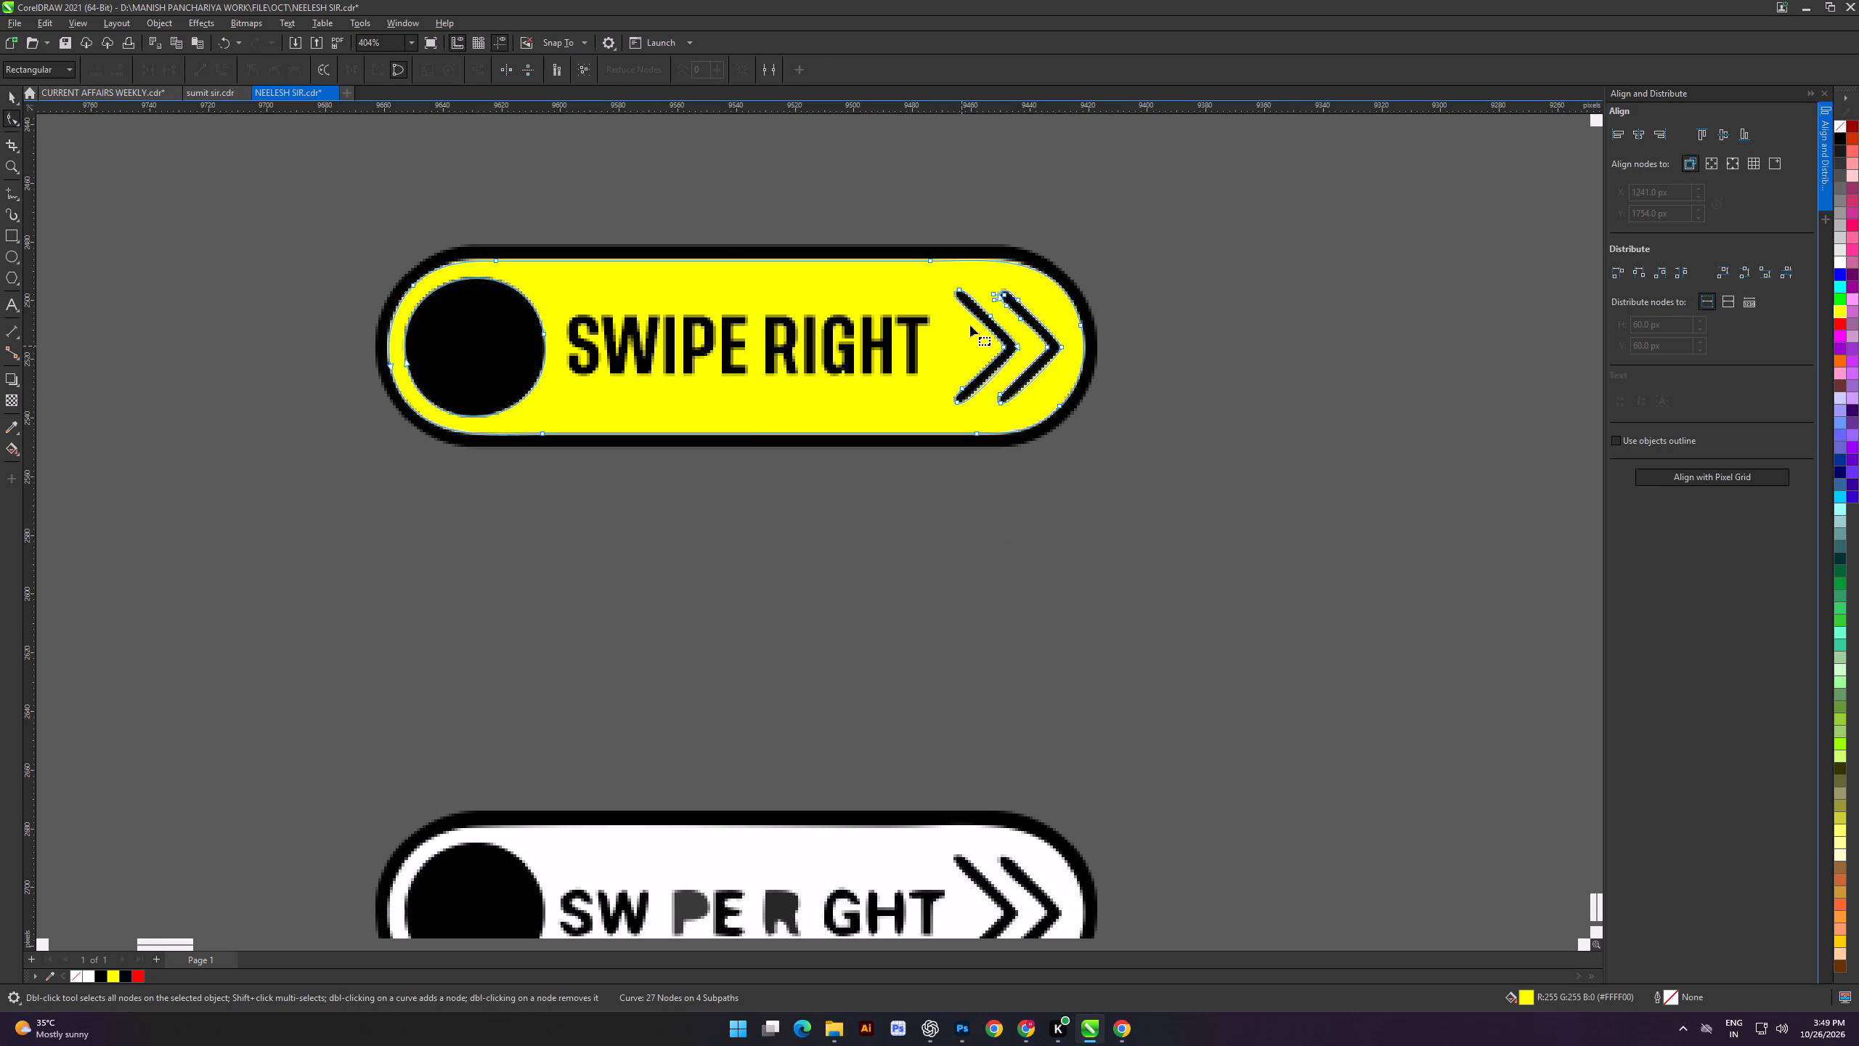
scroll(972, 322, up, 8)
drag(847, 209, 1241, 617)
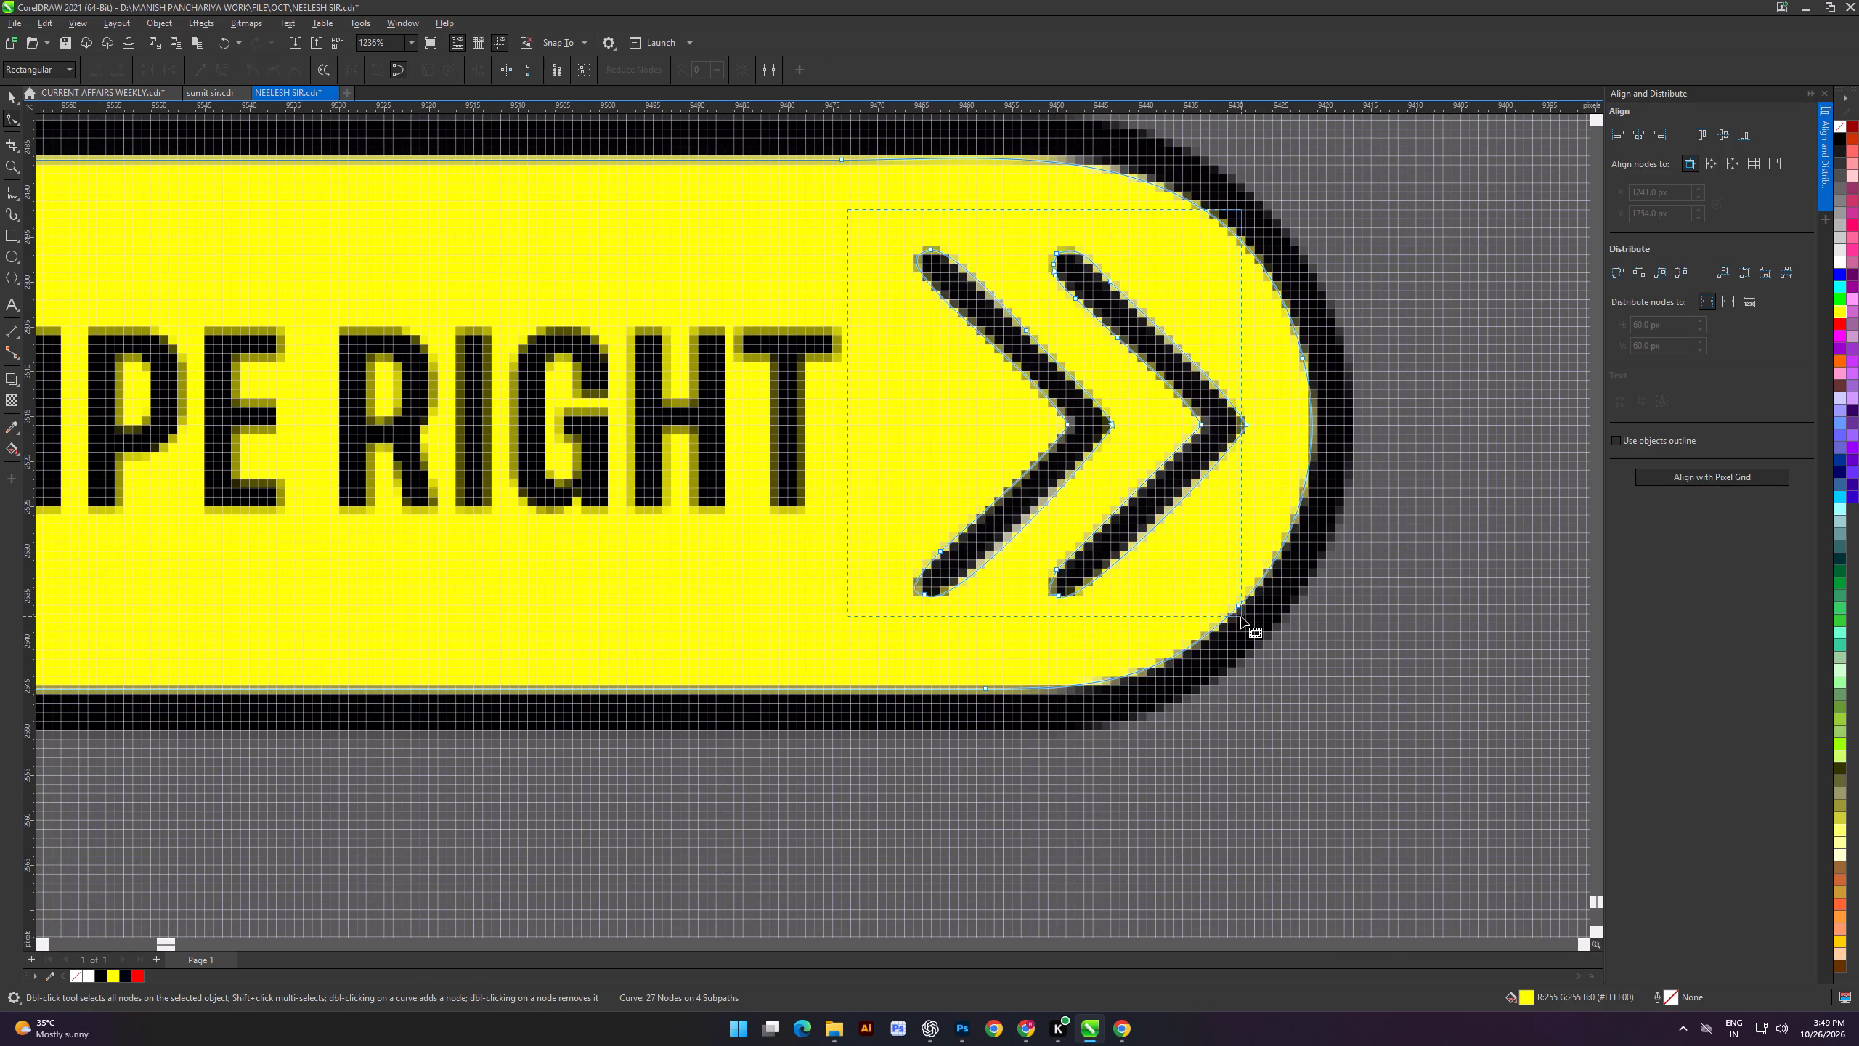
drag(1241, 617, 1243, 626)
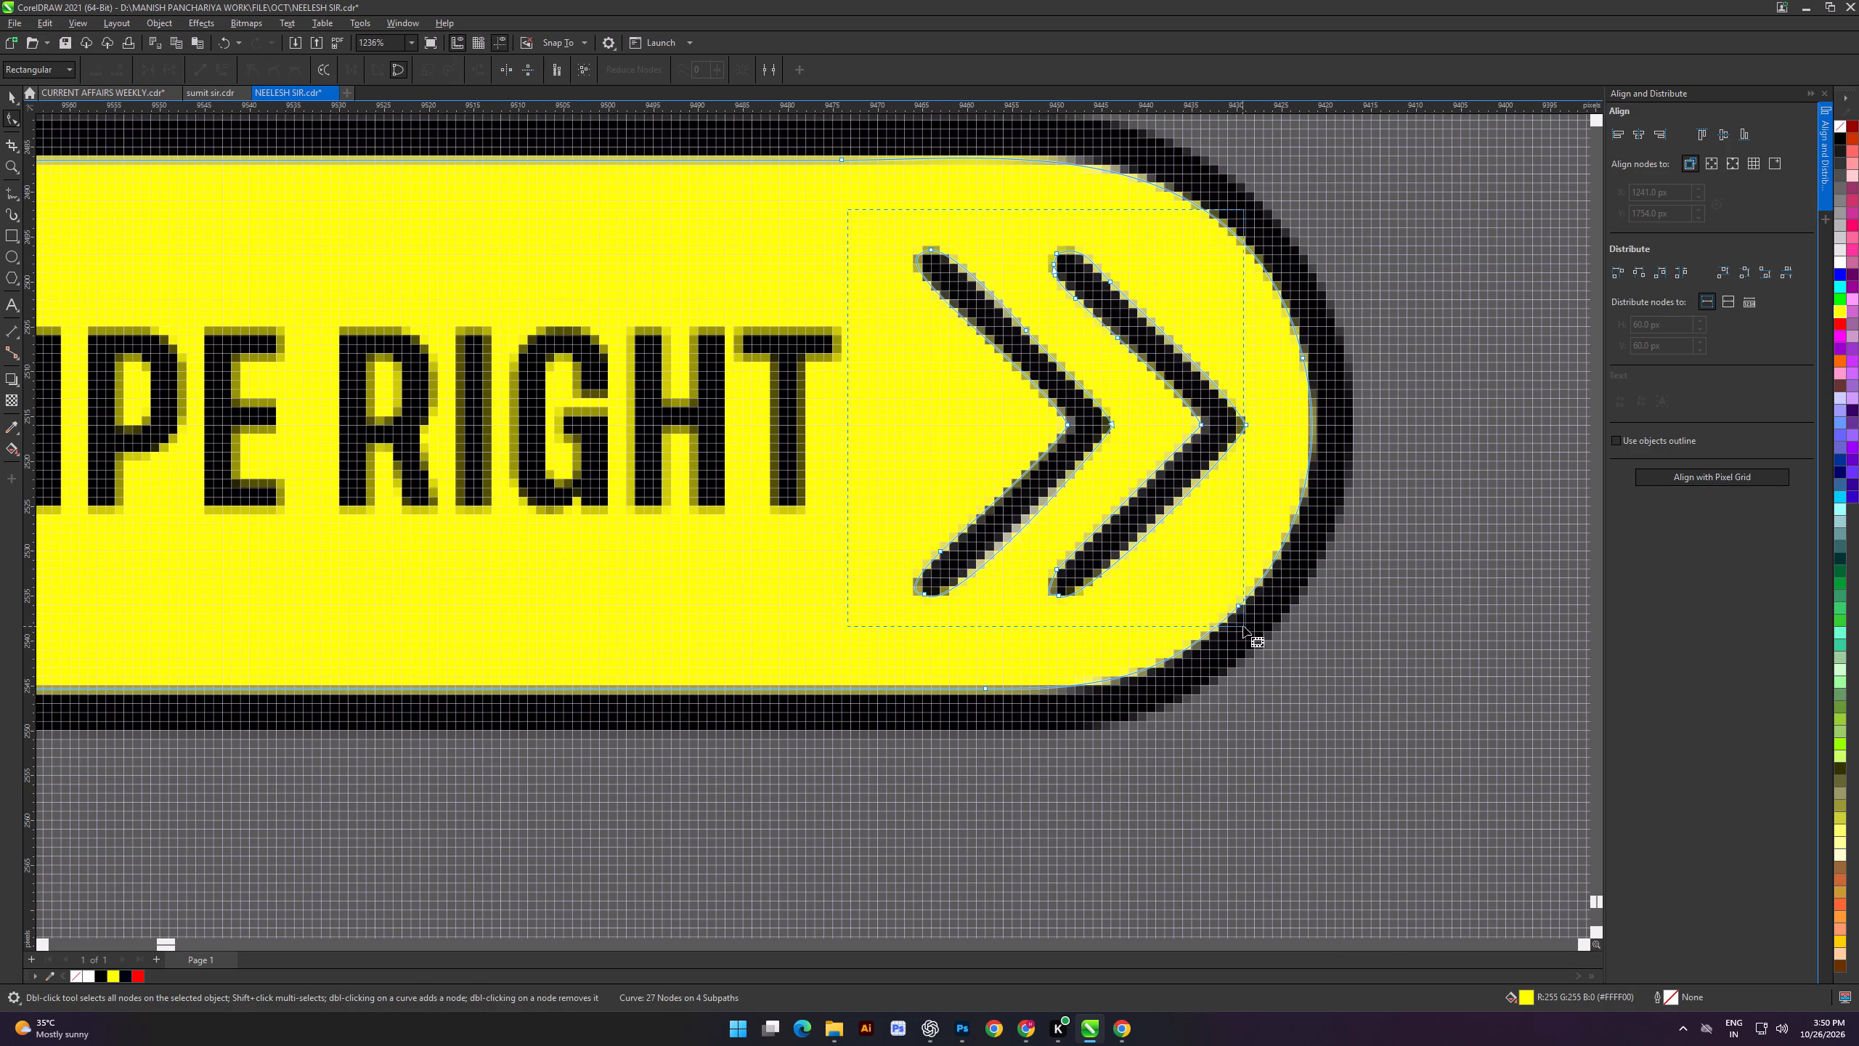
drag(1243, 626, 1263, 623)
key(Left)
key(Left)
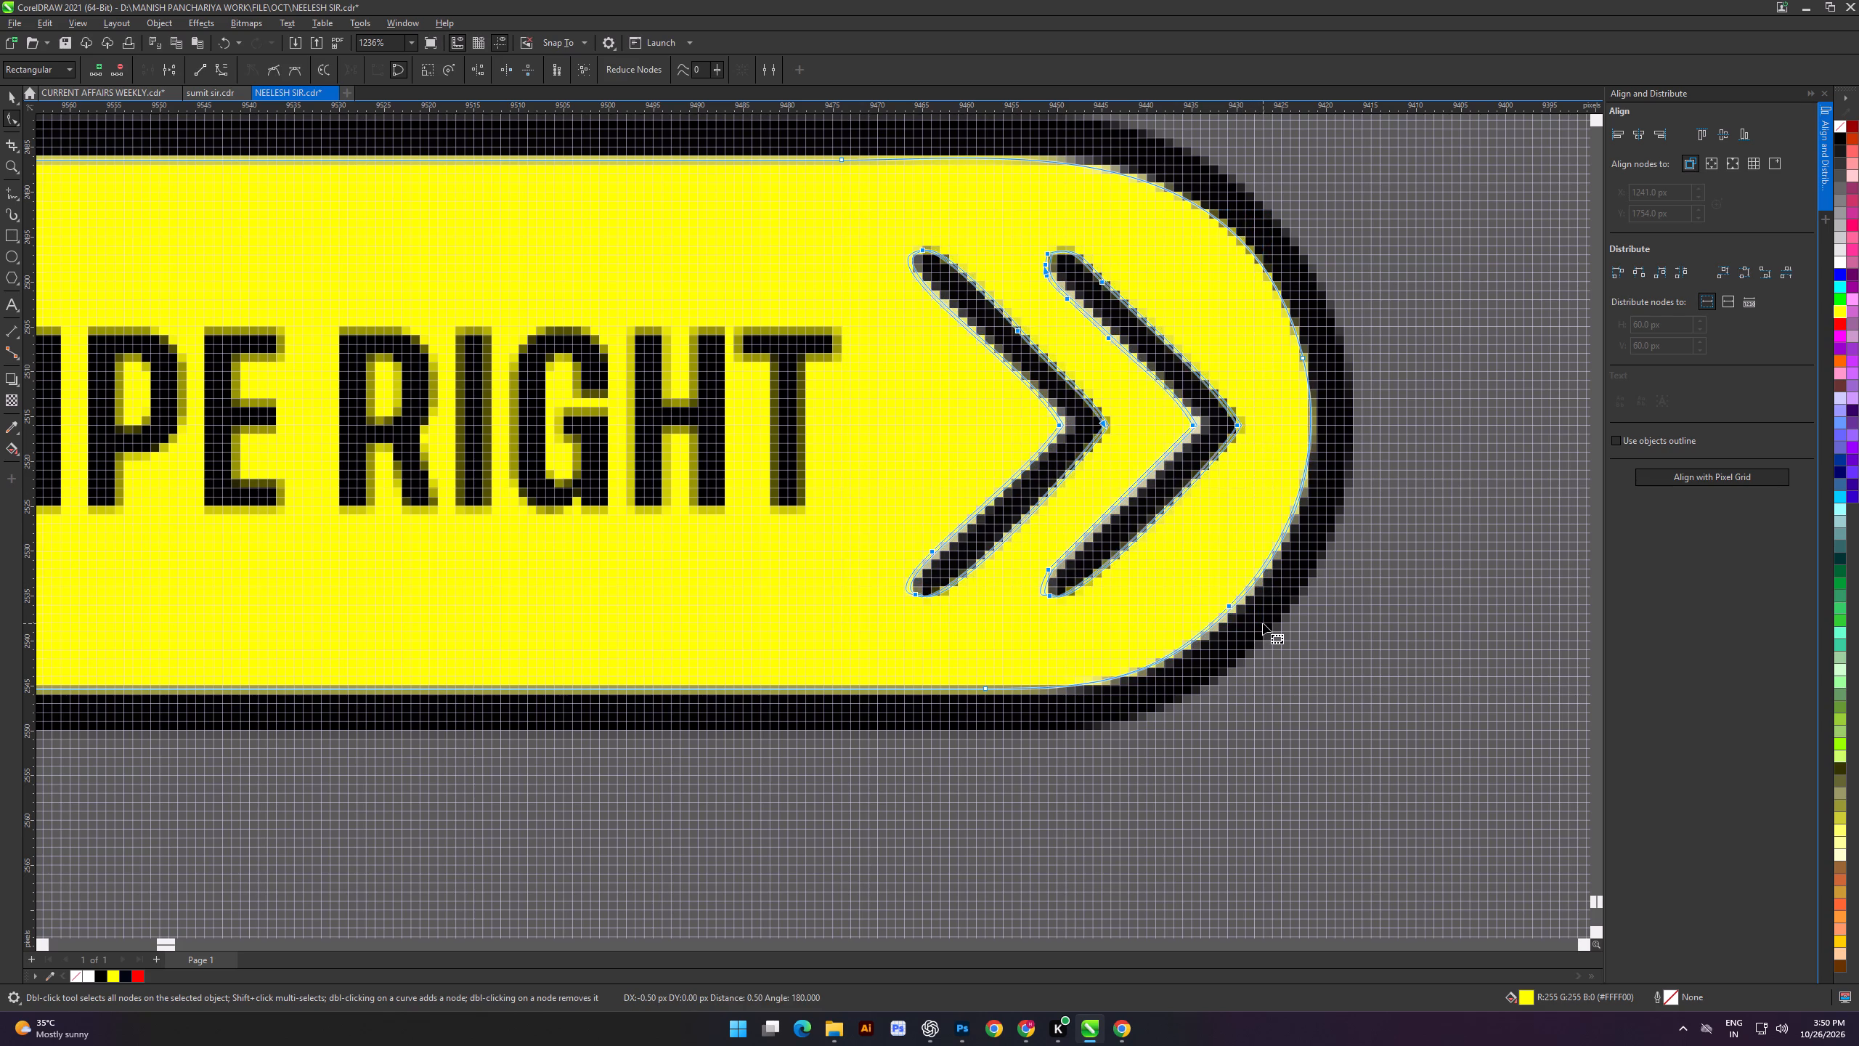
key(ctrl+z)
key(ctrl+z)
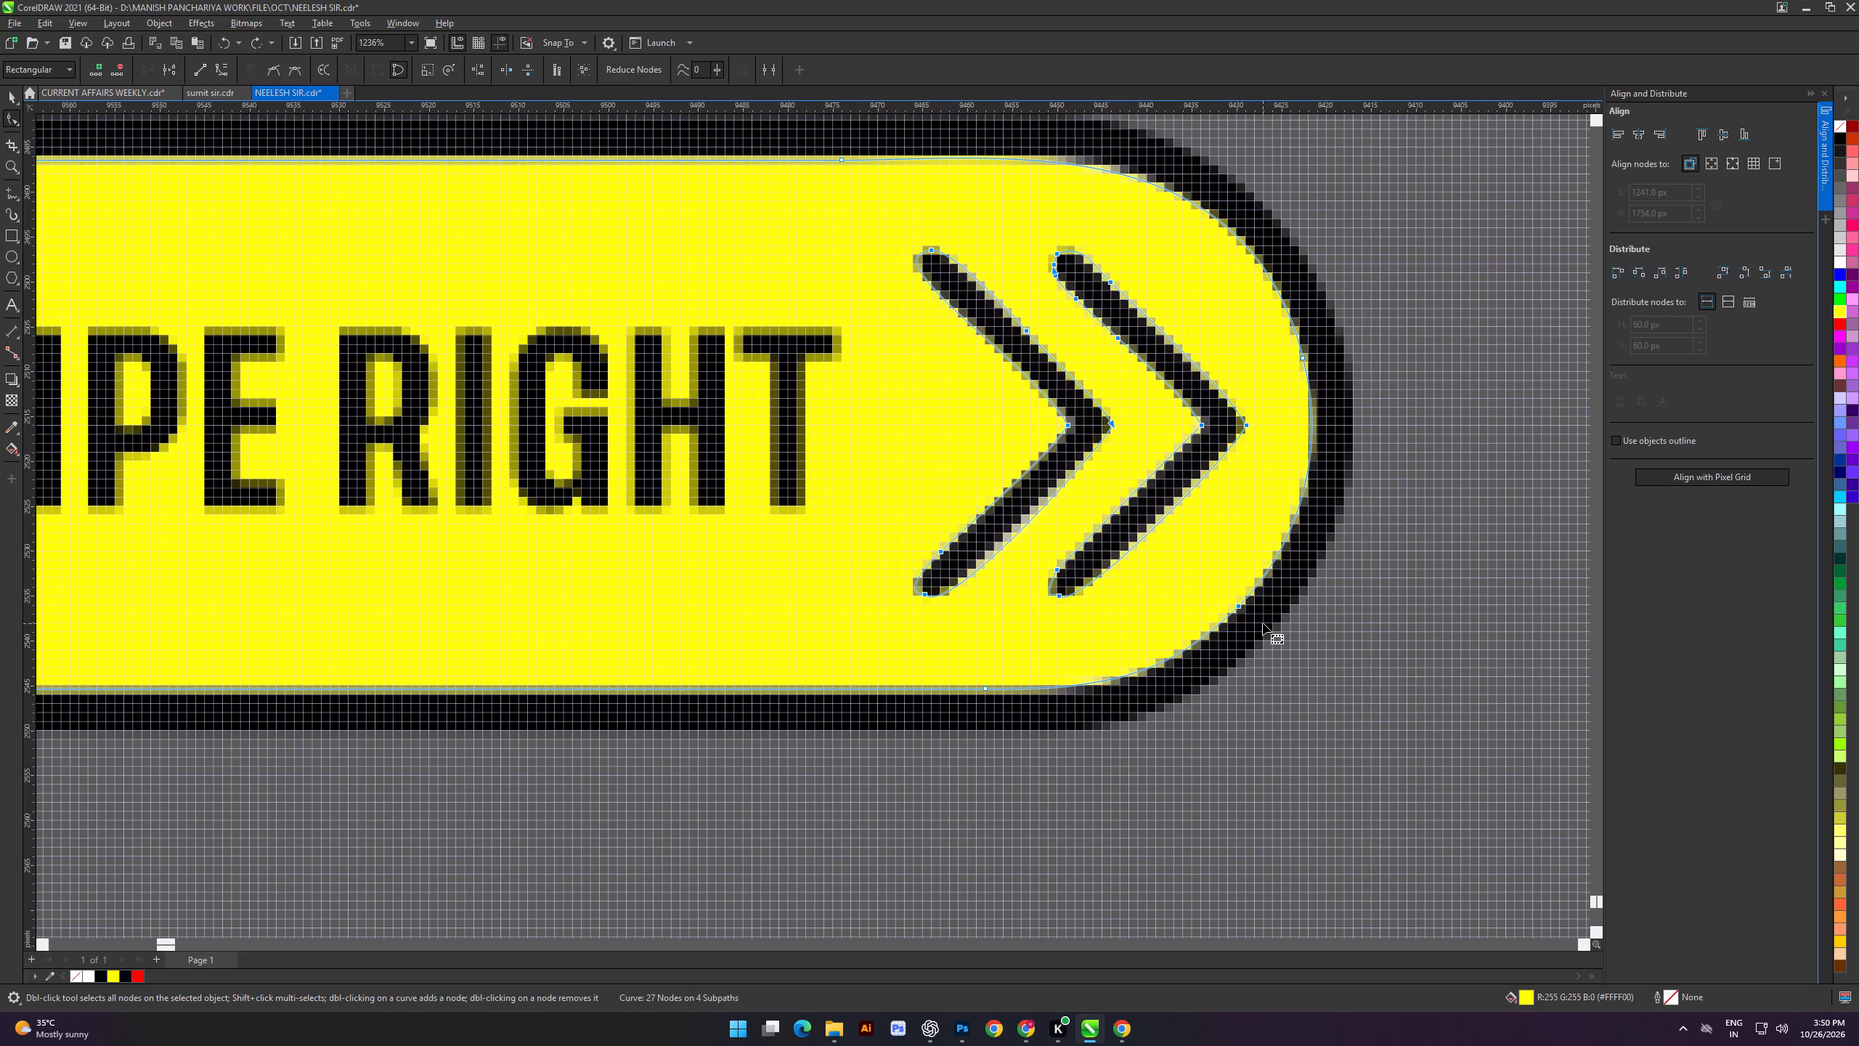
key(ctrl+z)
Enlarge the SWIPE RIGHT text to about 126 px wide and adjust its position between the circle and the arrows.
scroll(1191, 575, down, 11)
click(765, 376)
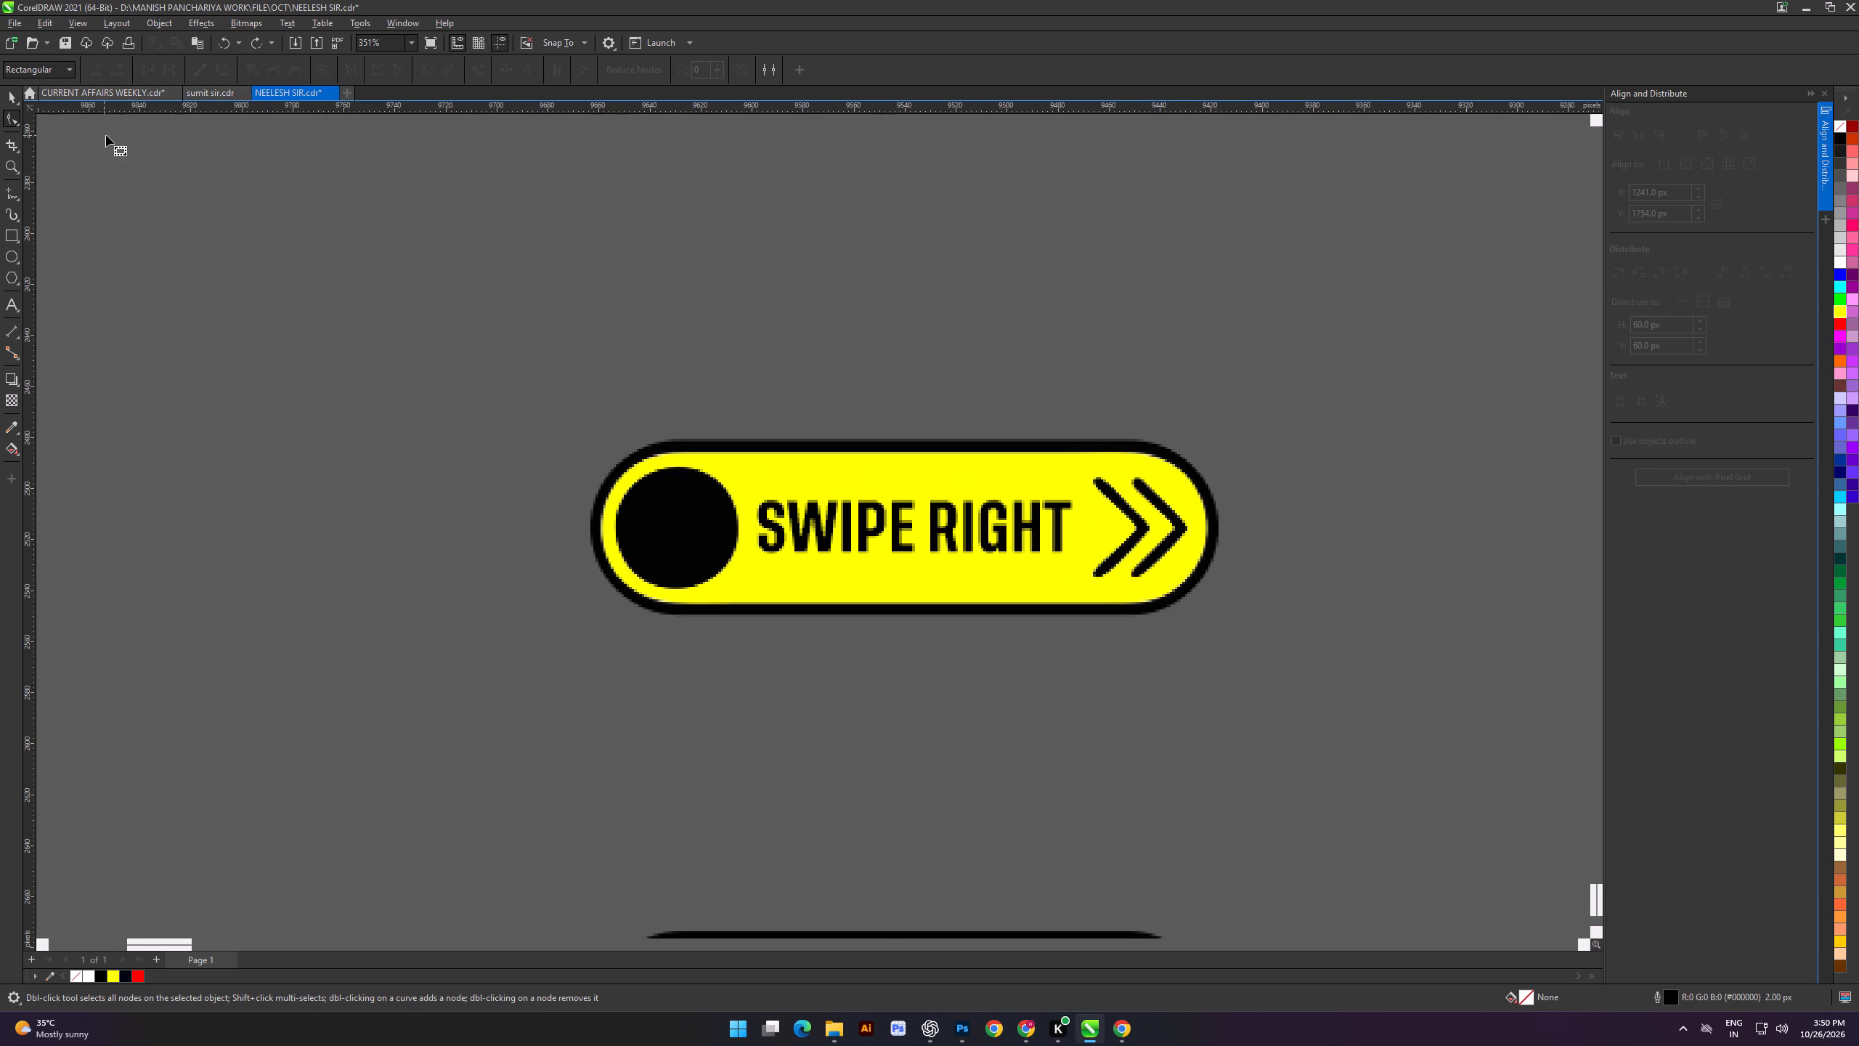
click(943, 512)
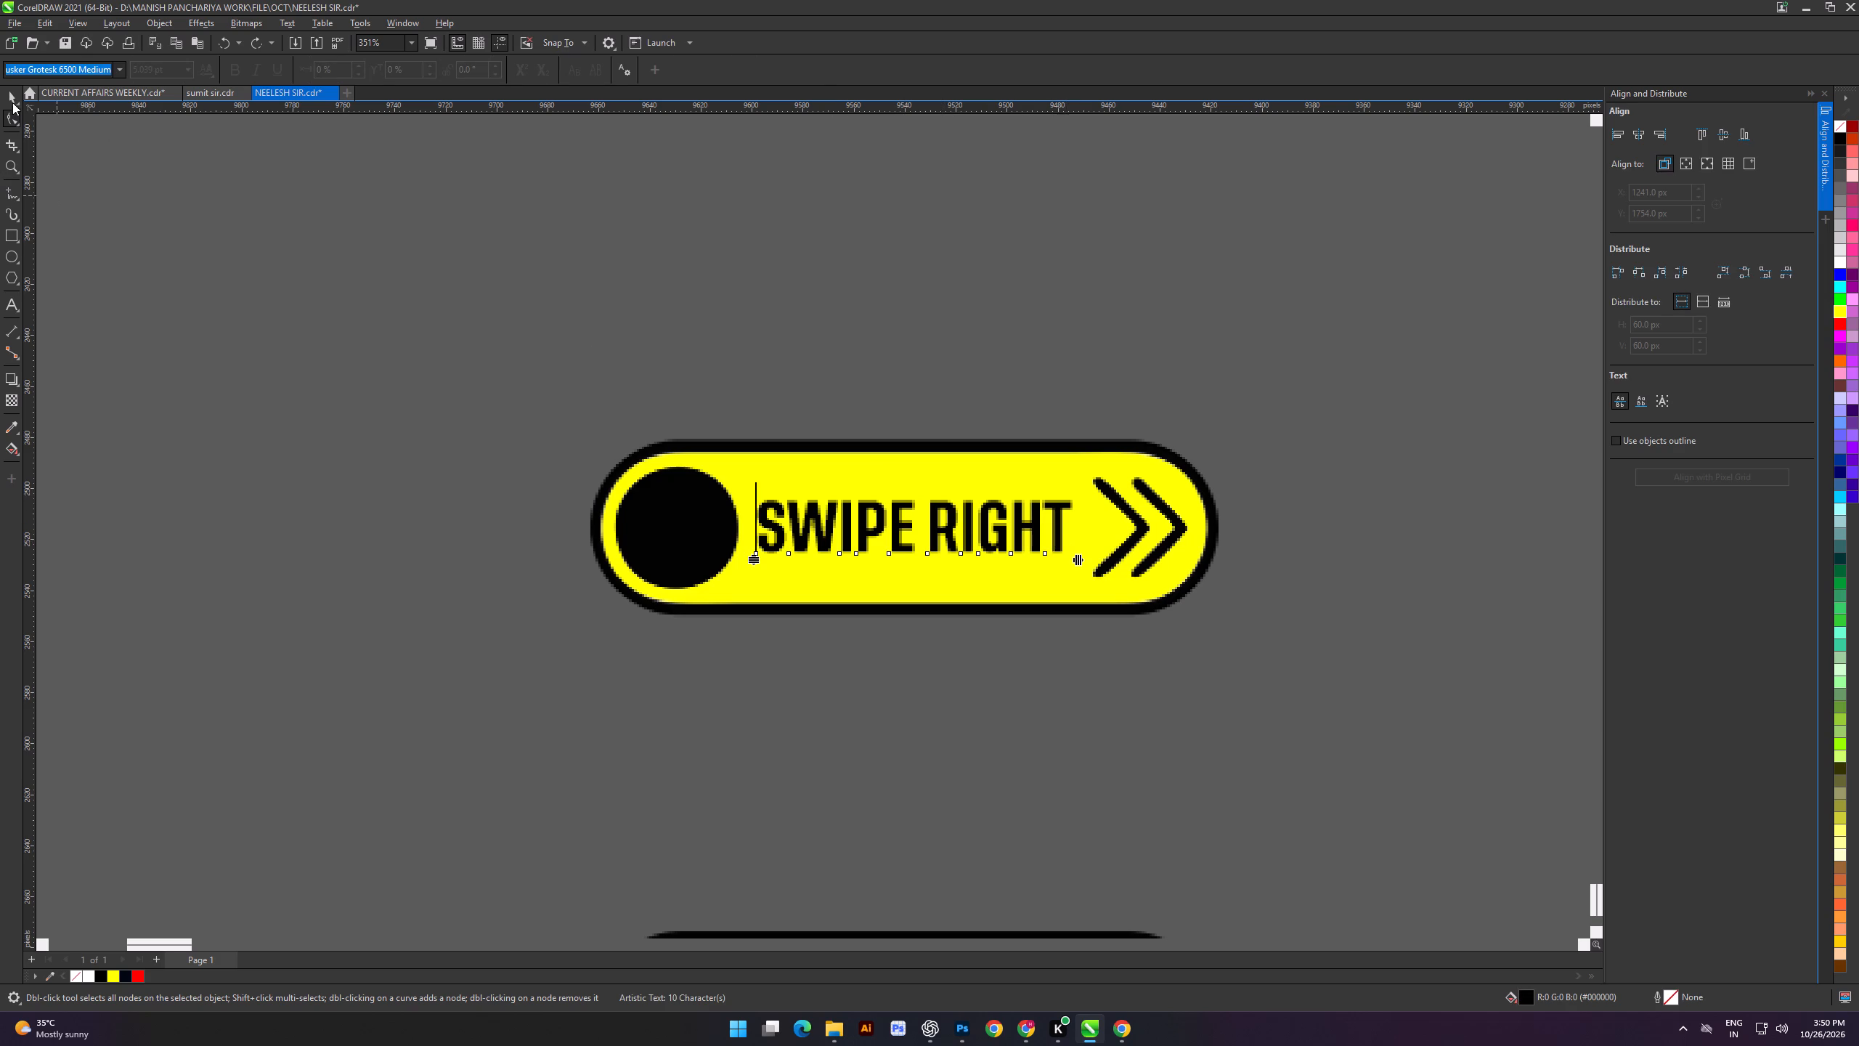
click(12, 97)
scroll(1033, 478, up, 3)
drag(1100, 599, 1112, 607)
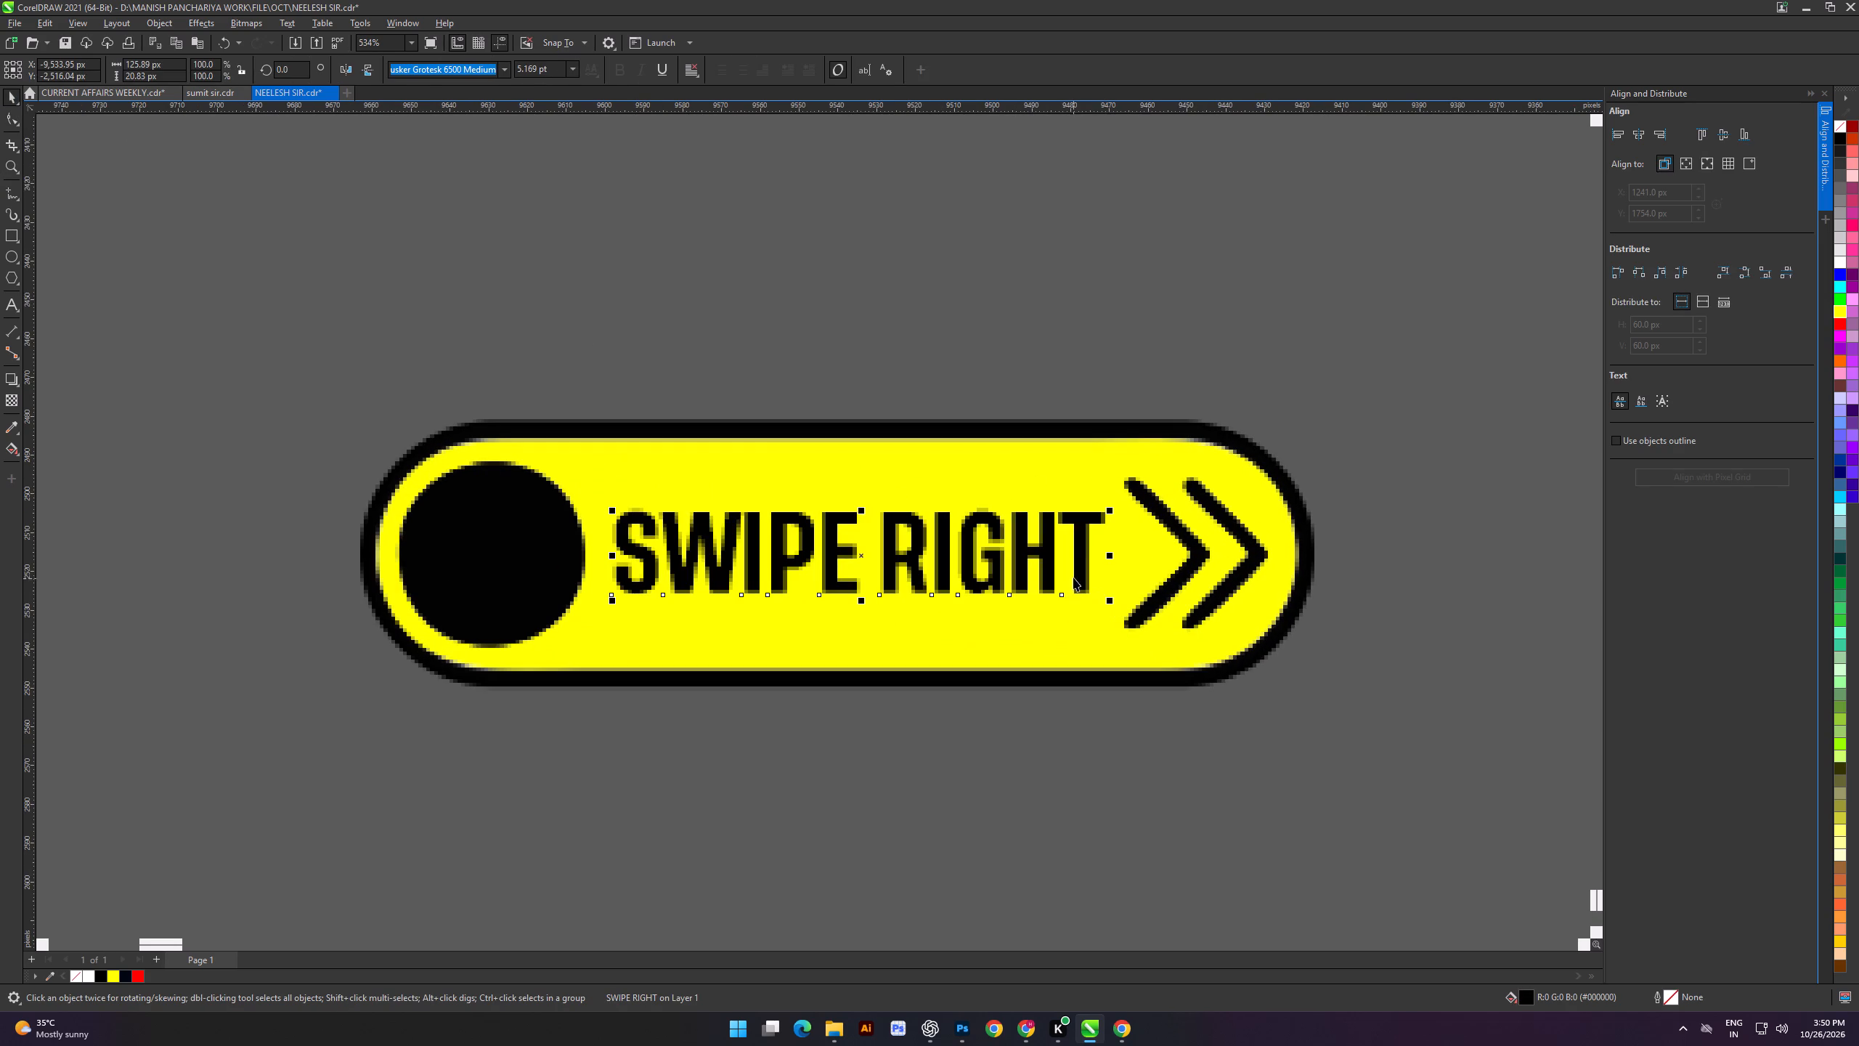
click(1081, 558)
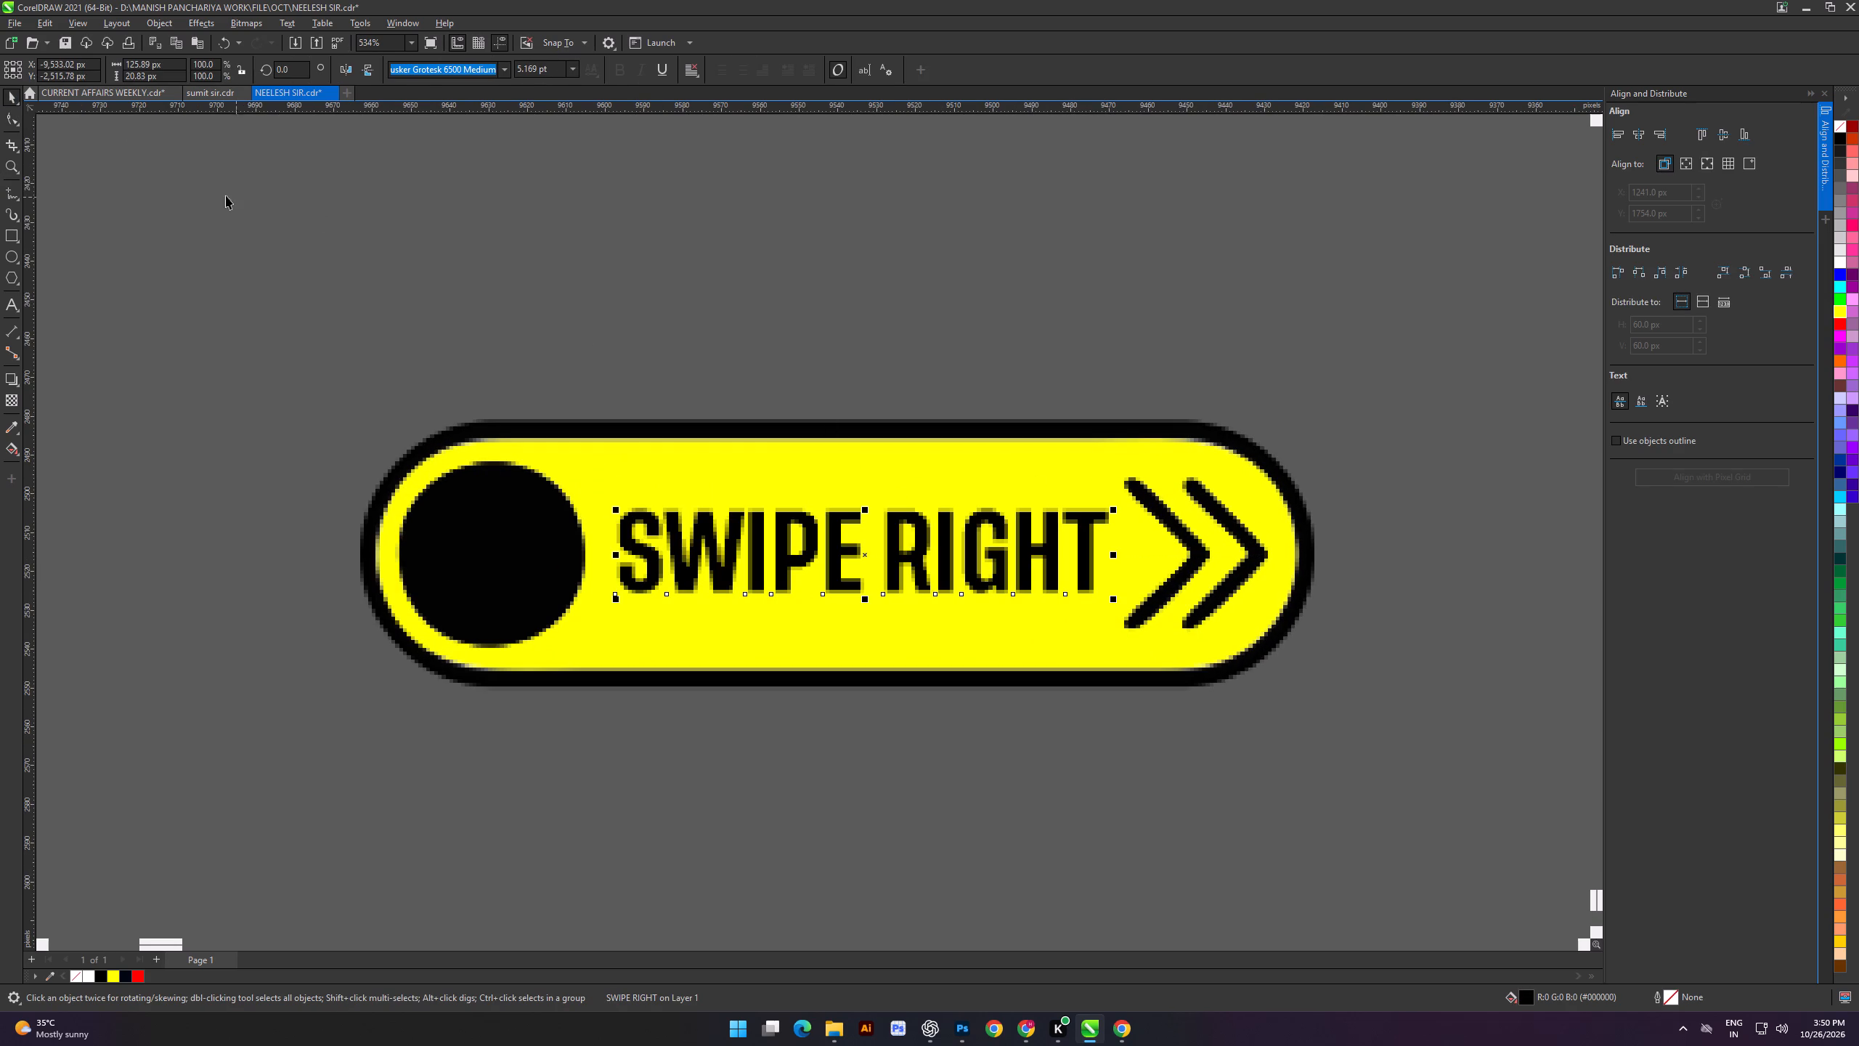
Group all parts of the yellow SWIPE RIGHT button into one object.
click(17, 97)
click(374, 193)
scroll(757, 418, down, 4)
click(556, 307)
drag(410, 325, 1224, 608)
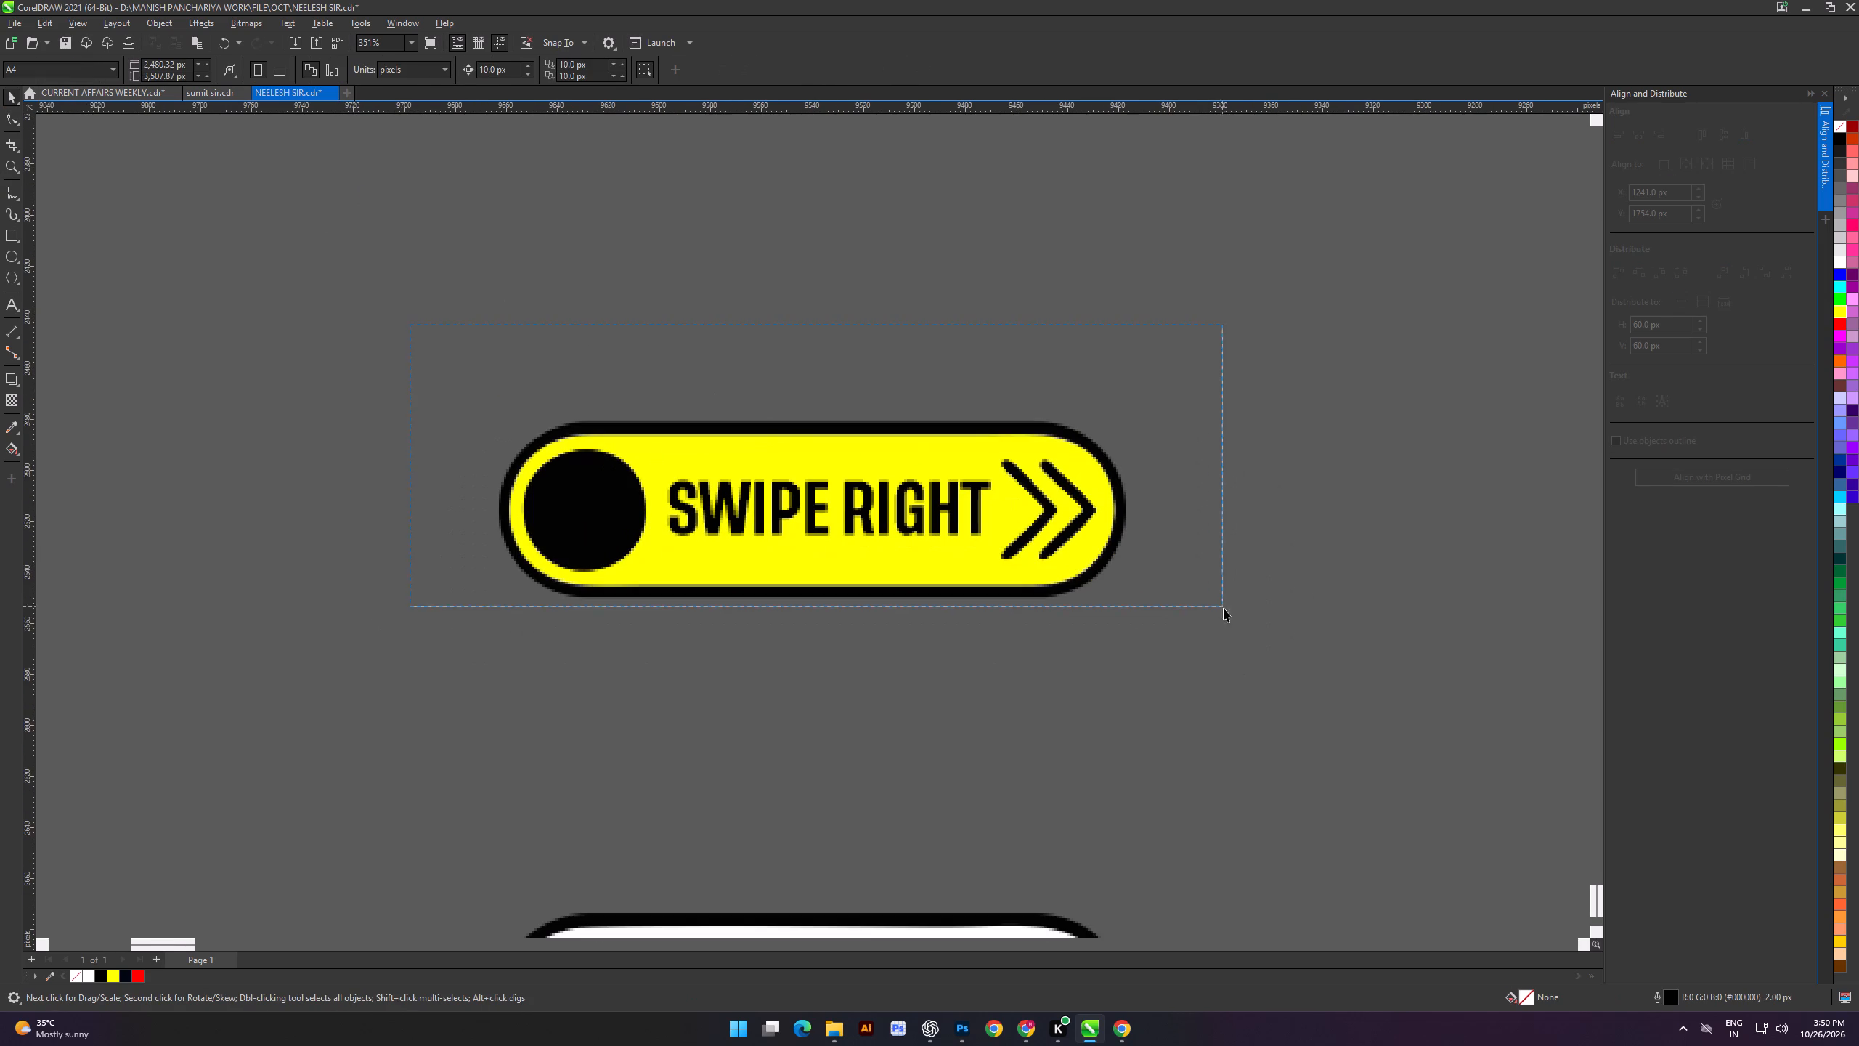
drag(1224, 608, 1256, 658)
scroll(1193, 636, down, 5)
key(ctrl+g)
Move the yellow button group onto the poster near its bottom edge and centre it horizontally on the poster.
scroll(1059, 604, down, 7)
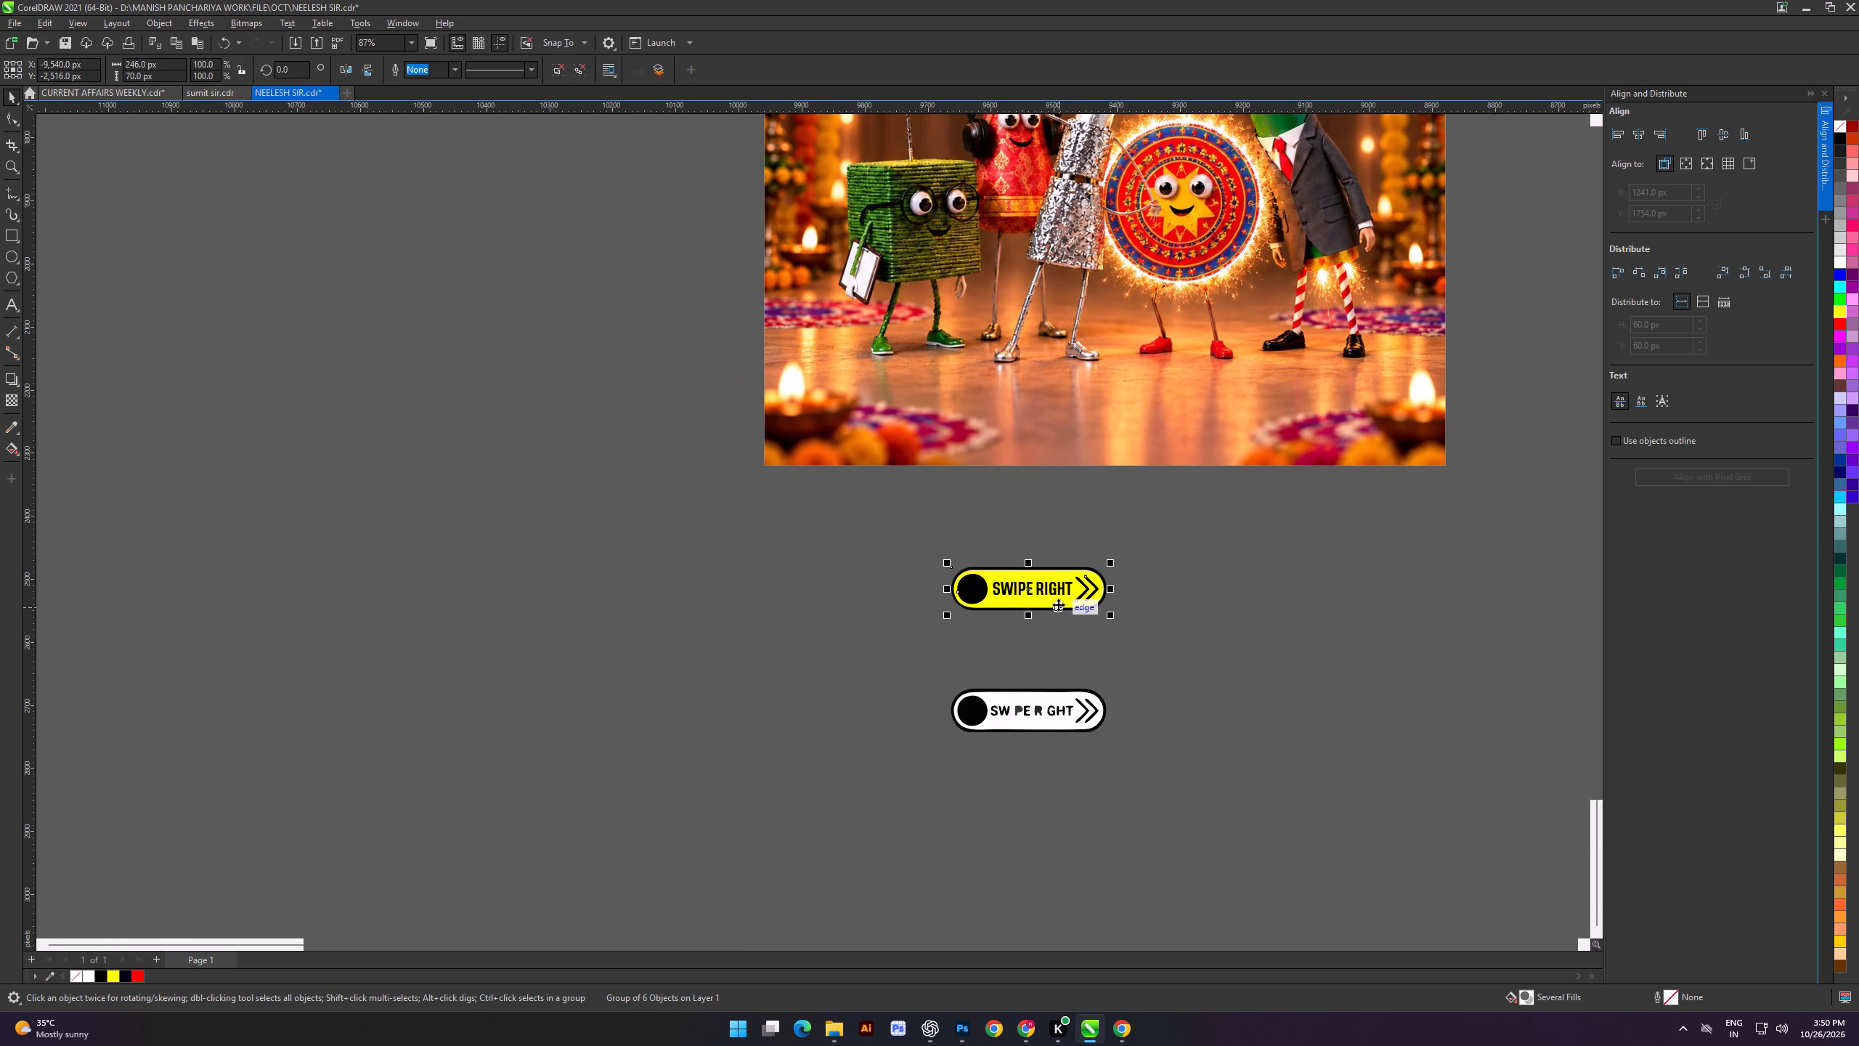
click(894, 613)
drag(1012, 596, 1110, 431)
scroll(1110, 431, down, 7)
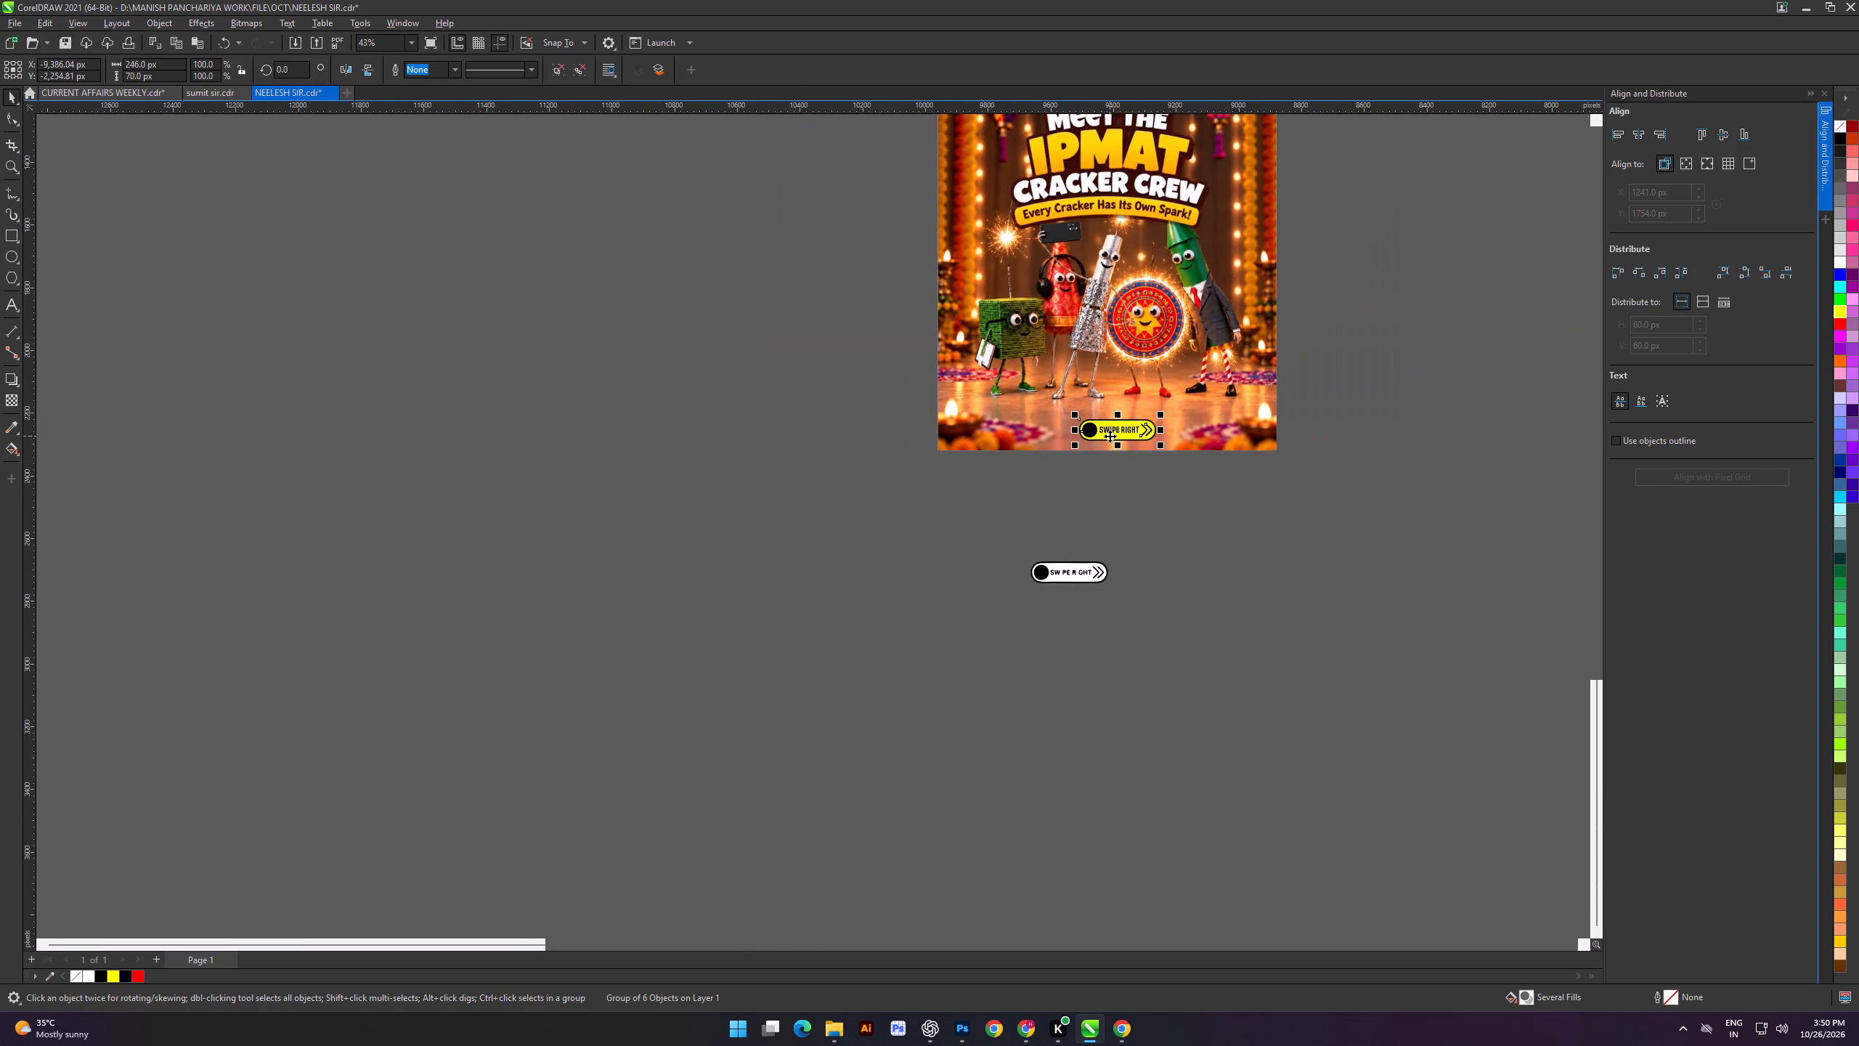
scroll(1110, 436, down, 5)
drag(1107, 532, 1100, 521)
scroll(1032, 448, up, 5)
drag(890, 533, 1300, 299)
shift+click(1288, 411)
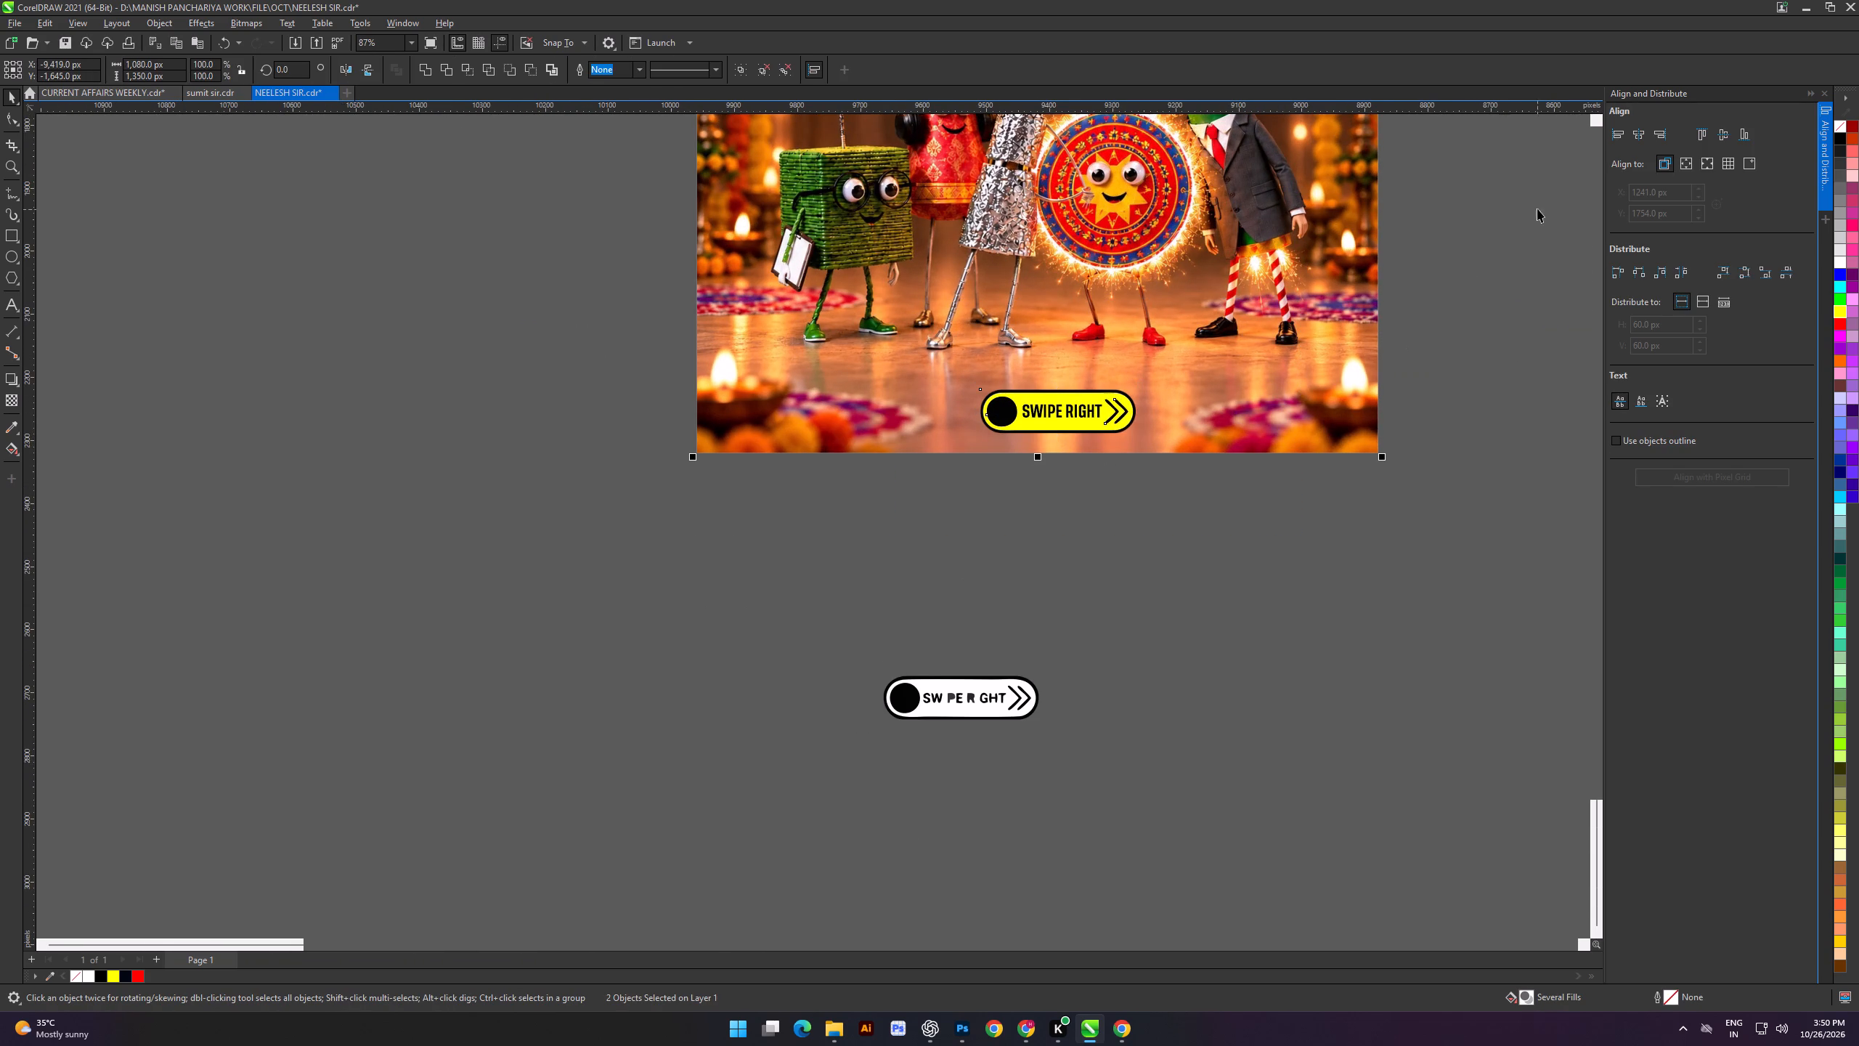
click(1631, 134)
drag(1216, 562, 1198, 540)
Place the yellow SWIPE RIGHT button group inside the poster's PowerClip frame.
scroll(1008, 490, down, 10)
alt+scroll(1004, 508, up, 1)
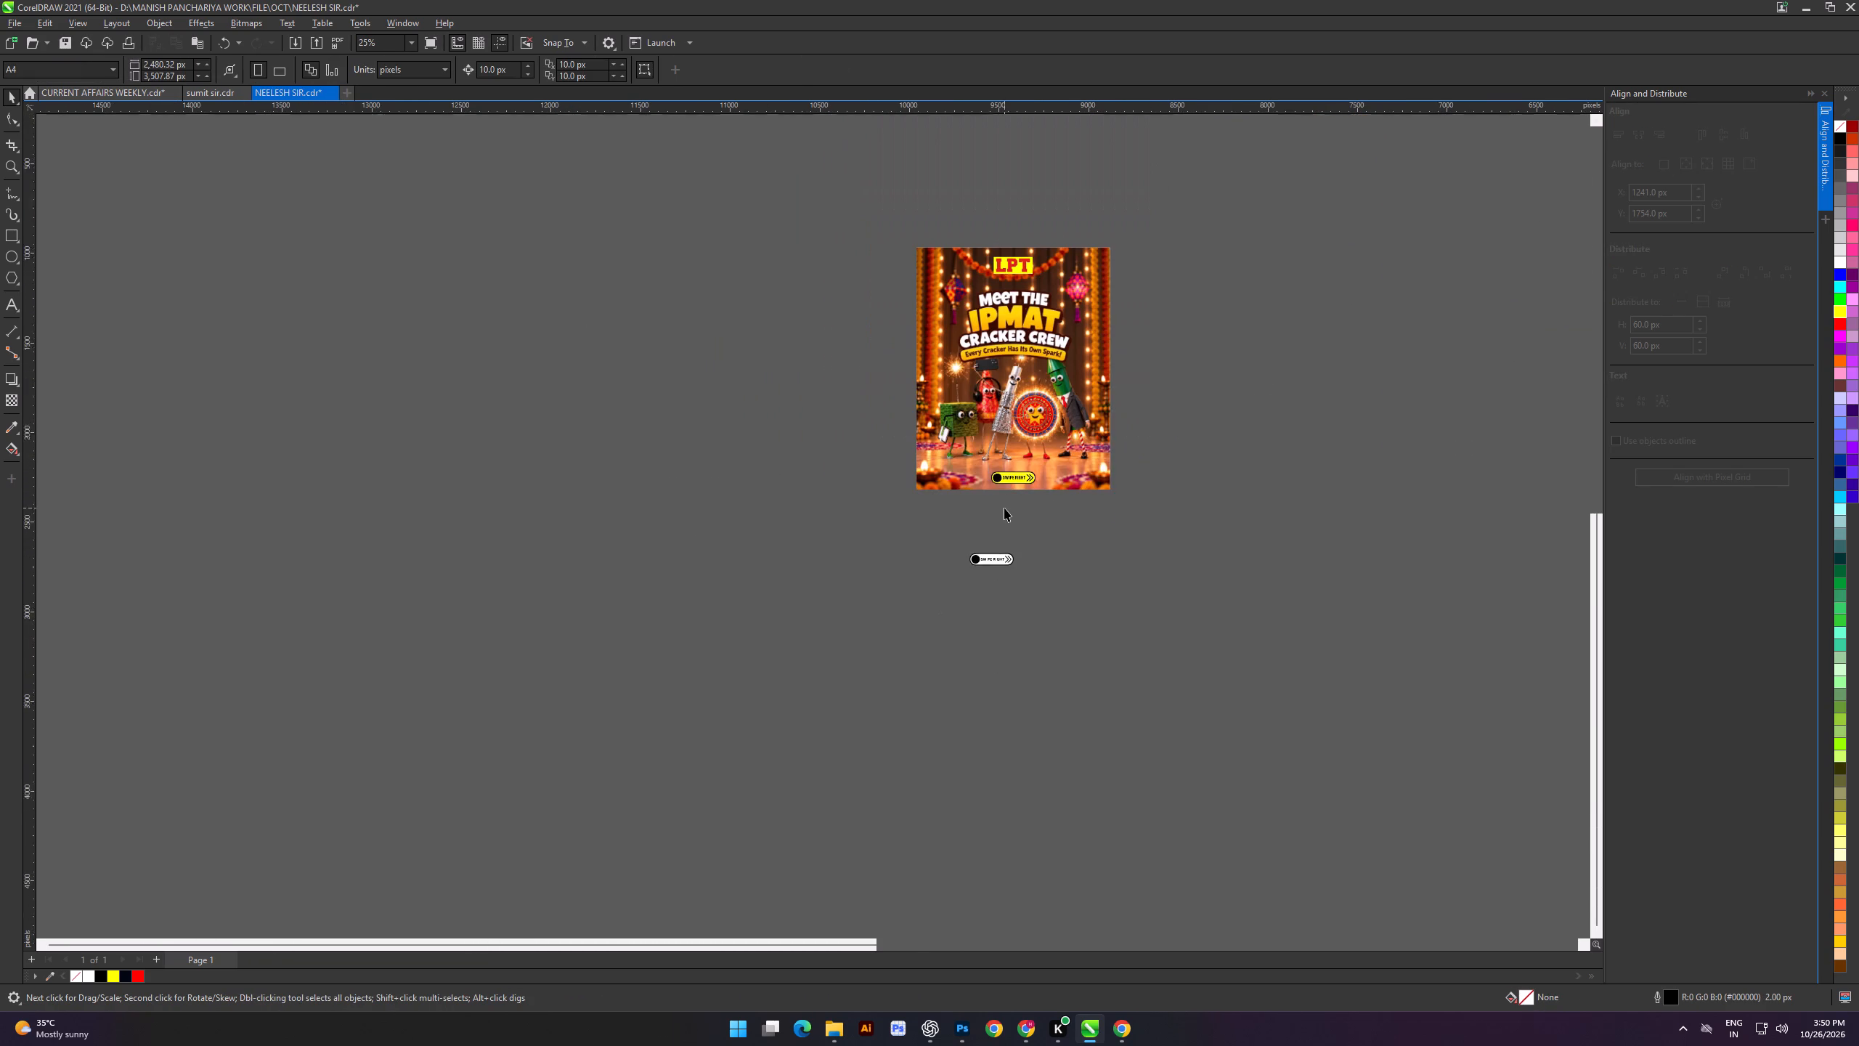
alt+scroll(1004, 508, up, 2)
drag(879, 481, 1168, 546)
key(d)
click(972, 410)
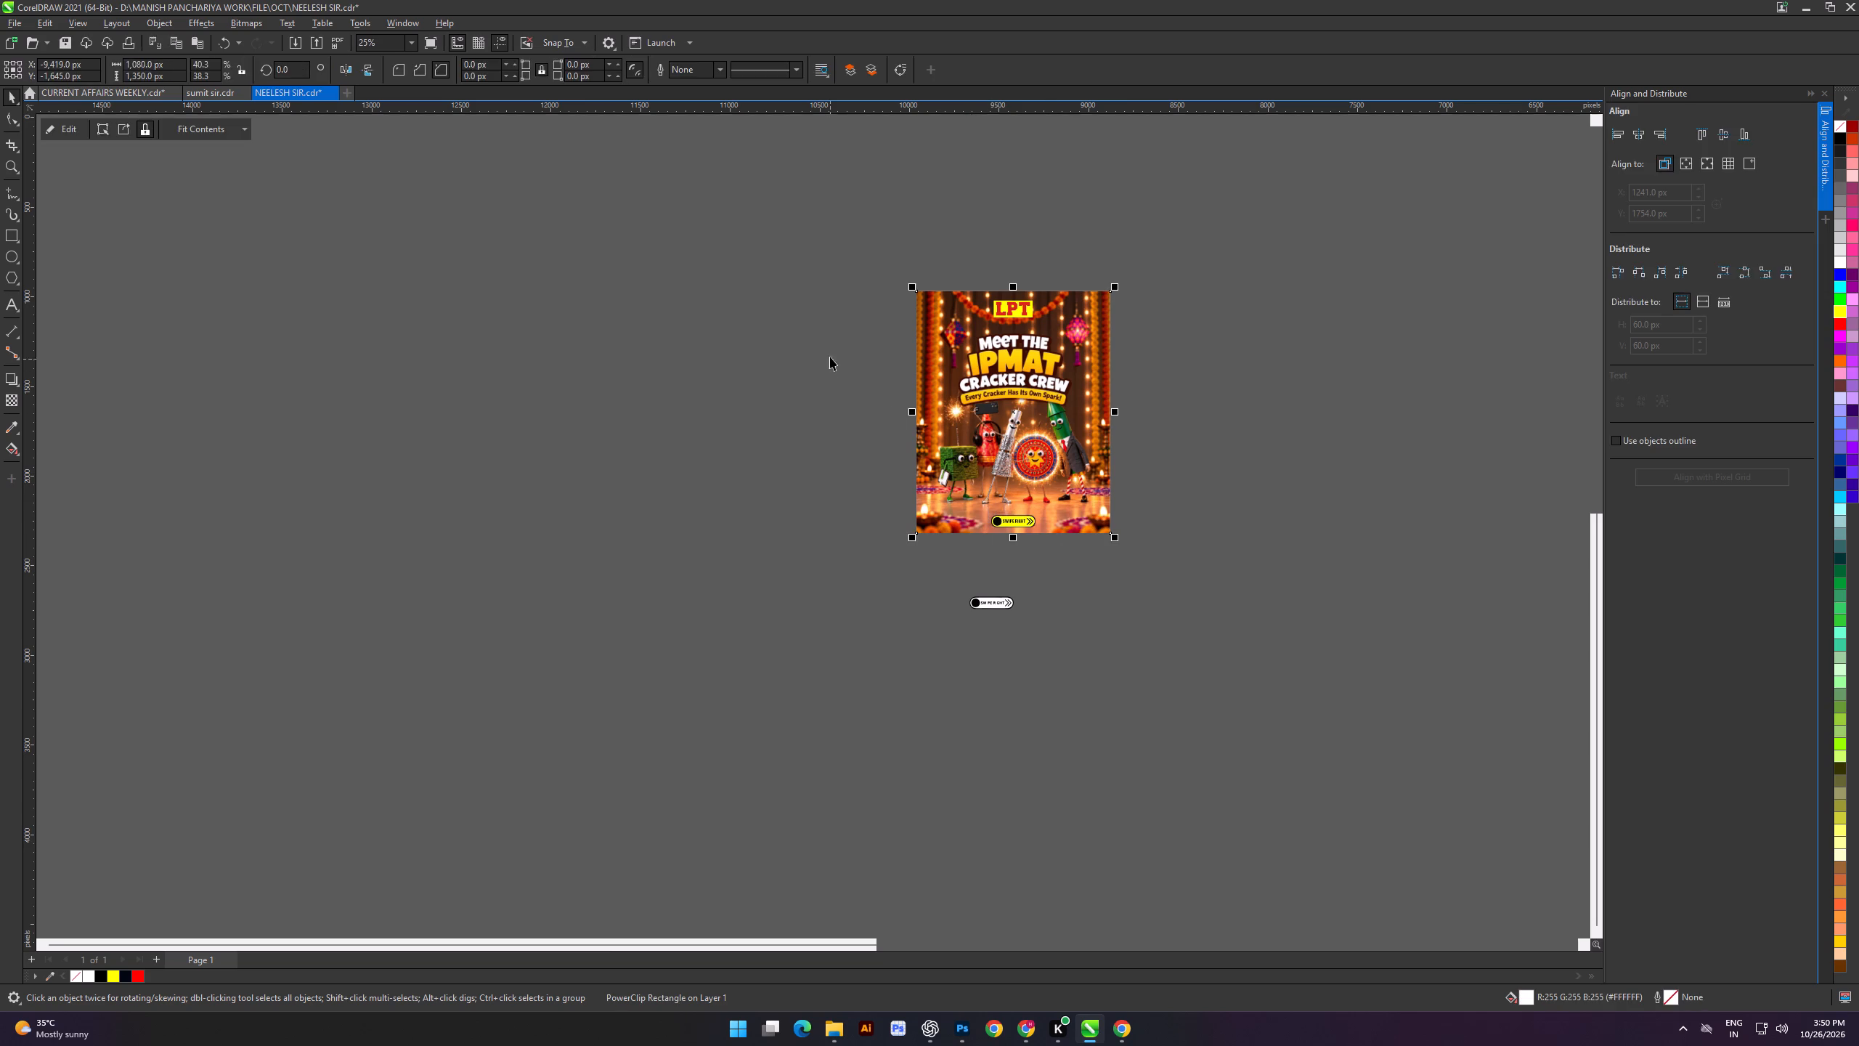
Scale the LPT logo down to about 200 px wide and move it slightly up at the poster's top.
drag(830, 357, 830, 347)
drag(845, 250, 1169, 363)
scroll(988, 289, up, 10)
shift+drag(1080, 354, 1075, 353)
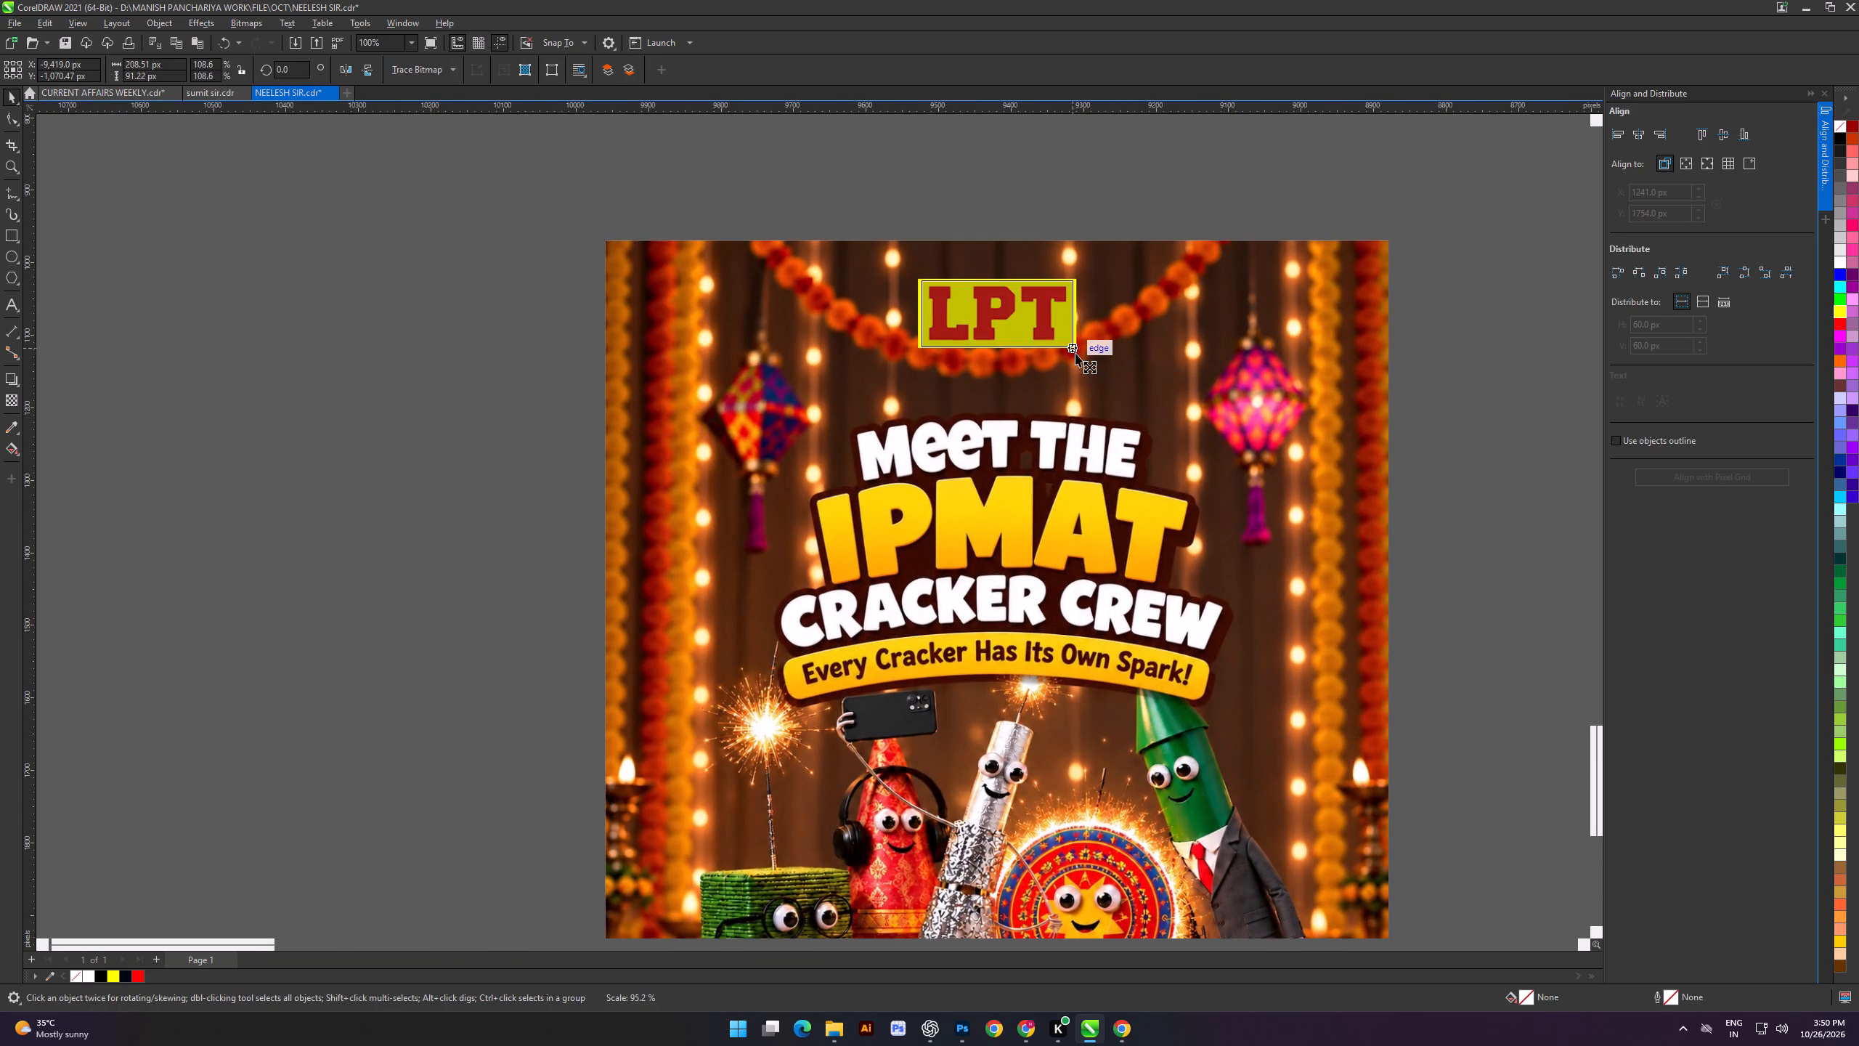
shift+drag(1075, 353, 1073, 353)
drag(1030, 323, 1029, 313)
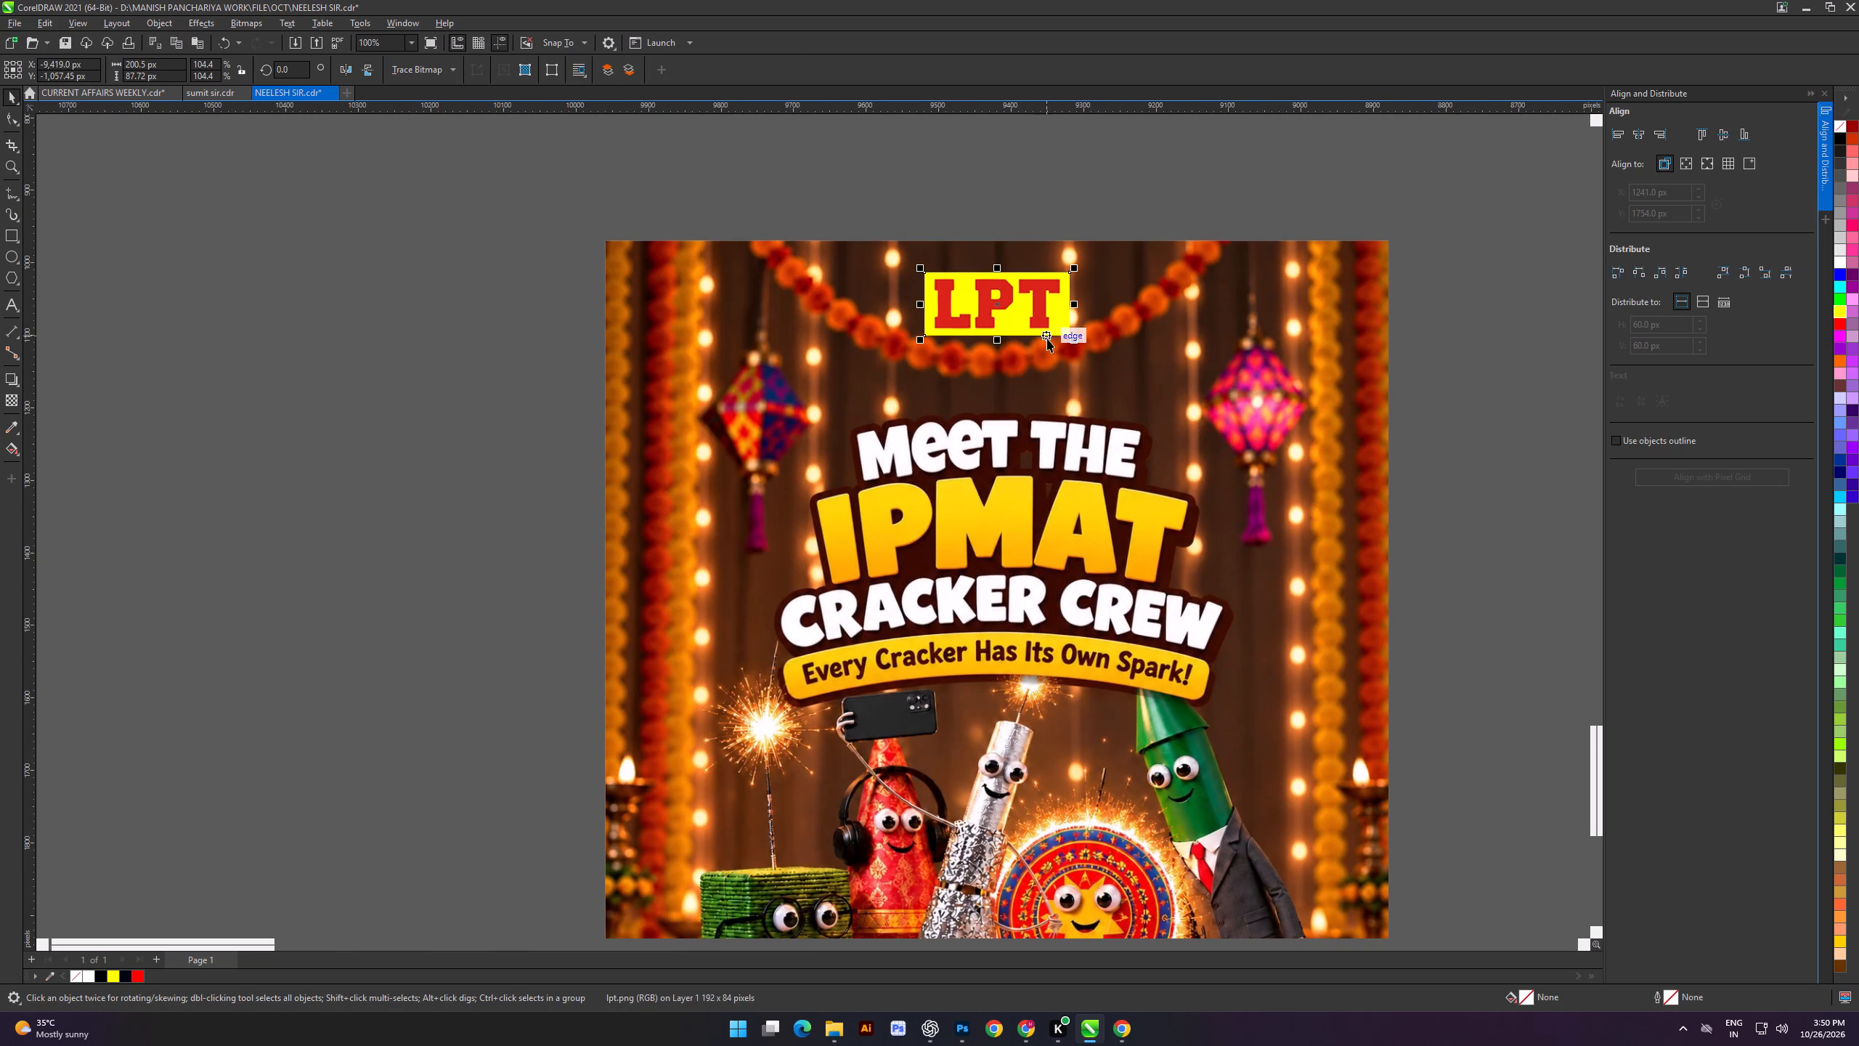
Place the LPT logo inside the poster's PowerClip frame.
click(1049, 323)
key(d)
click(1229, 334)
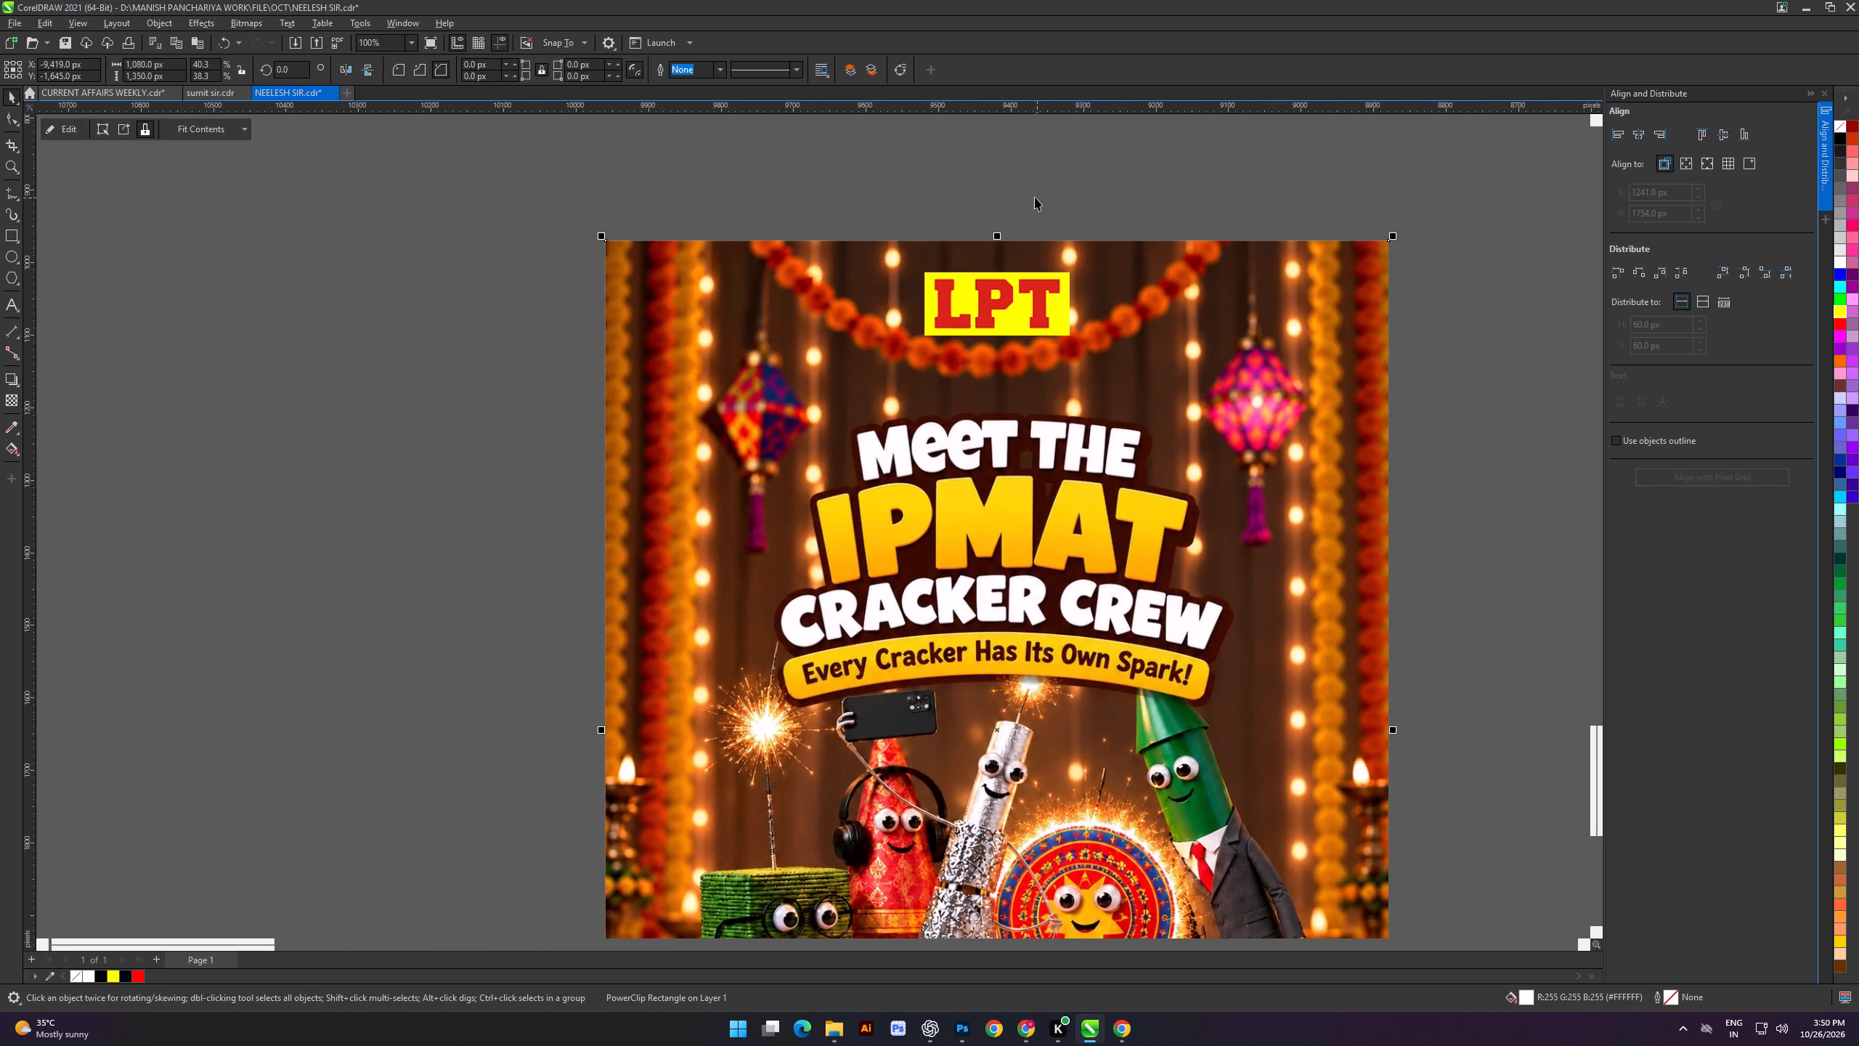
Export only the selected poster as a PNG to the Downloads folder, adding " df" to the end of the suggested file name.
click(1035, 197)
scroll(1060, 213, down, 6)
drag(813, 198, 1257, 775)
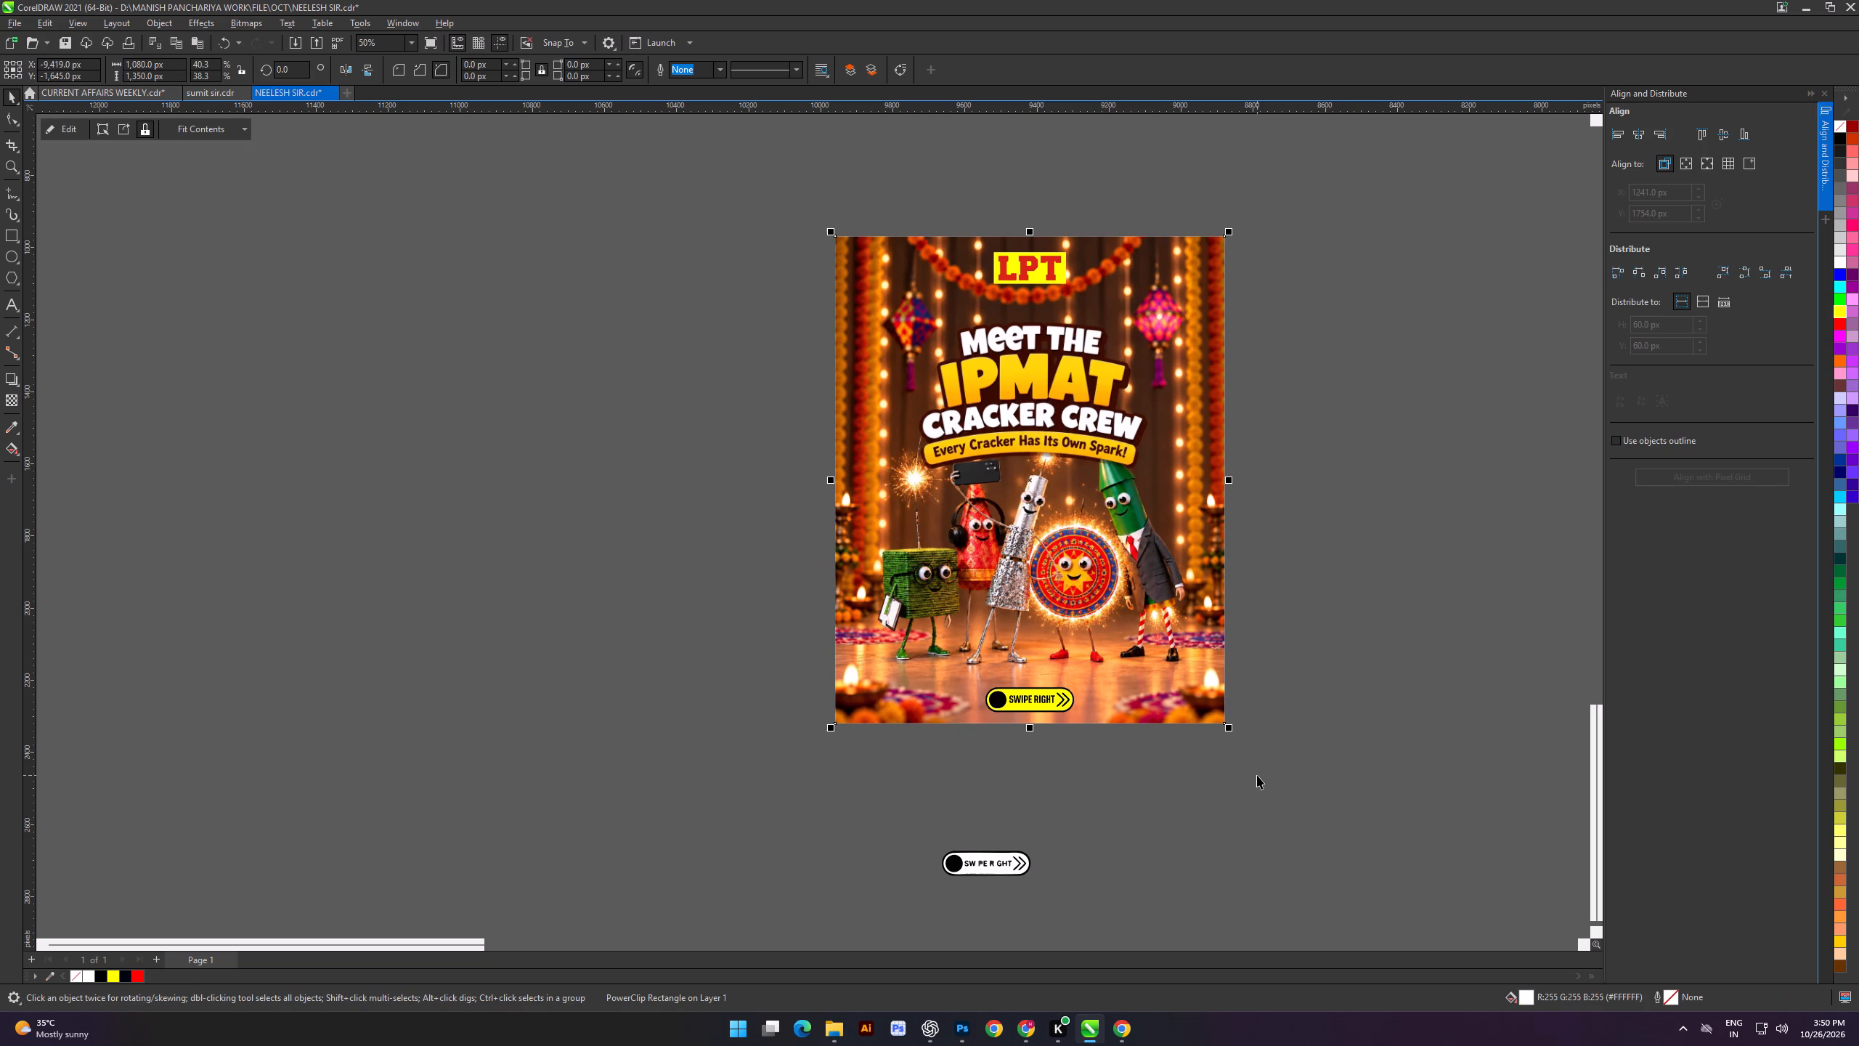
key(ctrl+e)
click(708, 504)
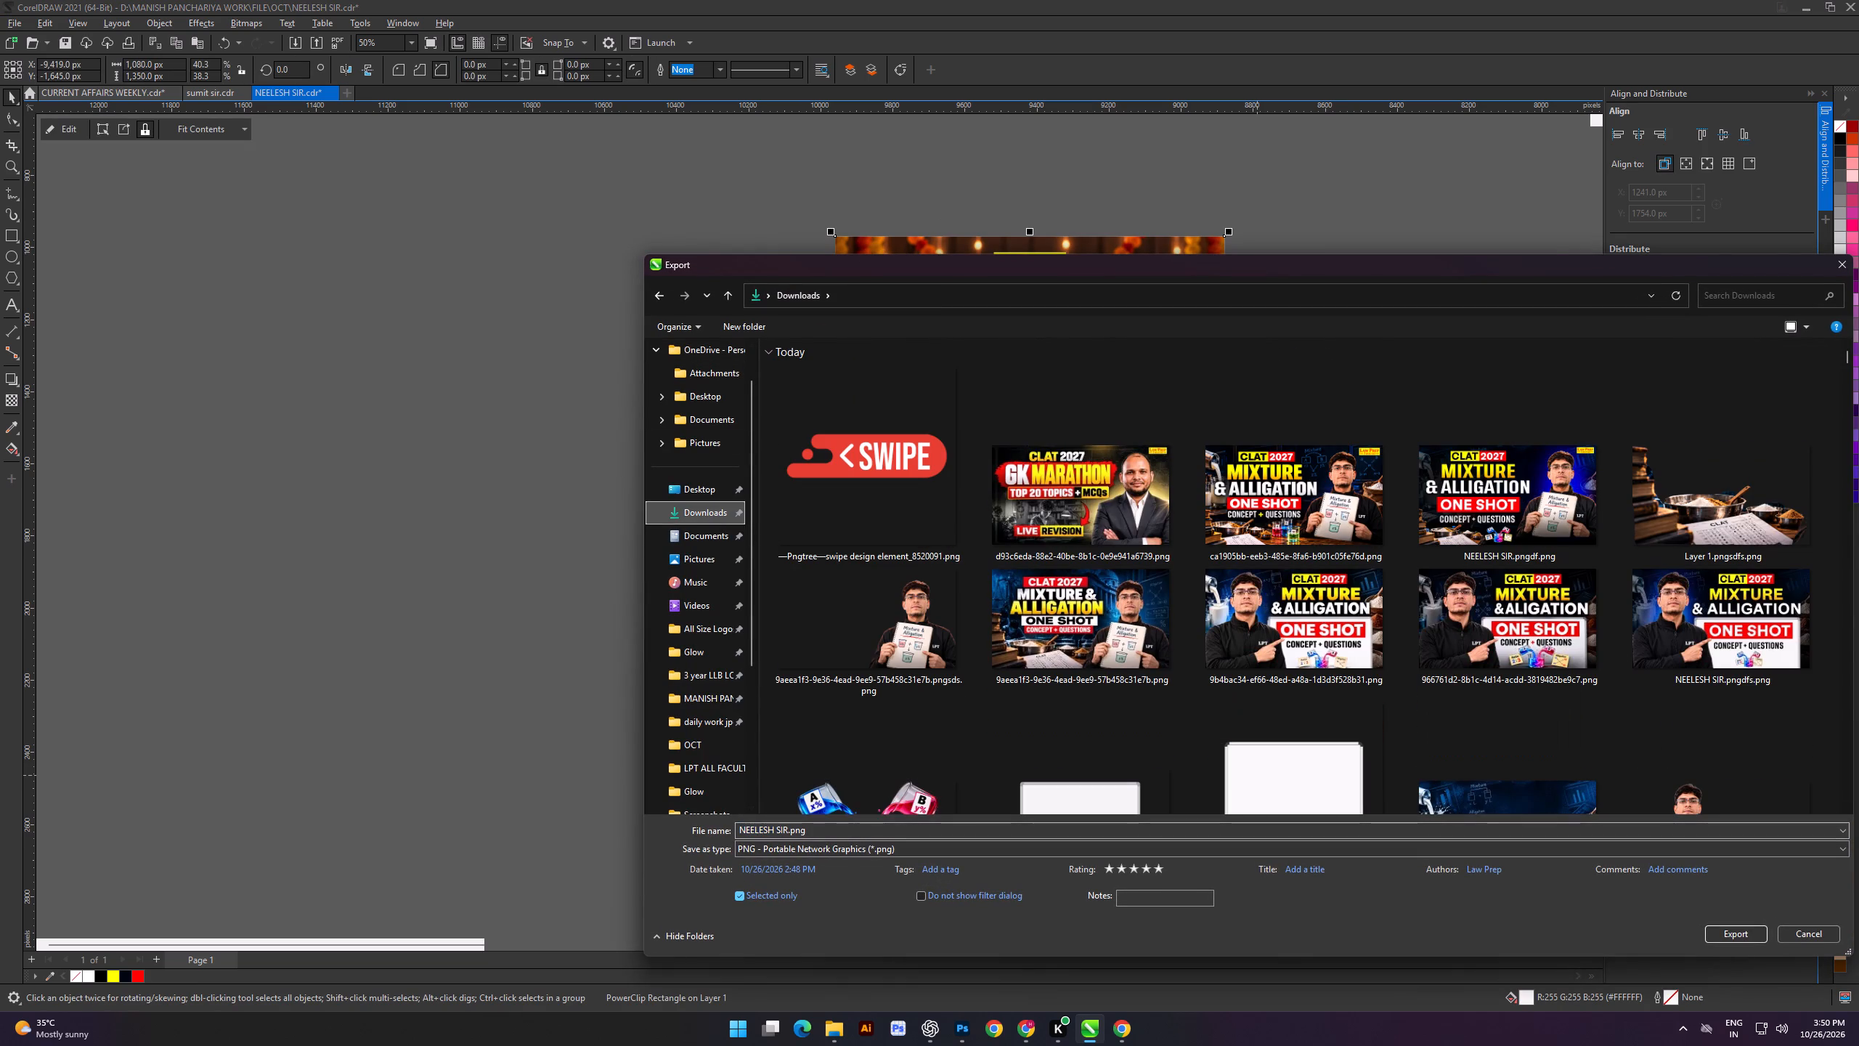
click(861, 831)
click(892, 833)
key(space)
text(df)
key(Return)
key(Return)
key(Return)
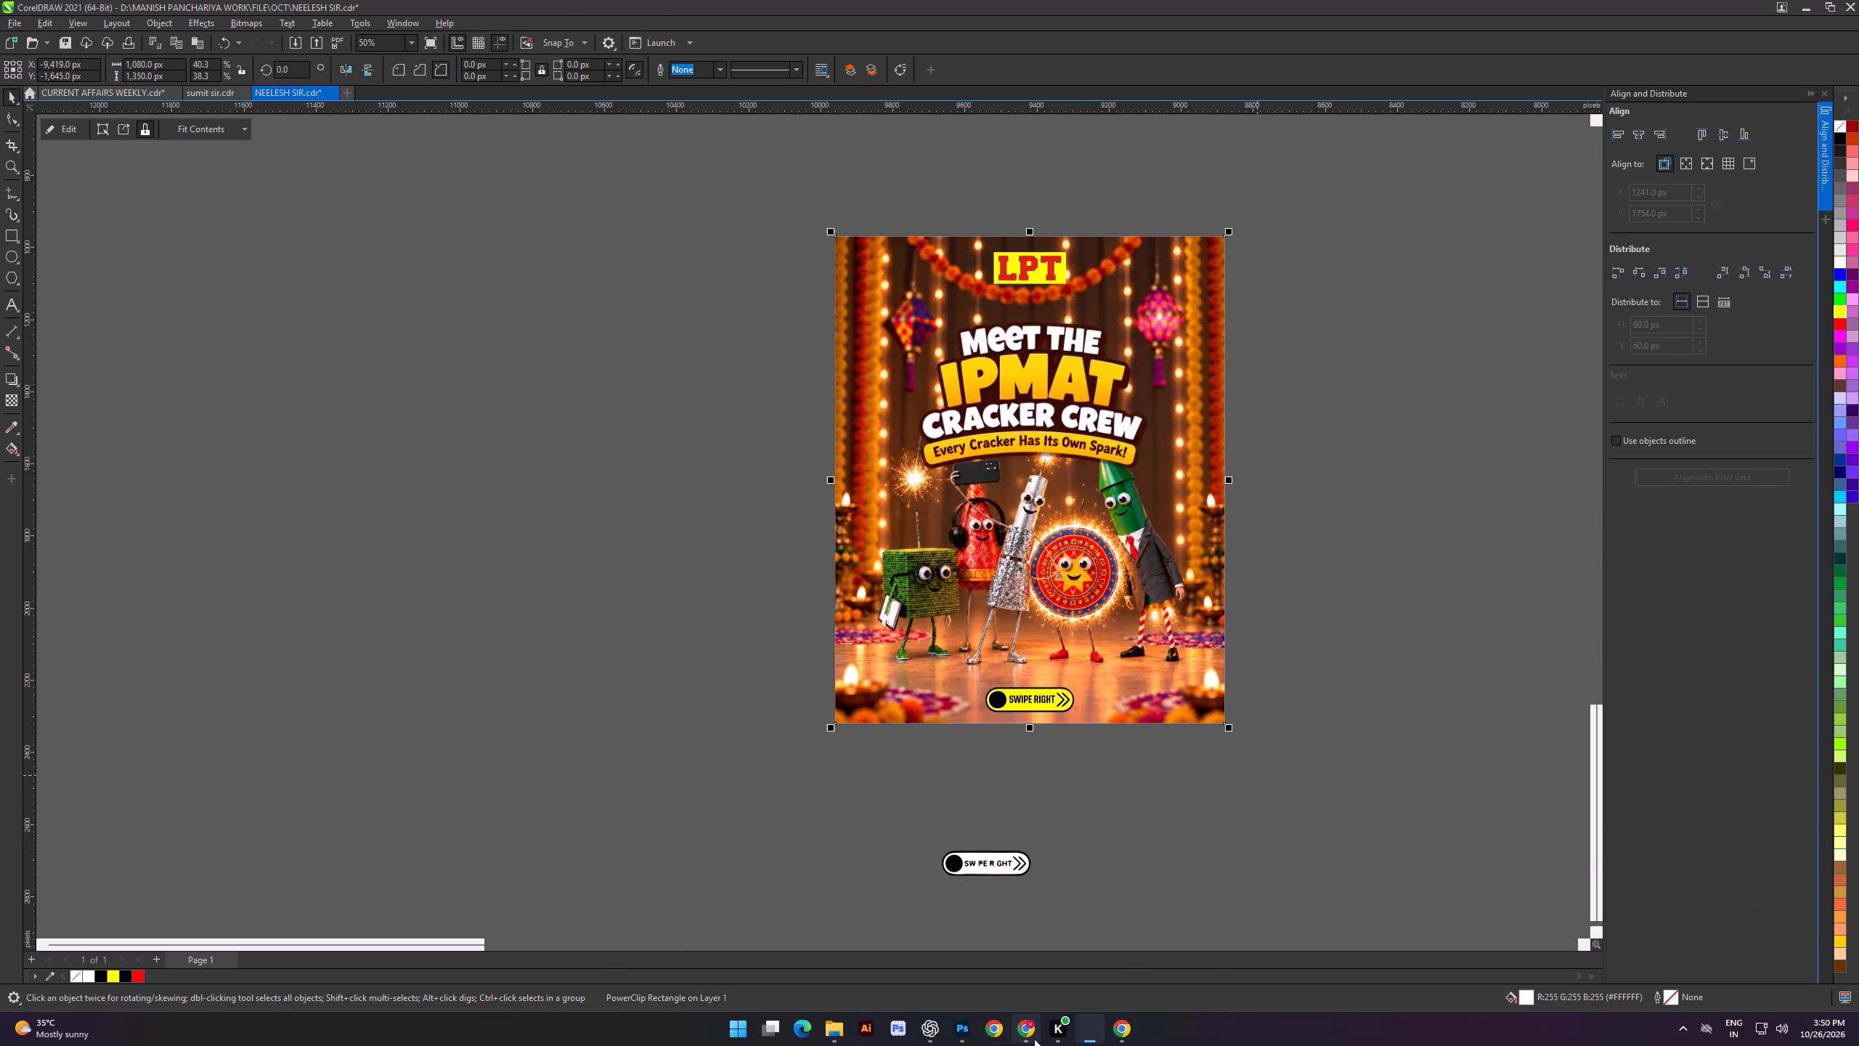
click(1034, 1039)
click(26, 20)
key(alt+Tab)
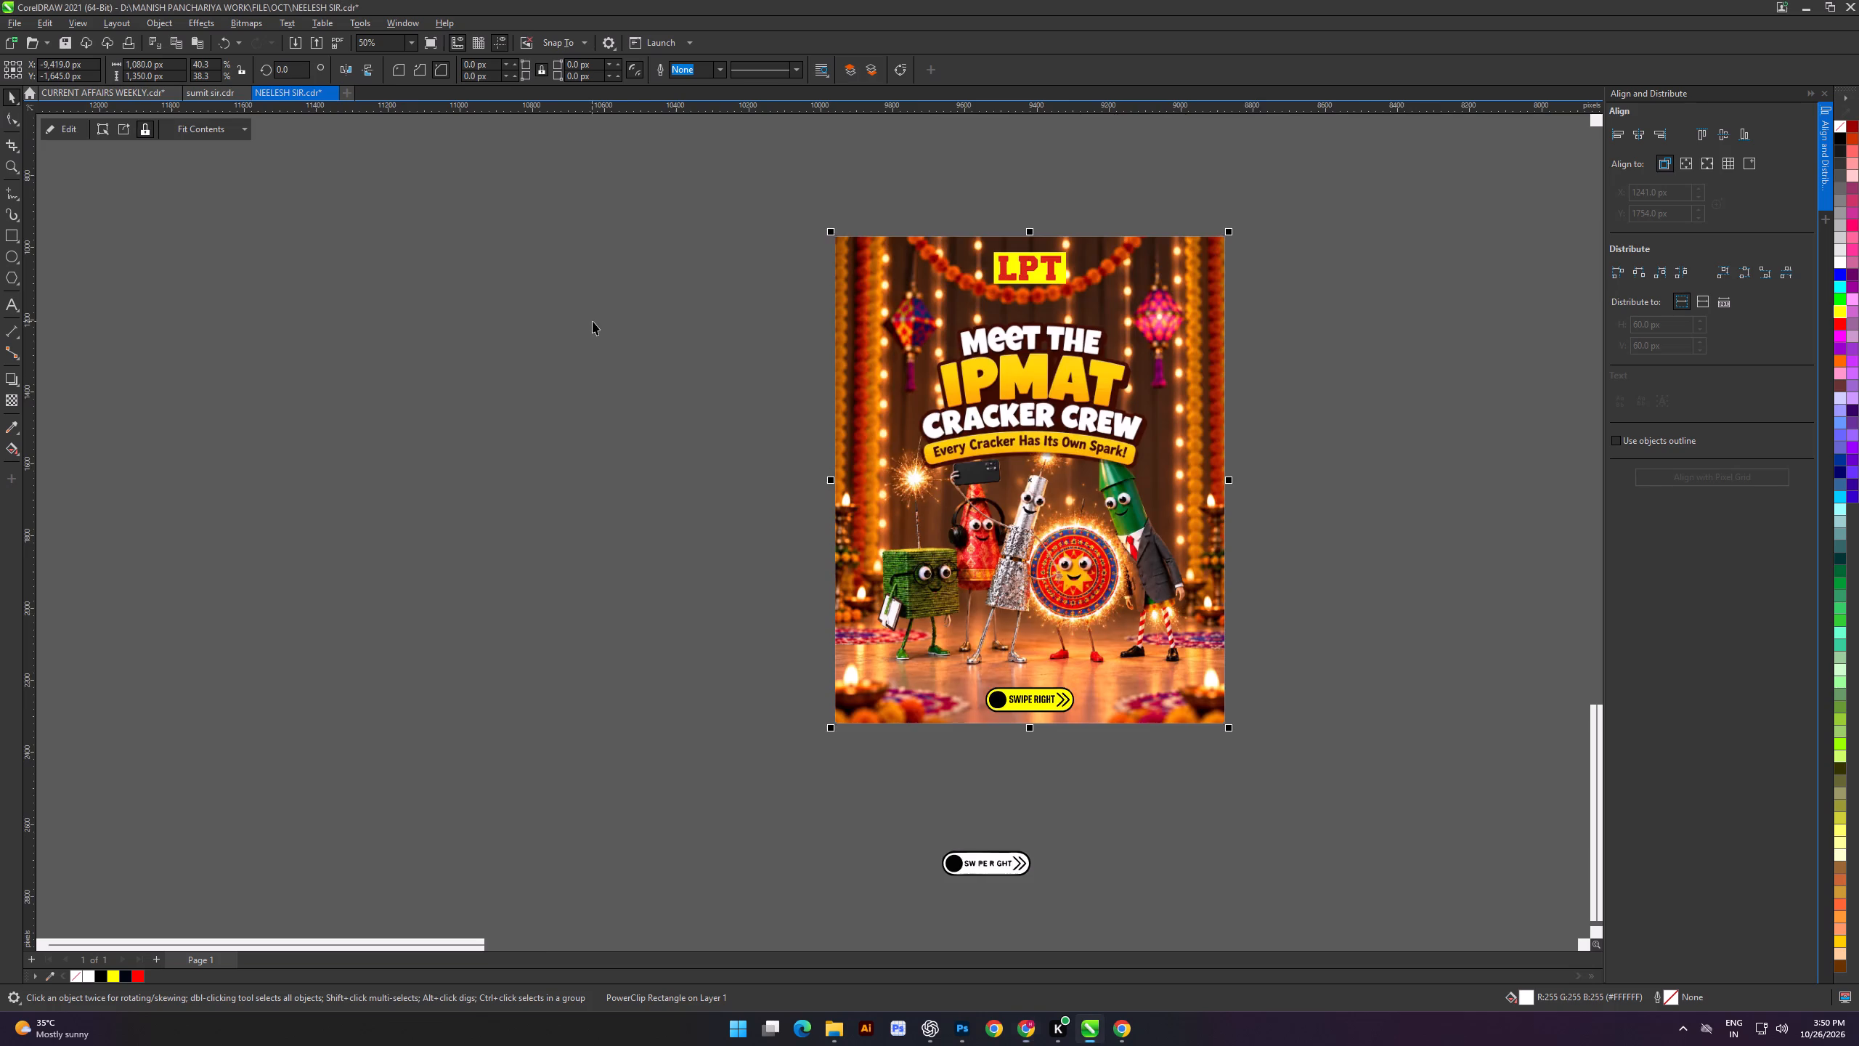
Move the IPMAT Cracker Crew poster left into empty canvas space and enlarge it to about 2,815 by 3,519 px.
scroll(613, 333, down, 6)
click(689, 244)
drag(678, 250, 995, 526)
scroll(813, 437, down, 2)
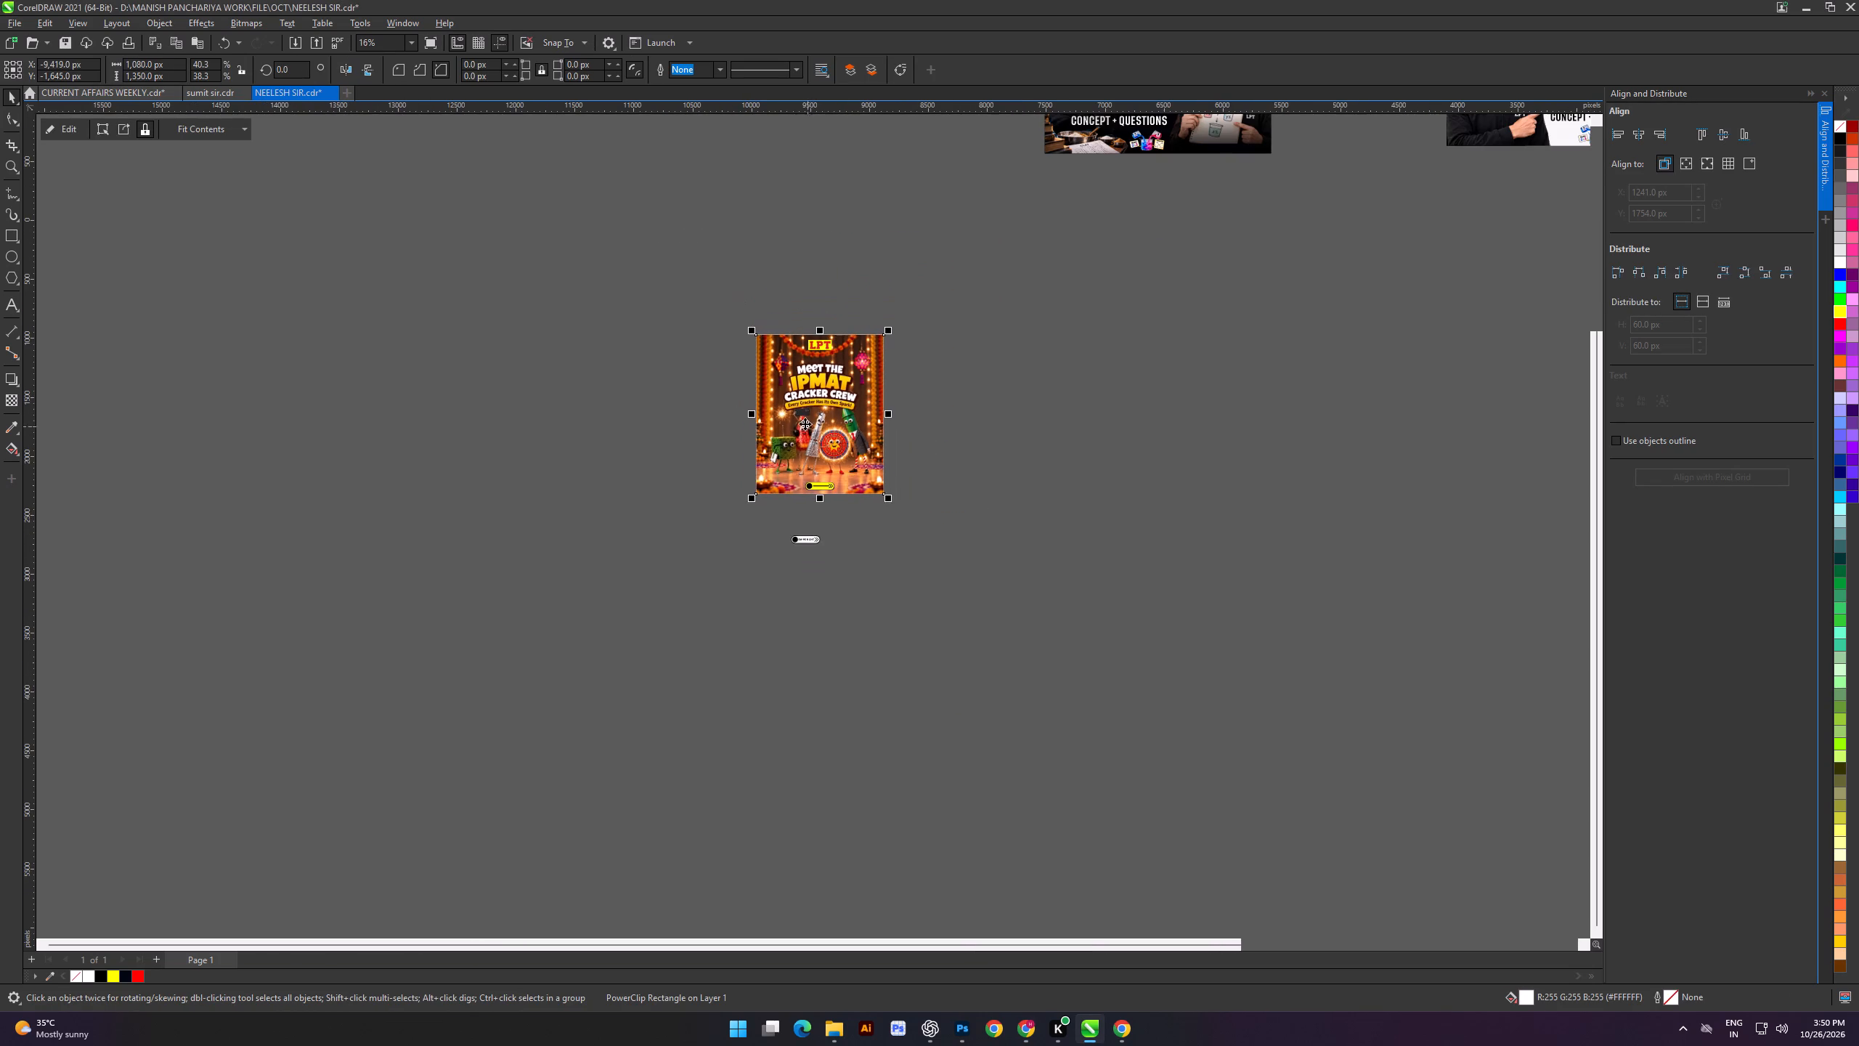
drag(804, 423, 465, 299)
shift+drag(551, 373, 687, 497)
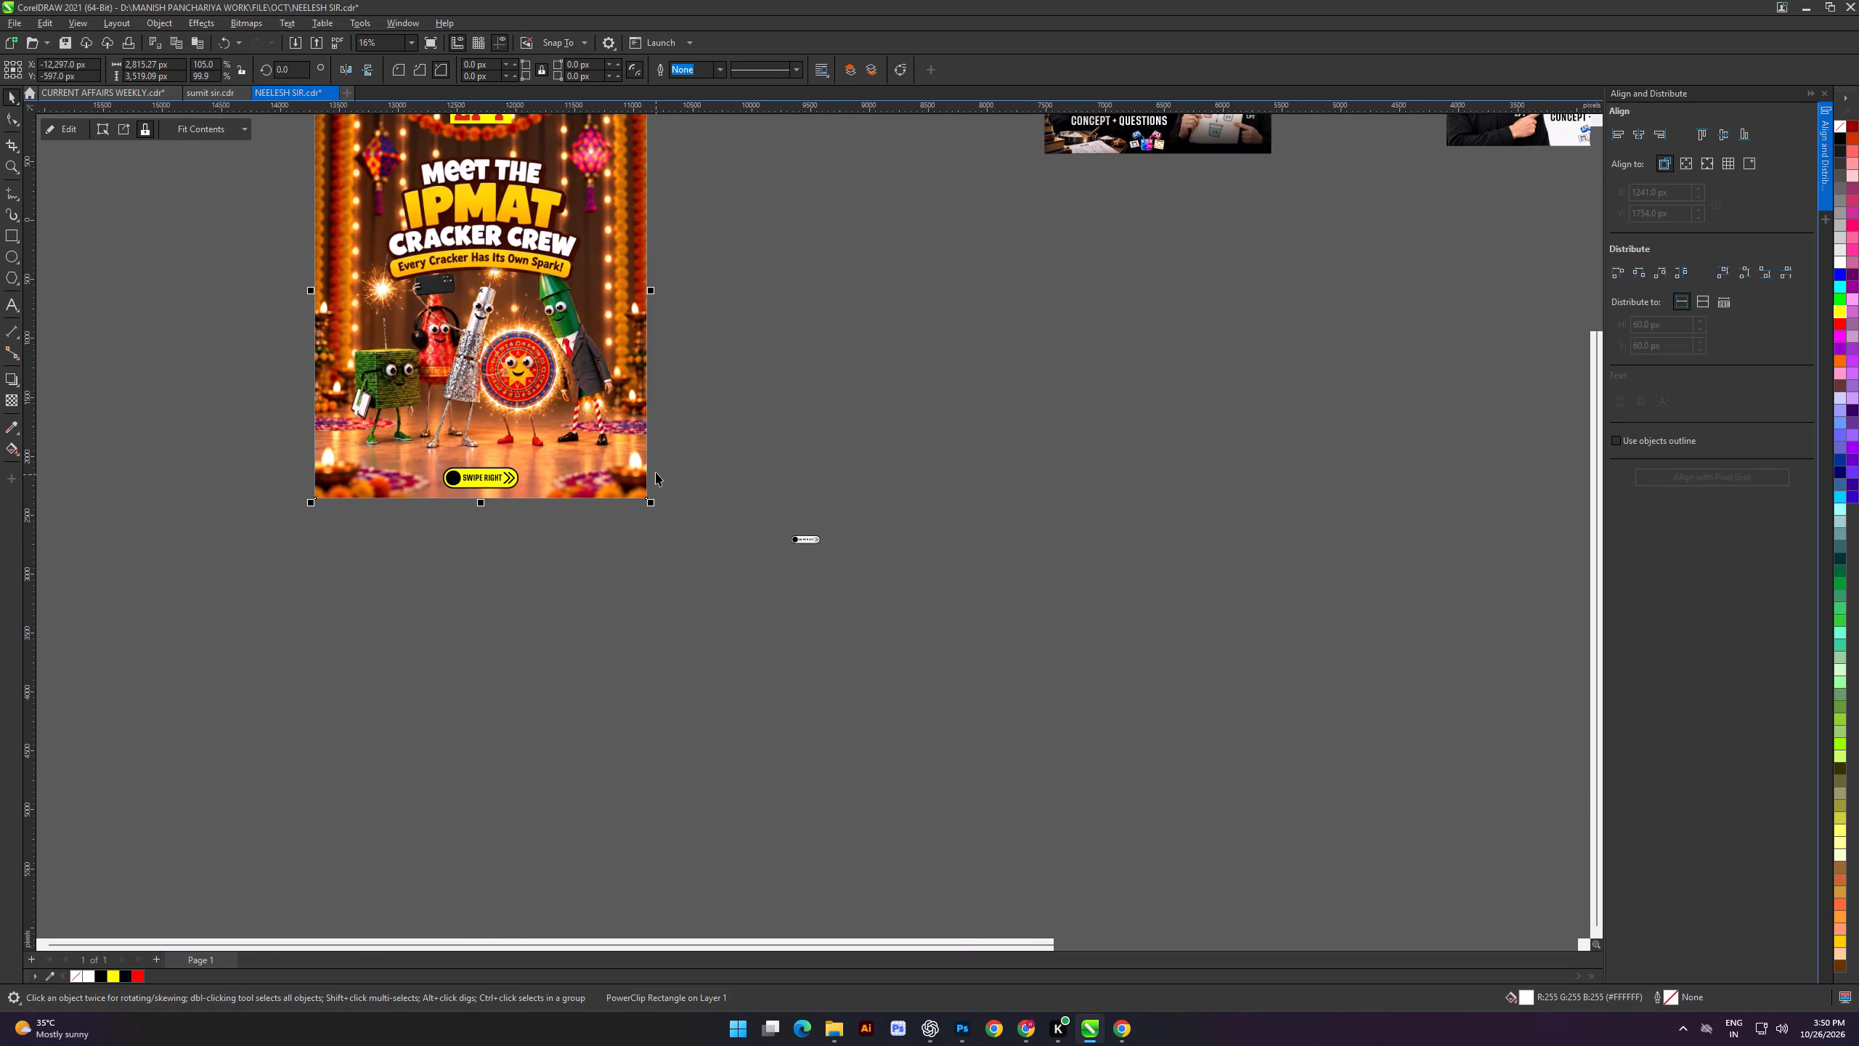
Export only the enlarged poster as a PNG to the Downloads folder, replacing the existing file "NEELESH SIR.png df.png".
key(ctrl+e)
double_click(887, 471)
click(978, 516)
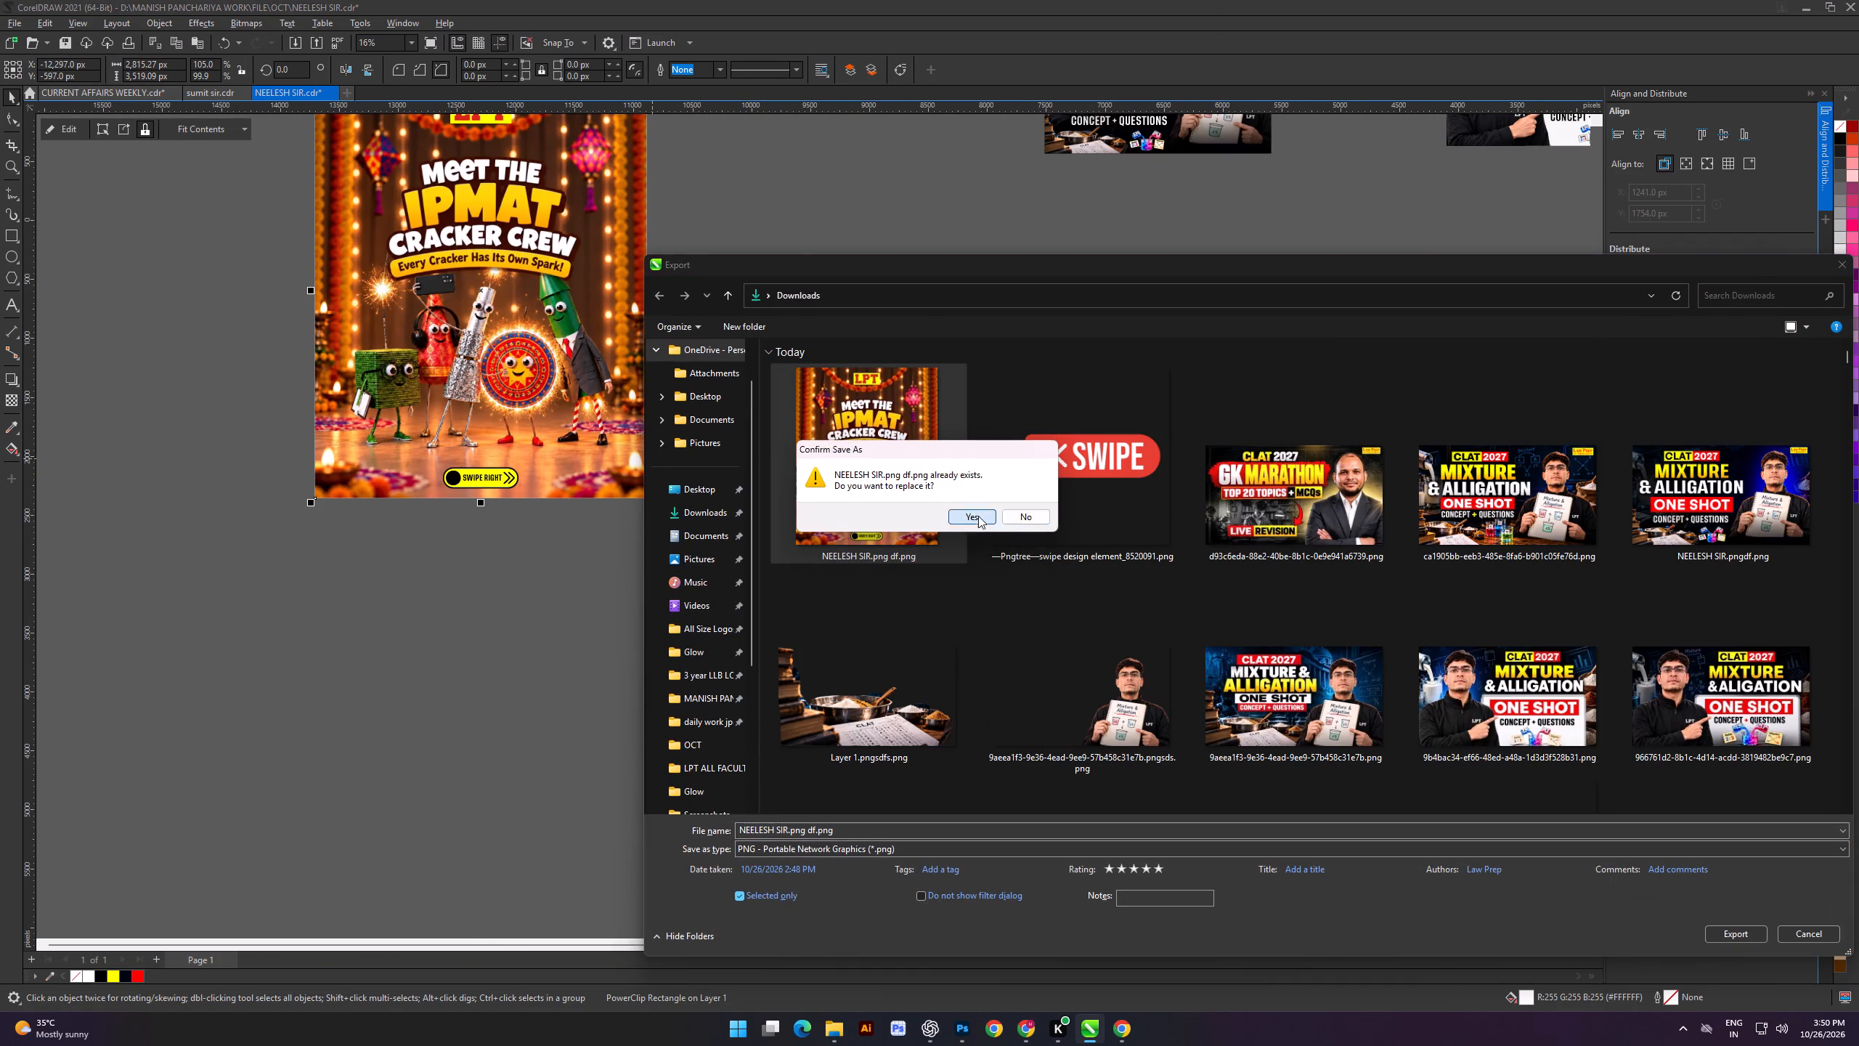
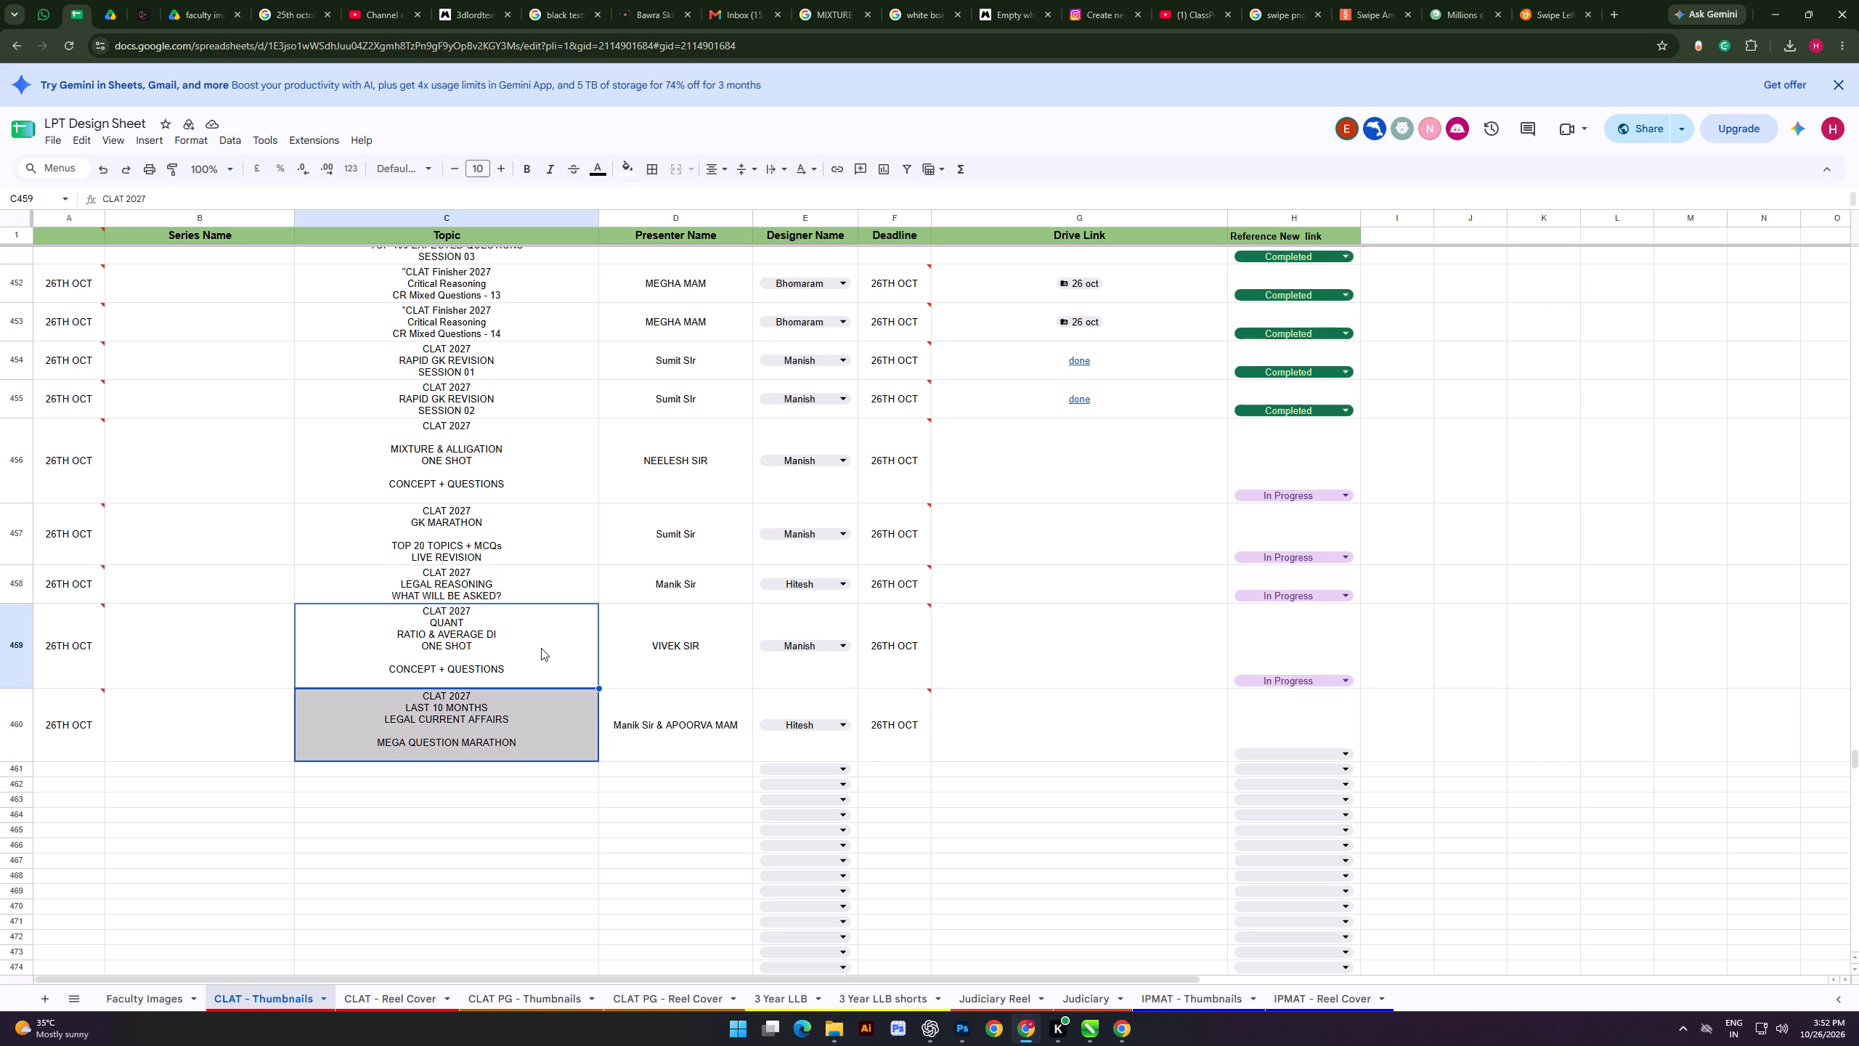
Copy the full CLAT 2027 Quant Ratio & Average DI One Shot topic text from row 459 of the design sheet.
double_click(541, 648)
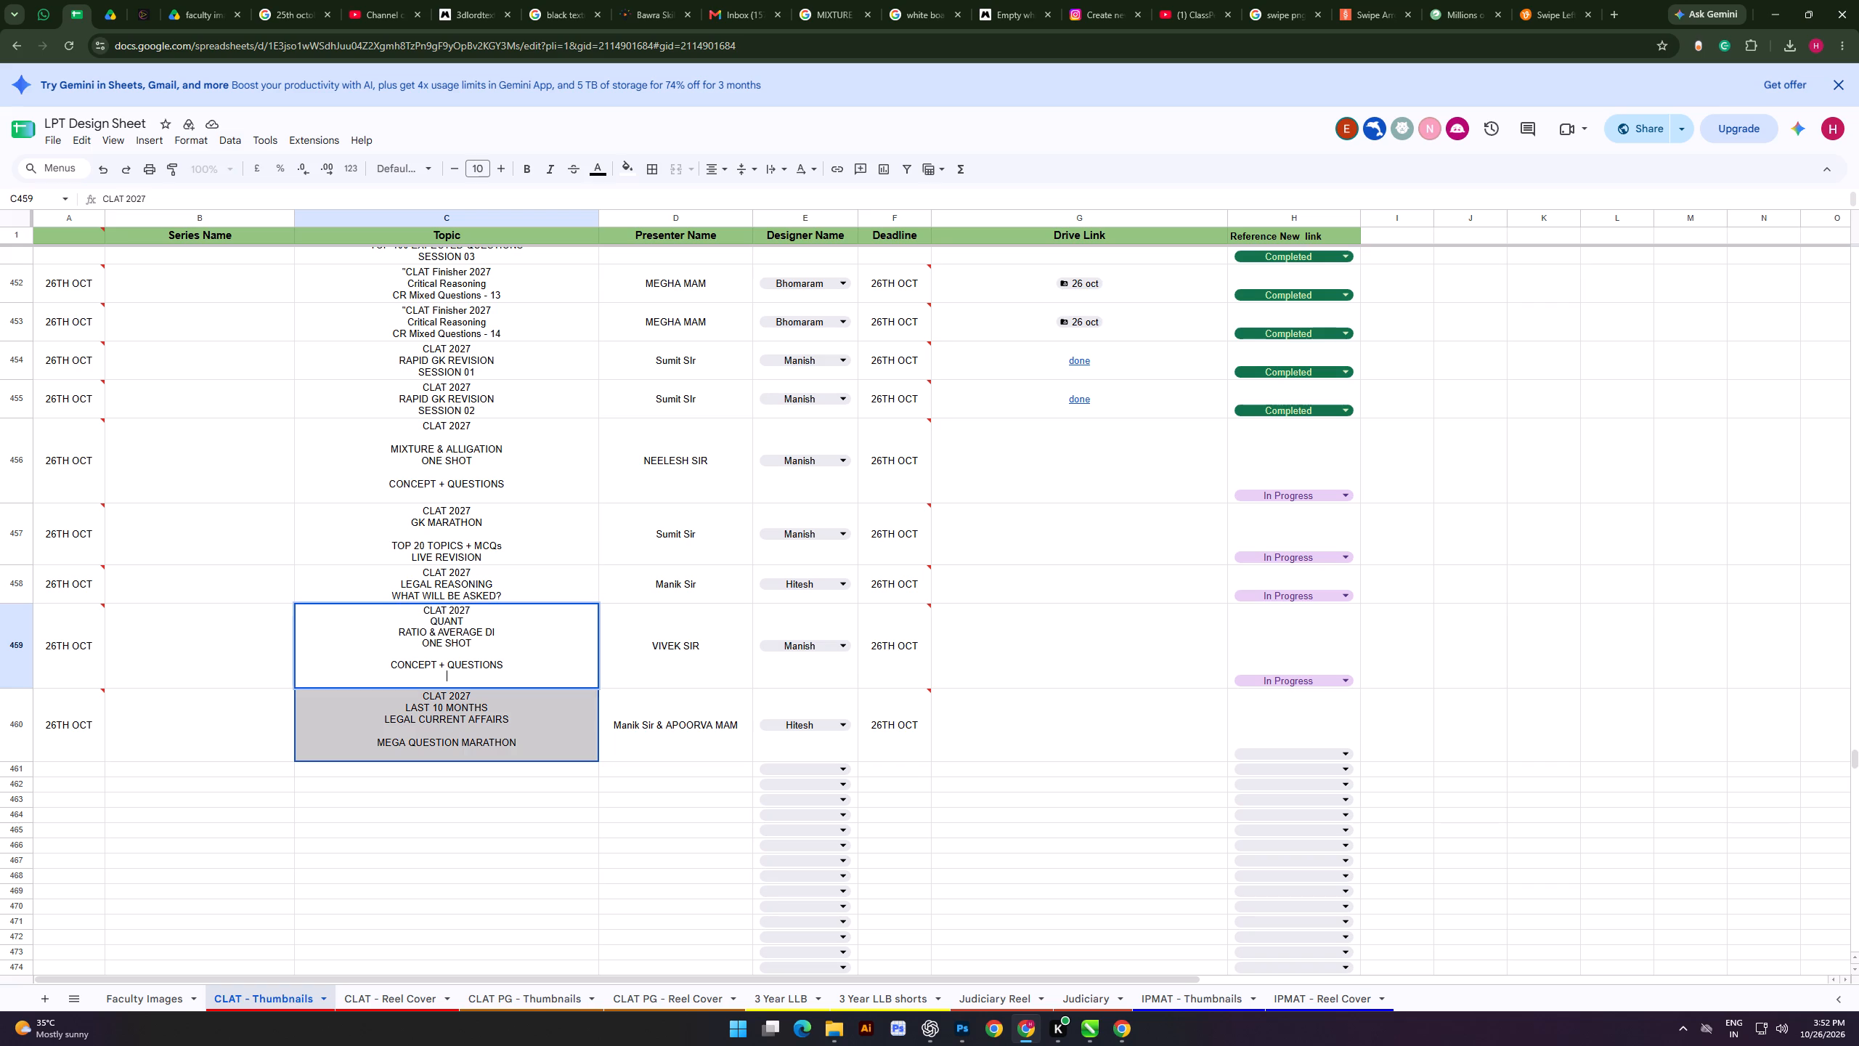
drag(413, 607, 538, 681)
right_click(471, 634)
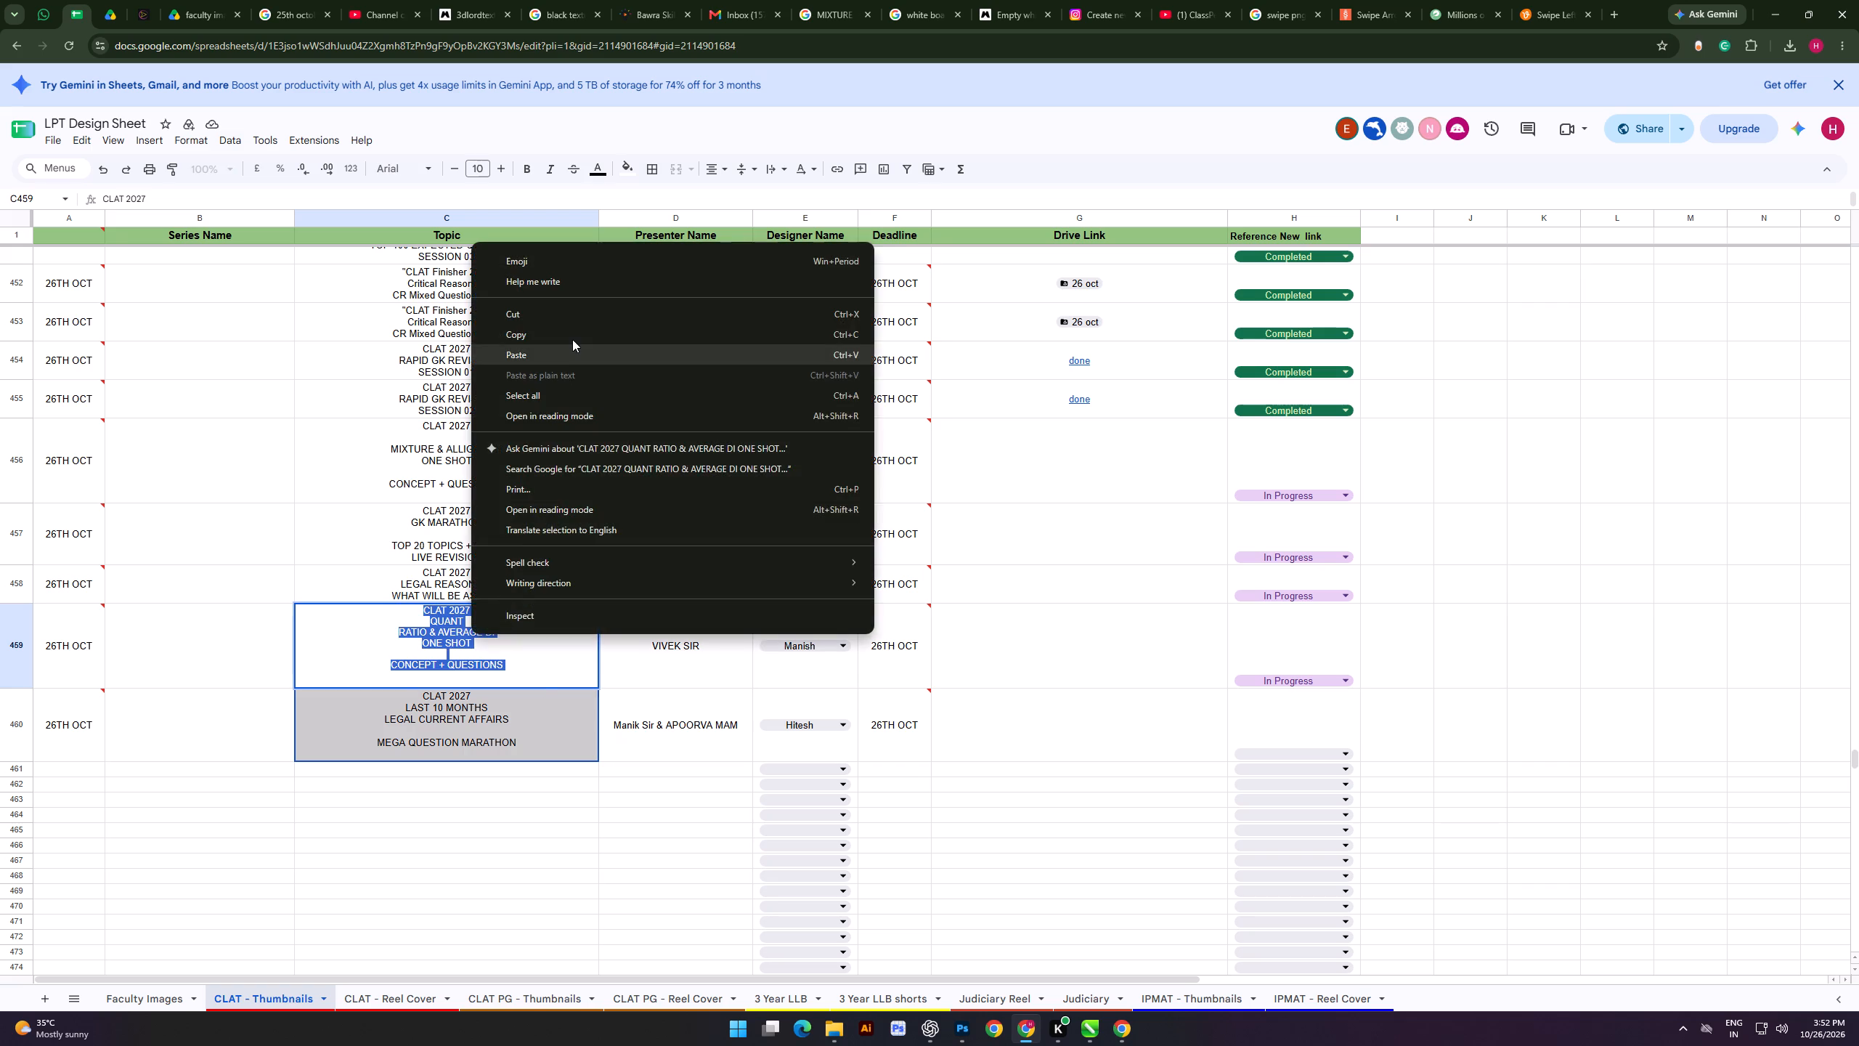
click(572, 338)
Look through the ClassPe [ IISER ] channel's video thumbnails on YouTube for a suitable reference design.
click(1161, 0)
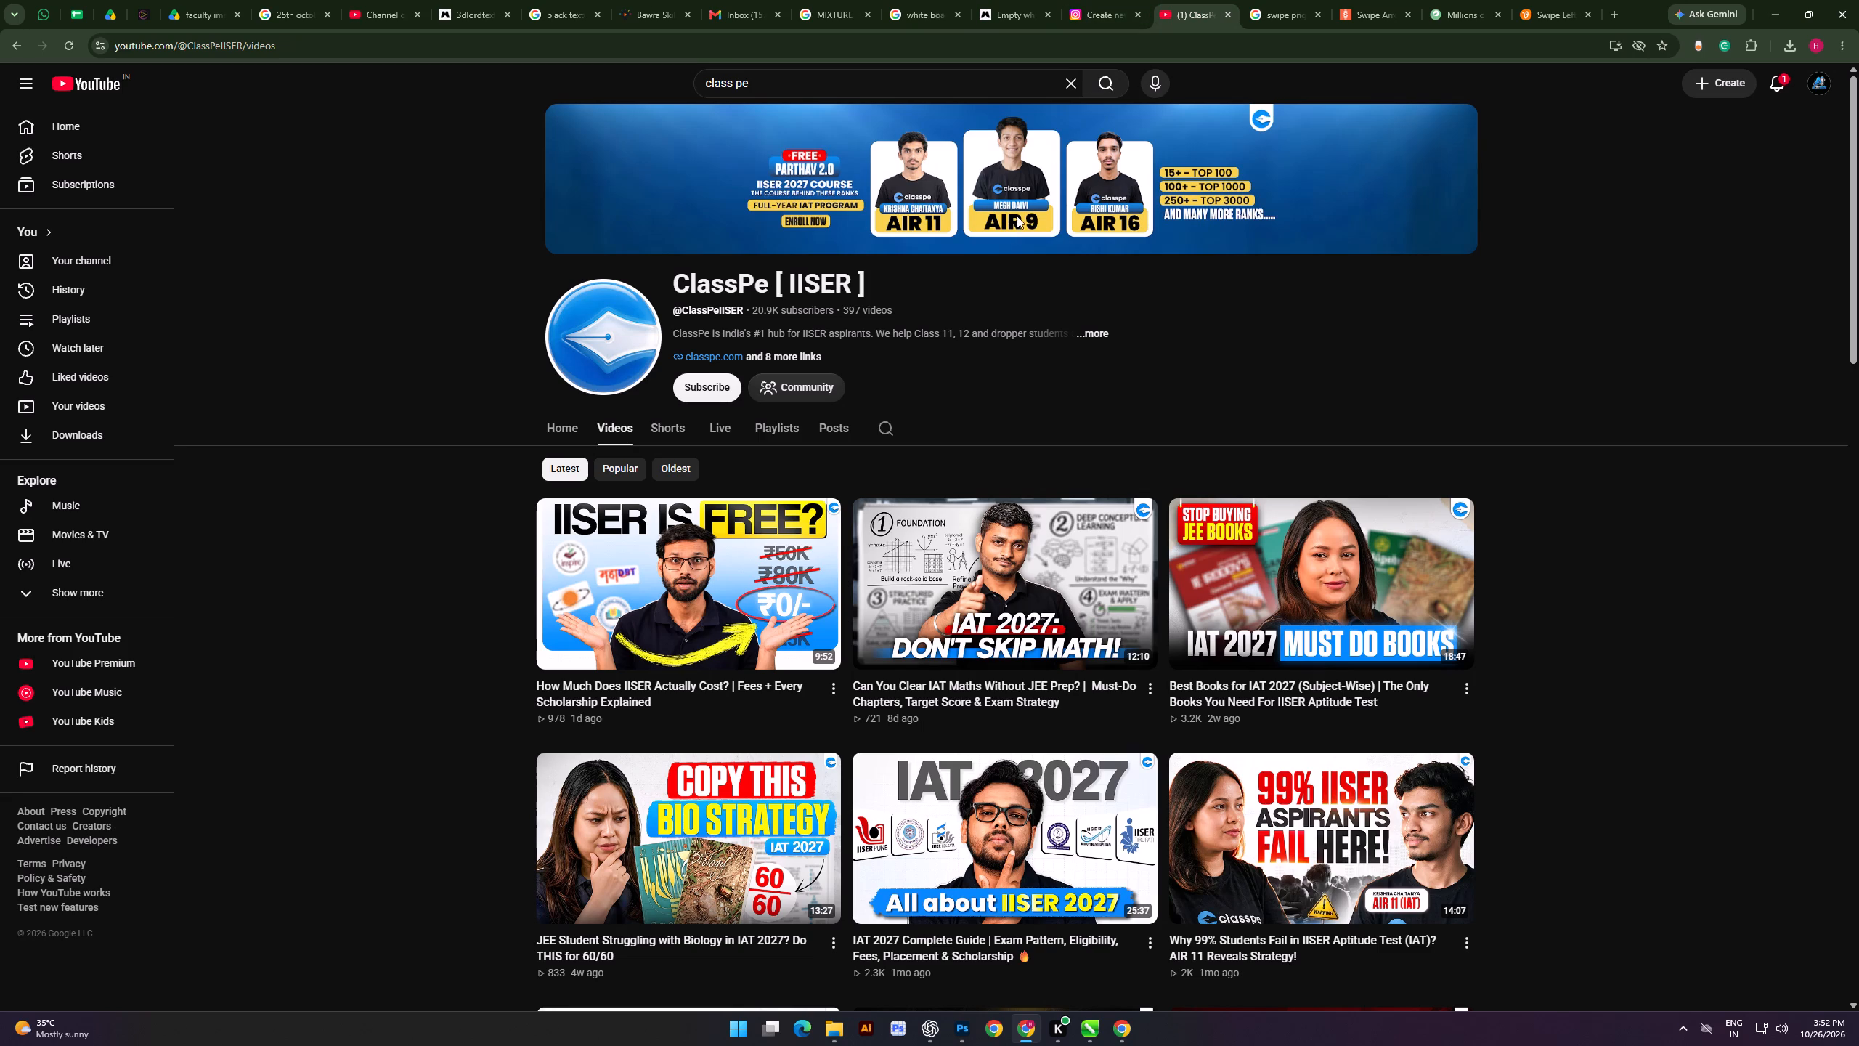
scroll(923, 411, down, 19)
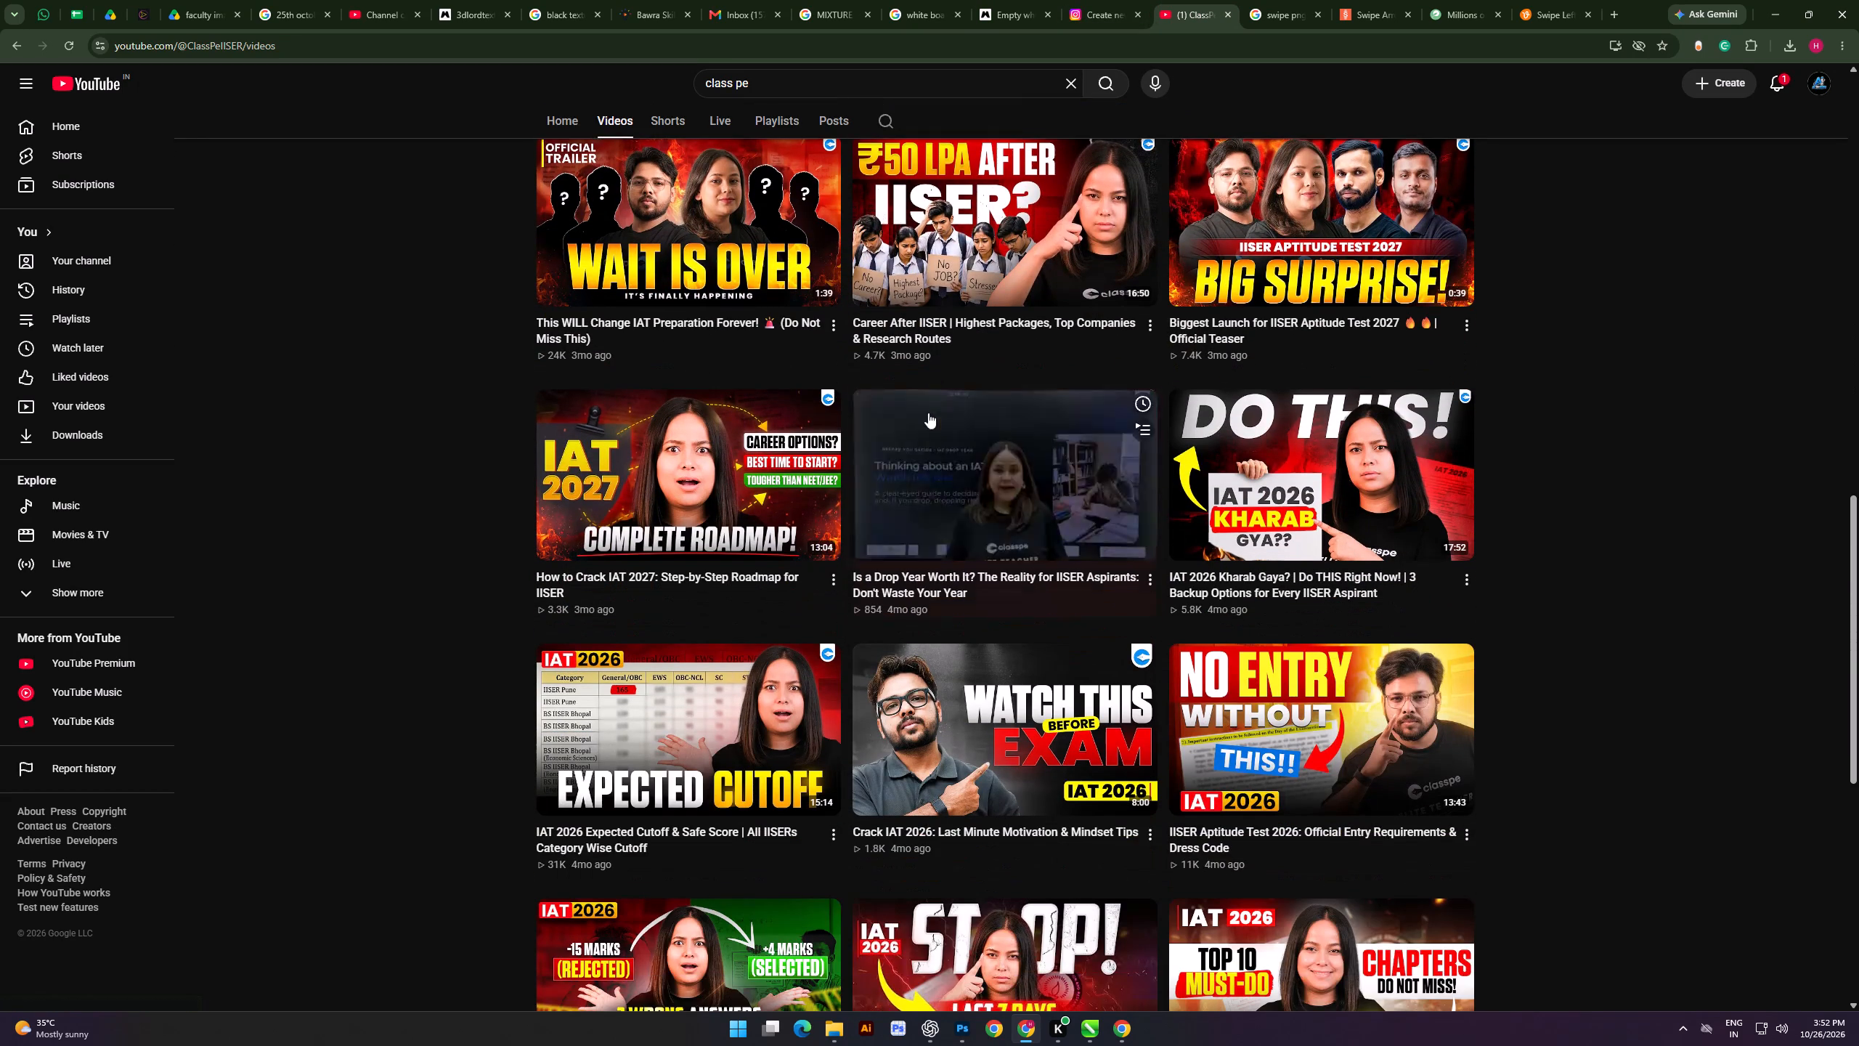
scroll(928, 413, down, 15)
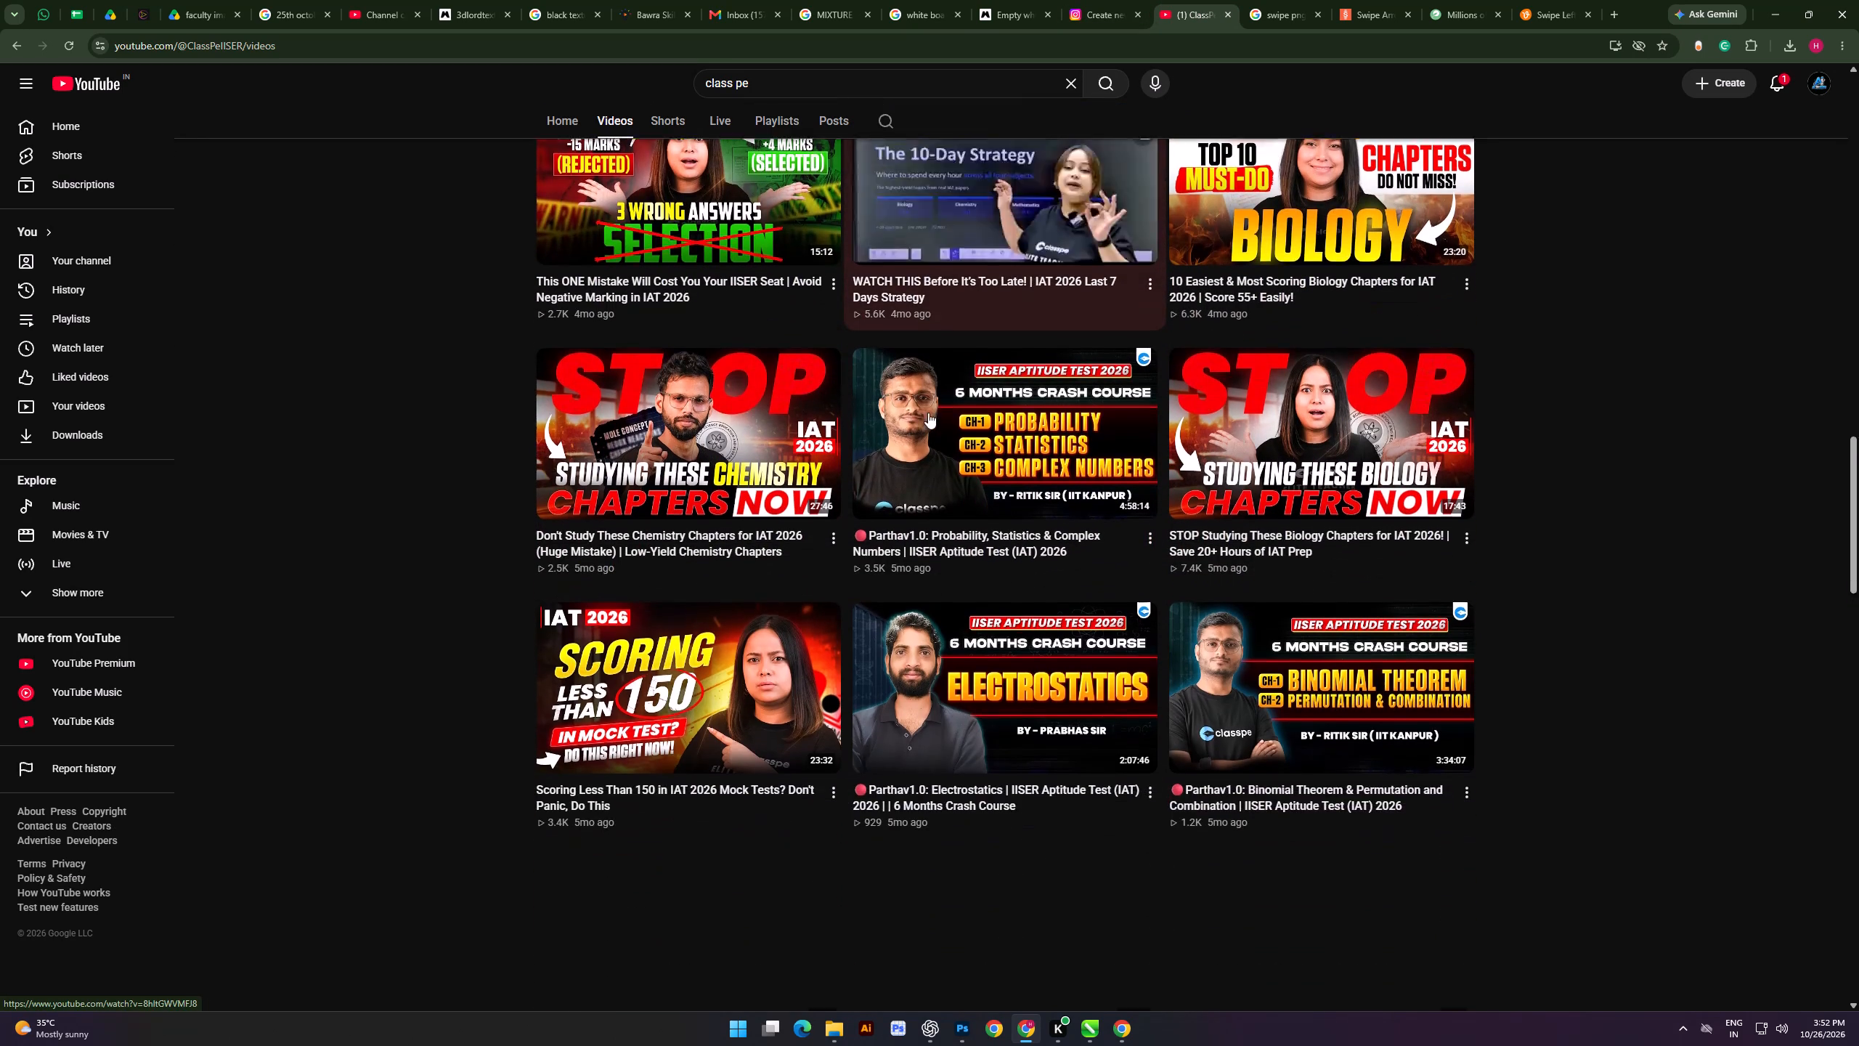
scroll(928, 413, down, 3)
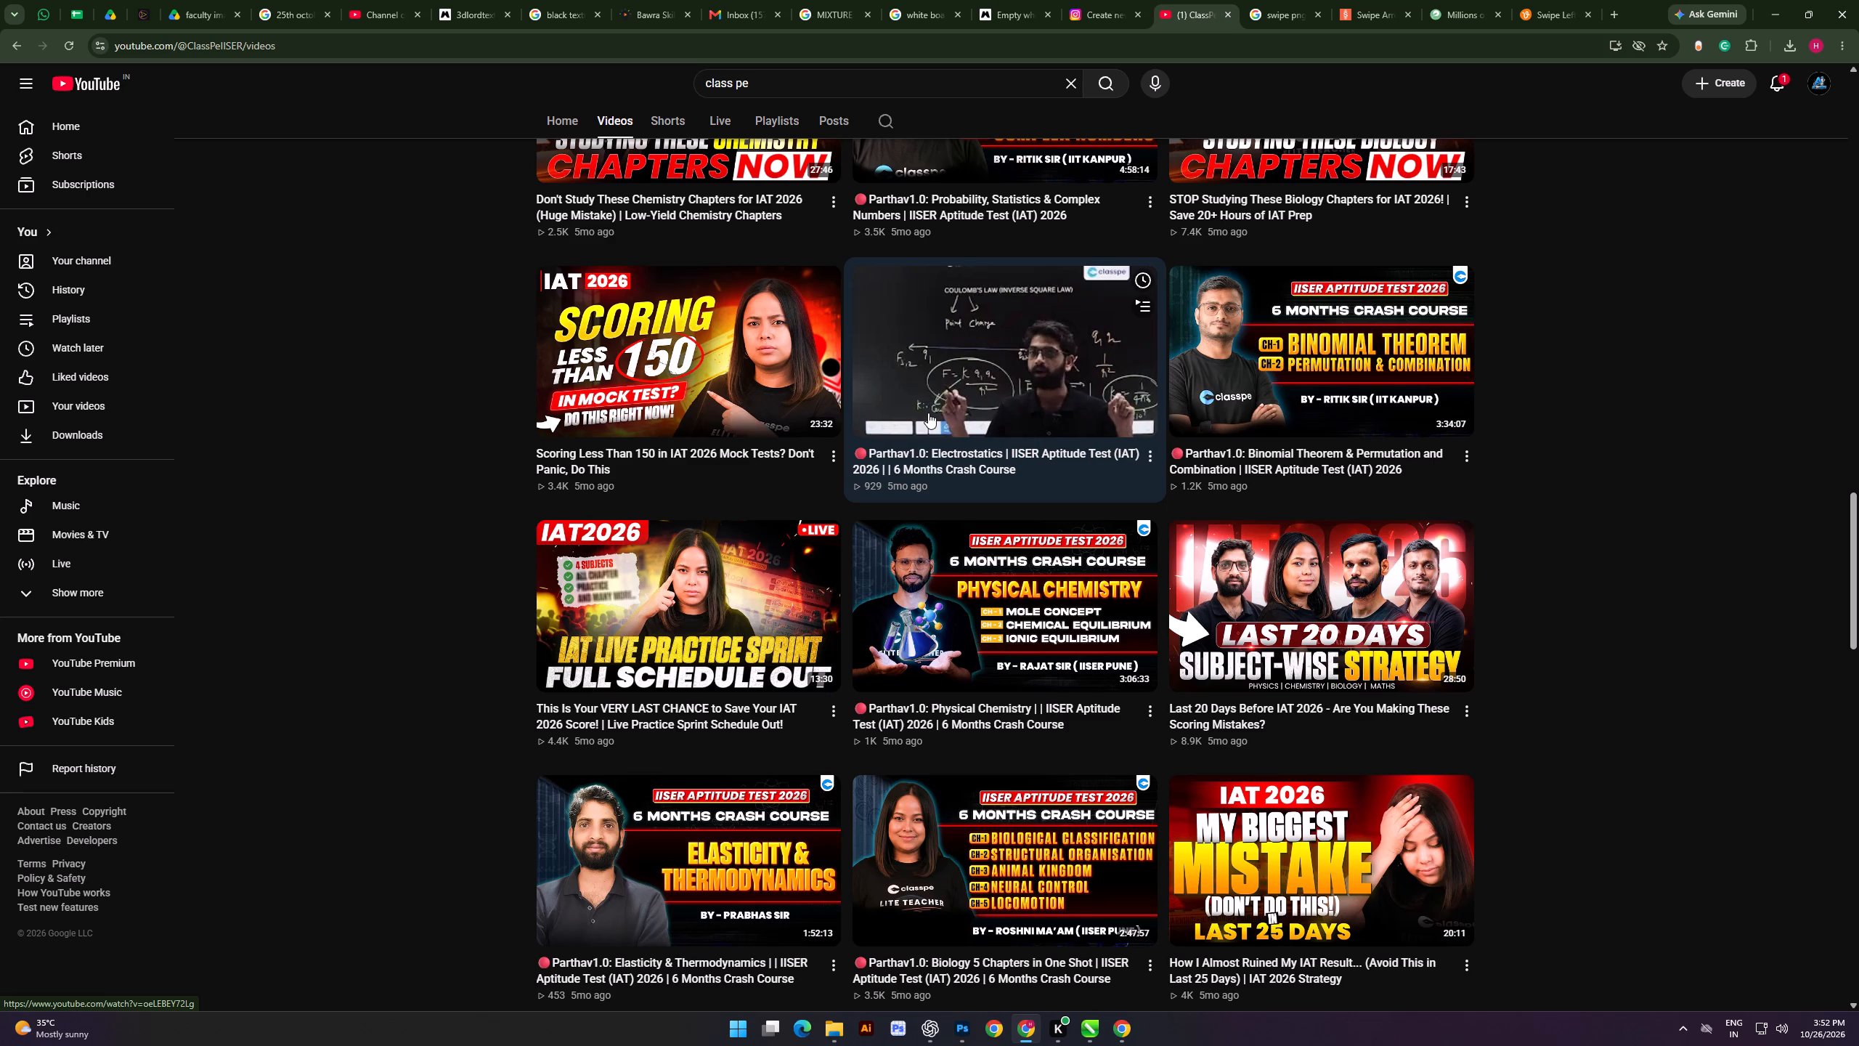
scroll(399, 368, up, 1)
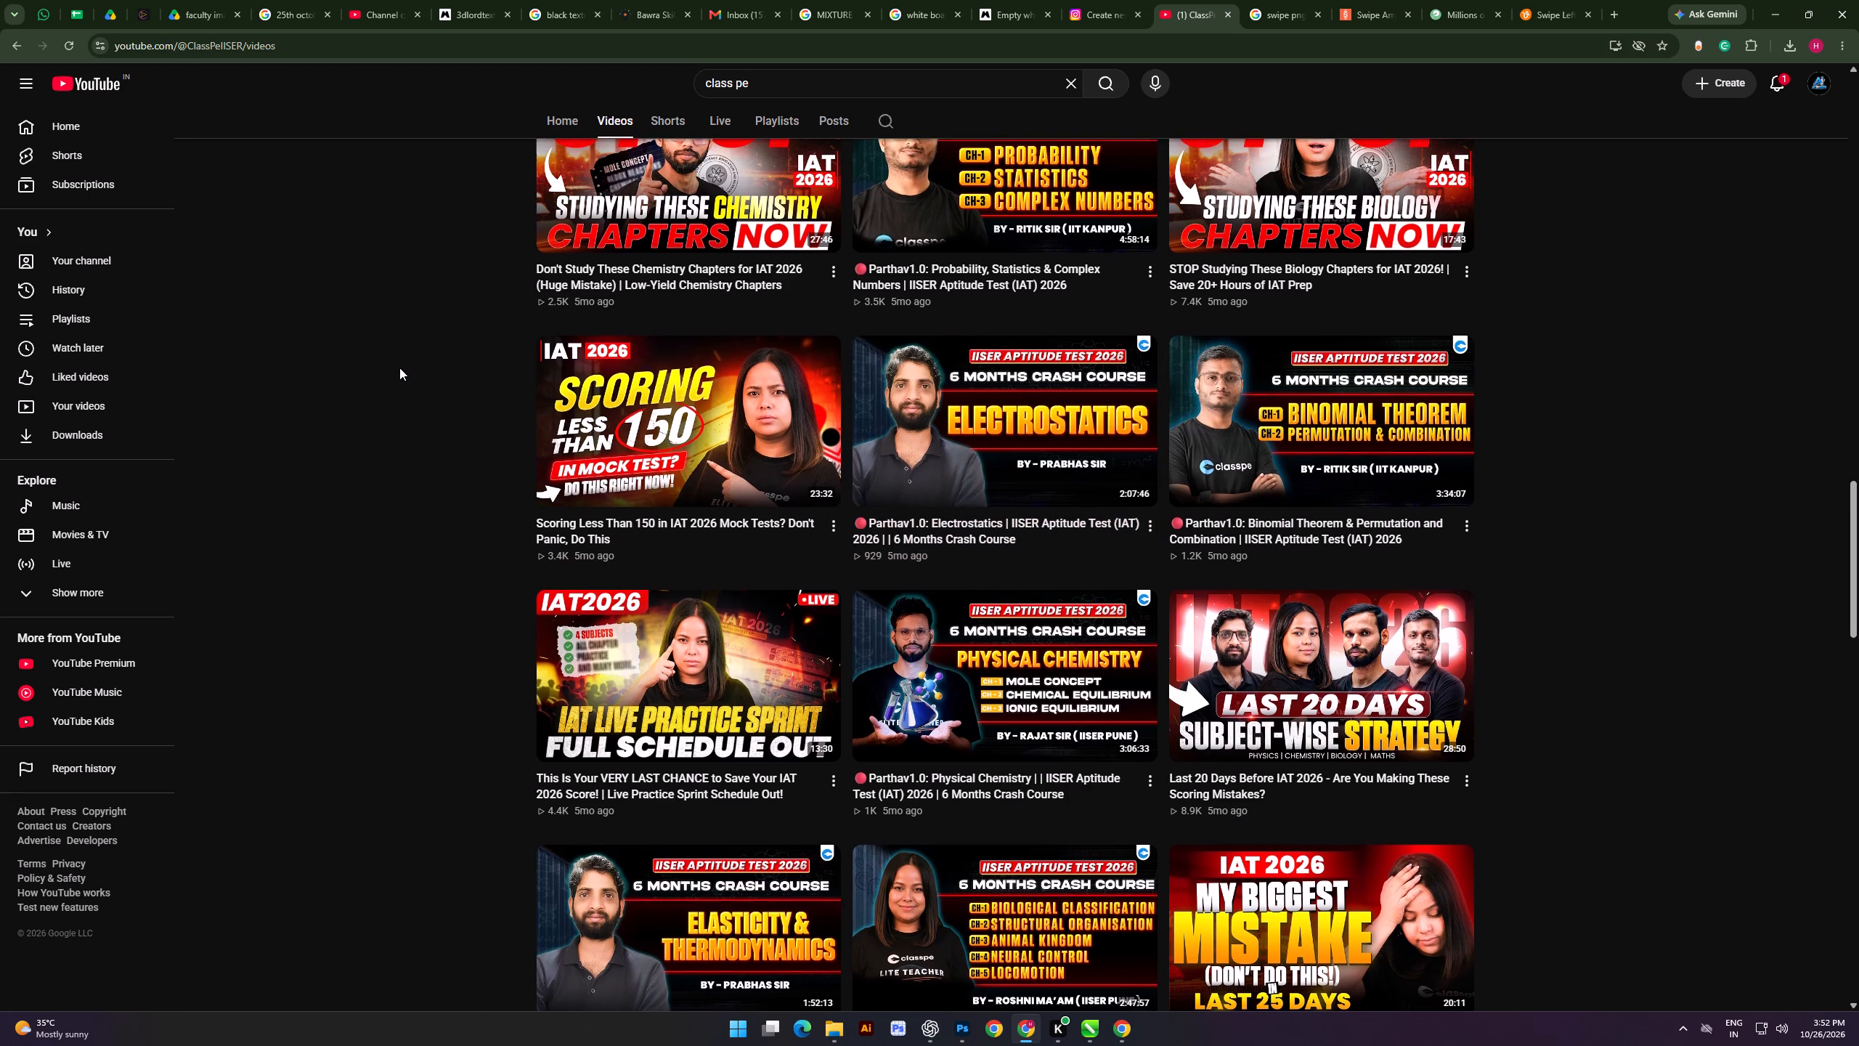
scroll(399, 368, down, 9)
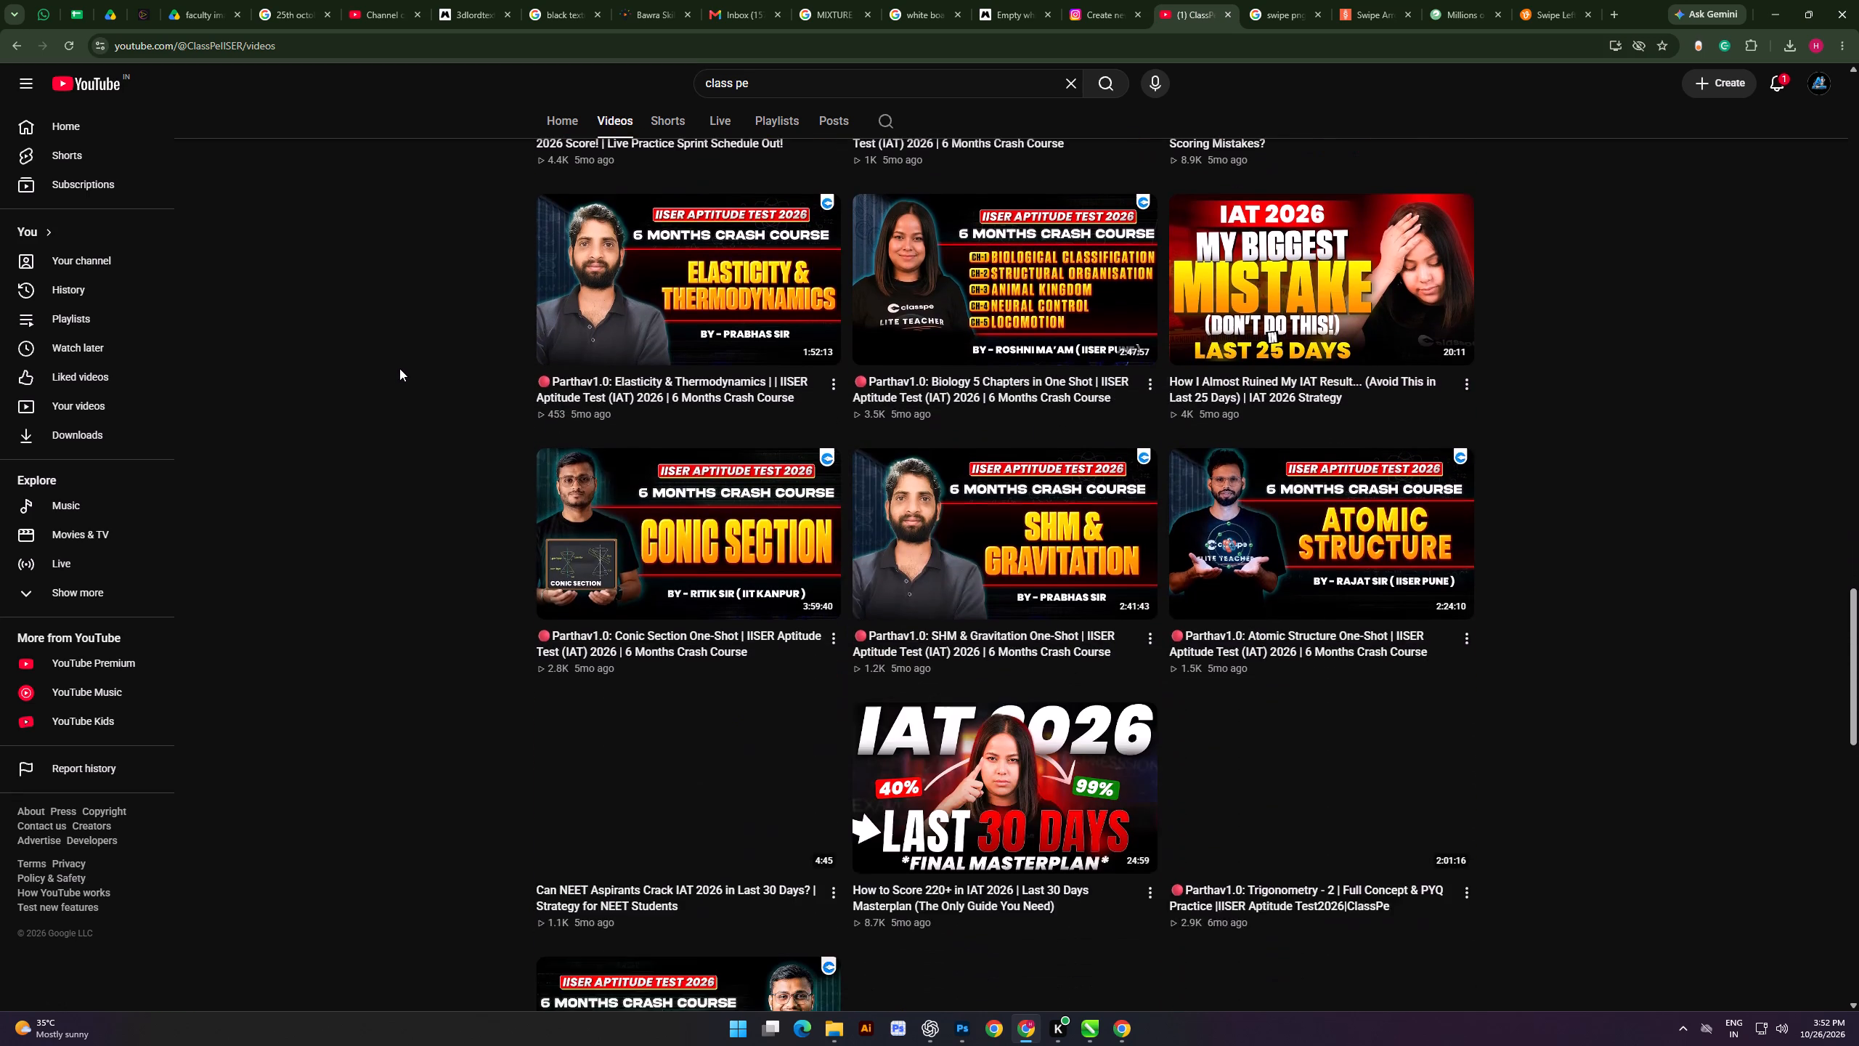
scroll(399, 368, down, 15)
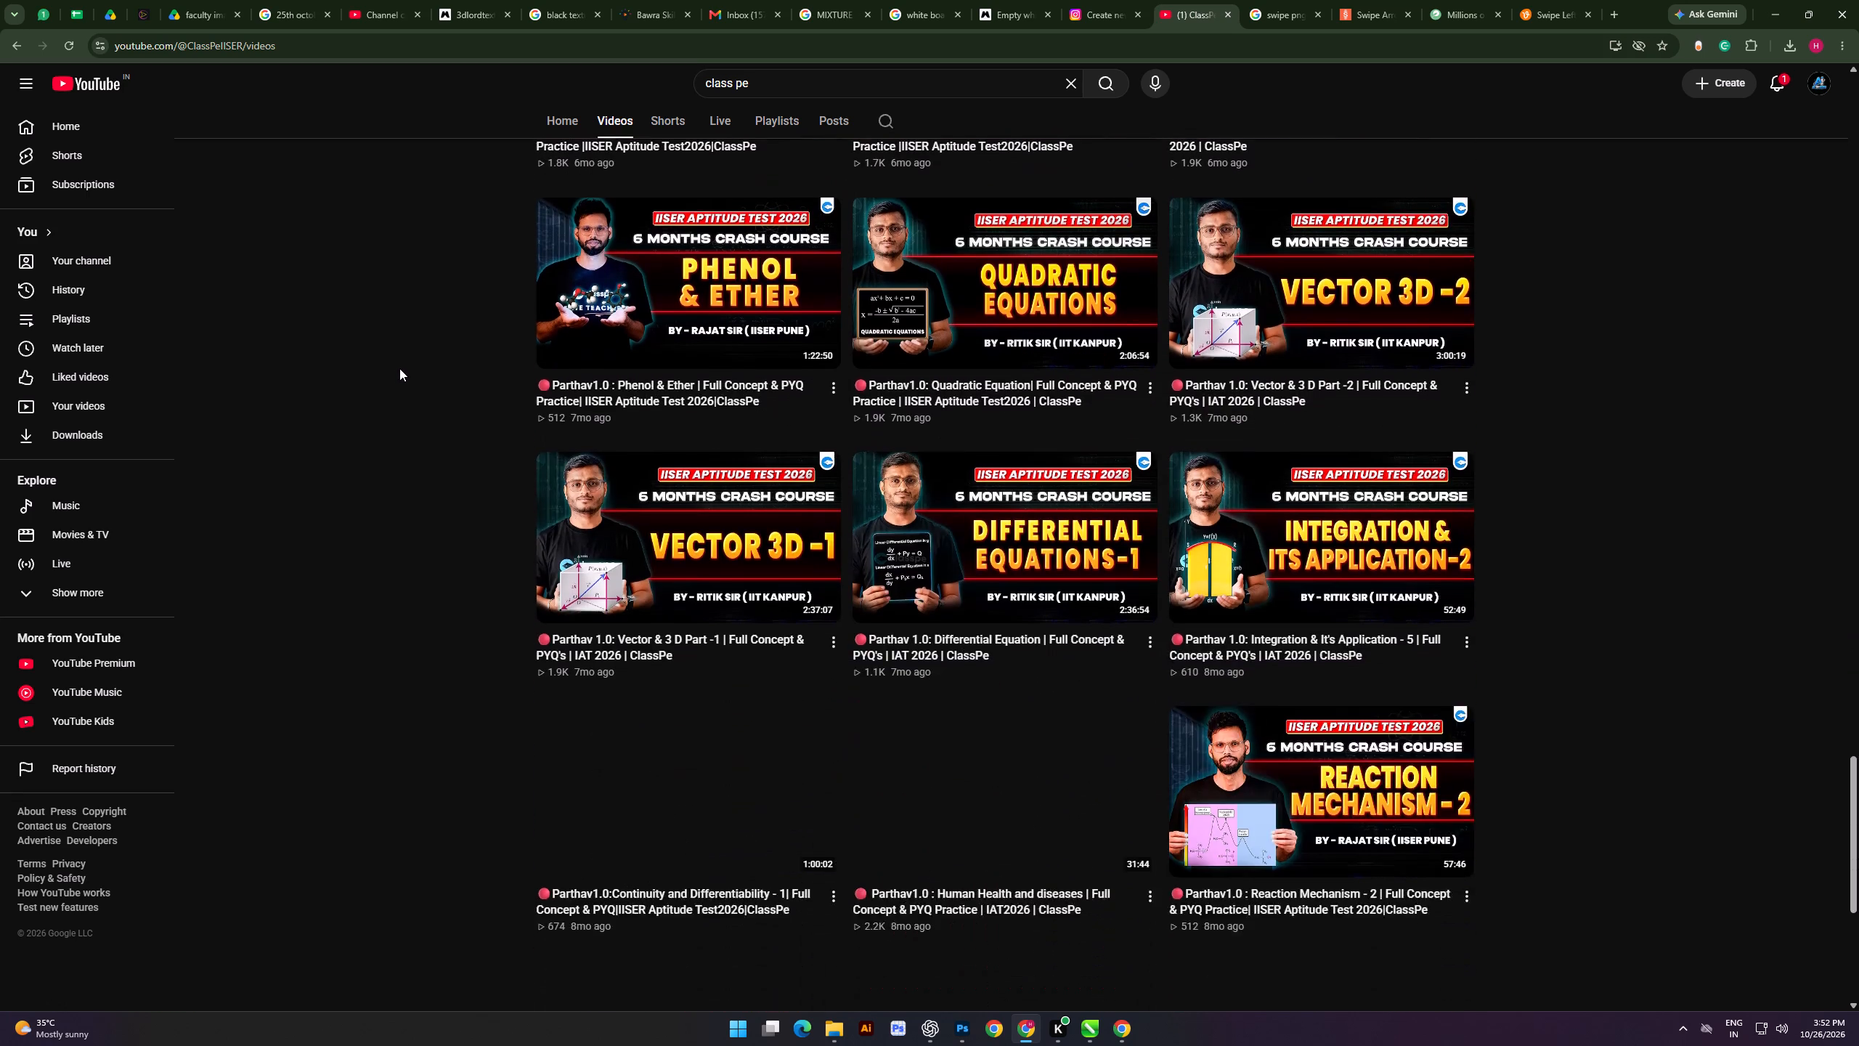
scroll(399, 368, down, 6)
scroll(399, 368, up, 7)
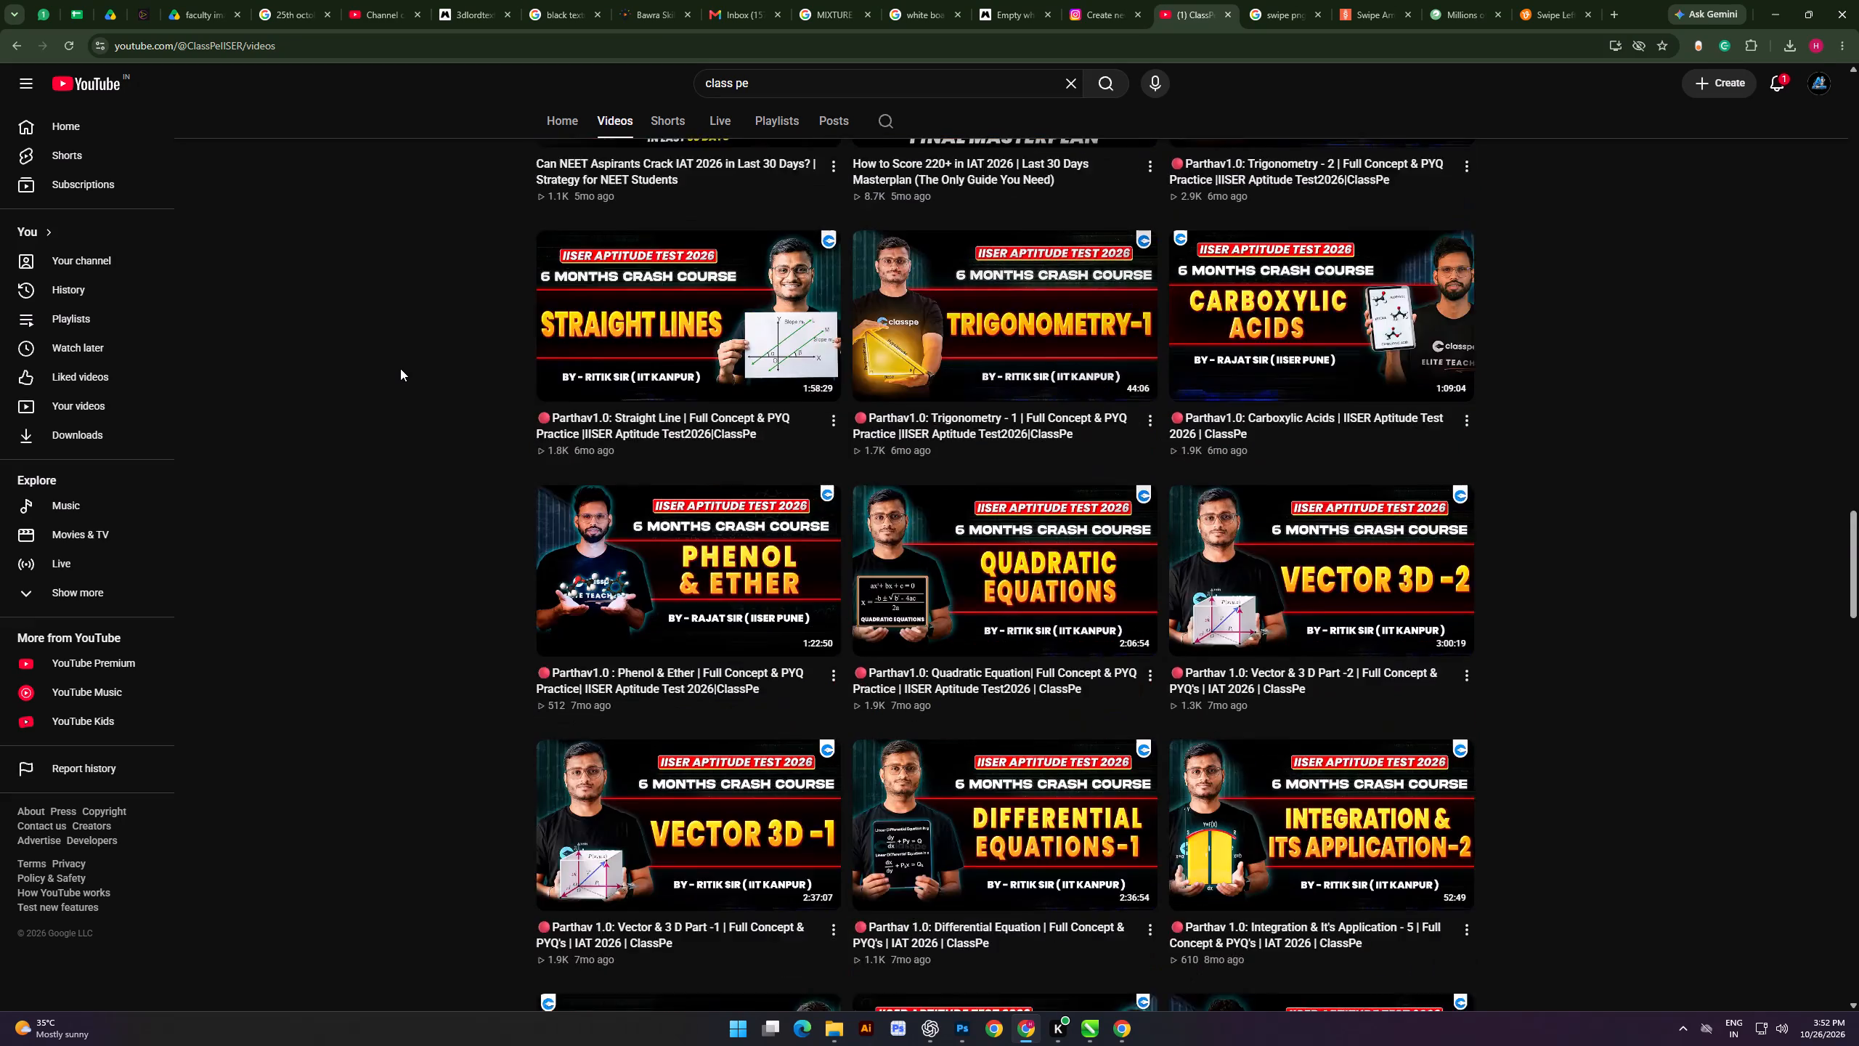
scroll(400, 368, up, 20)
scroll(400, 368, up, 1)
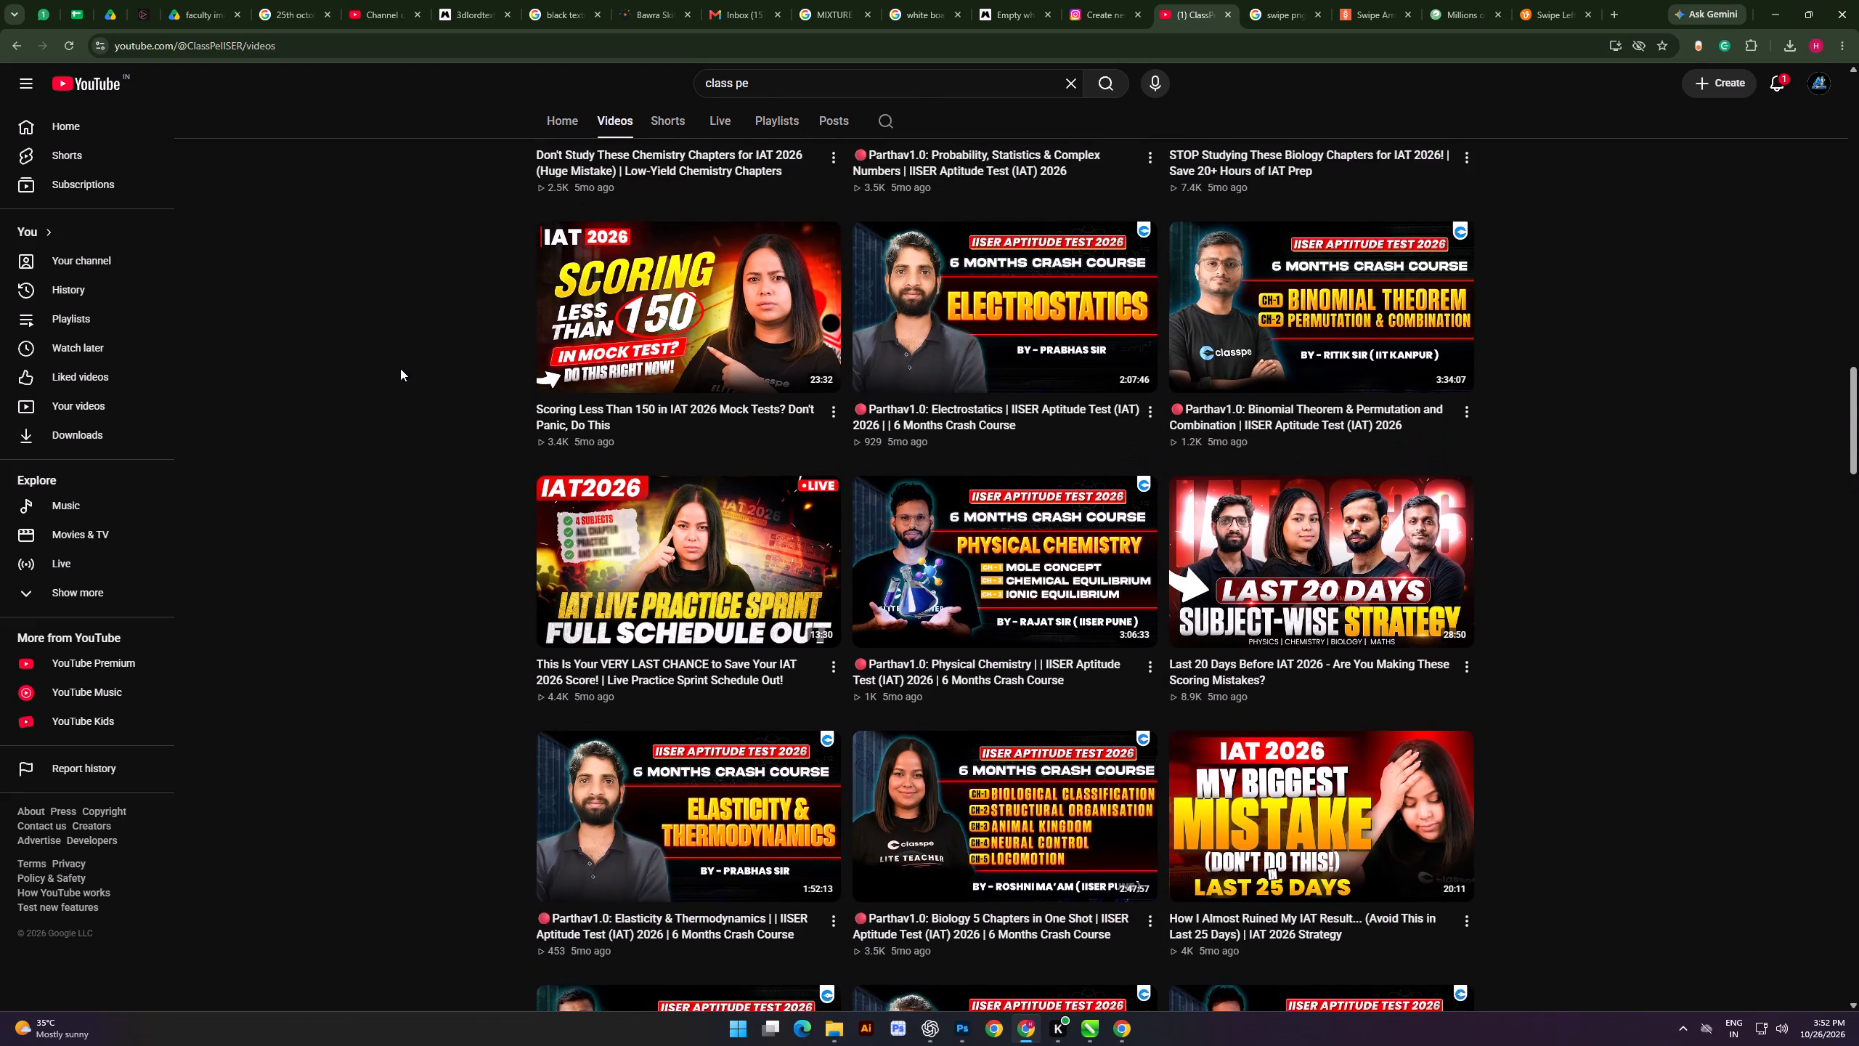
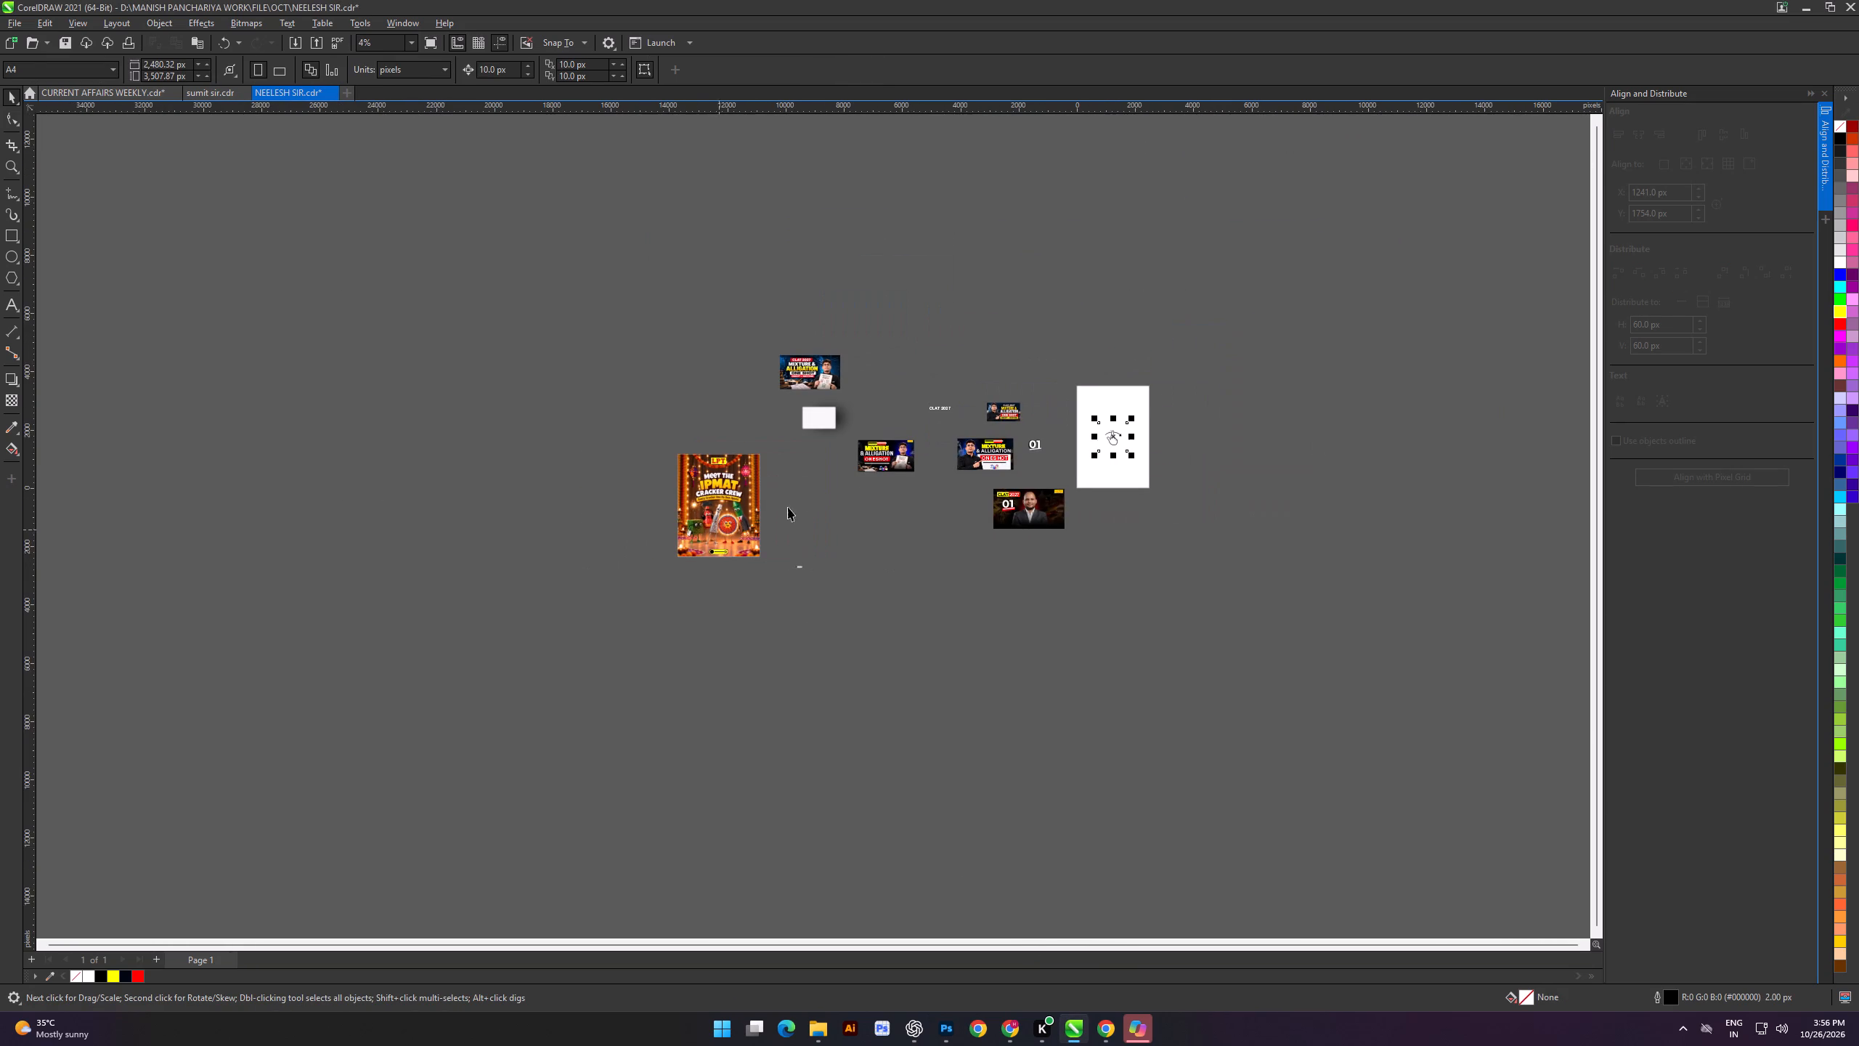
Move the swipe-hand bitmap from the page to clear space beyond the artwork and outline-trace it as Clipart.
drag(1143, 440, 1102, 447)
drag(1120, 441, 558, 429)
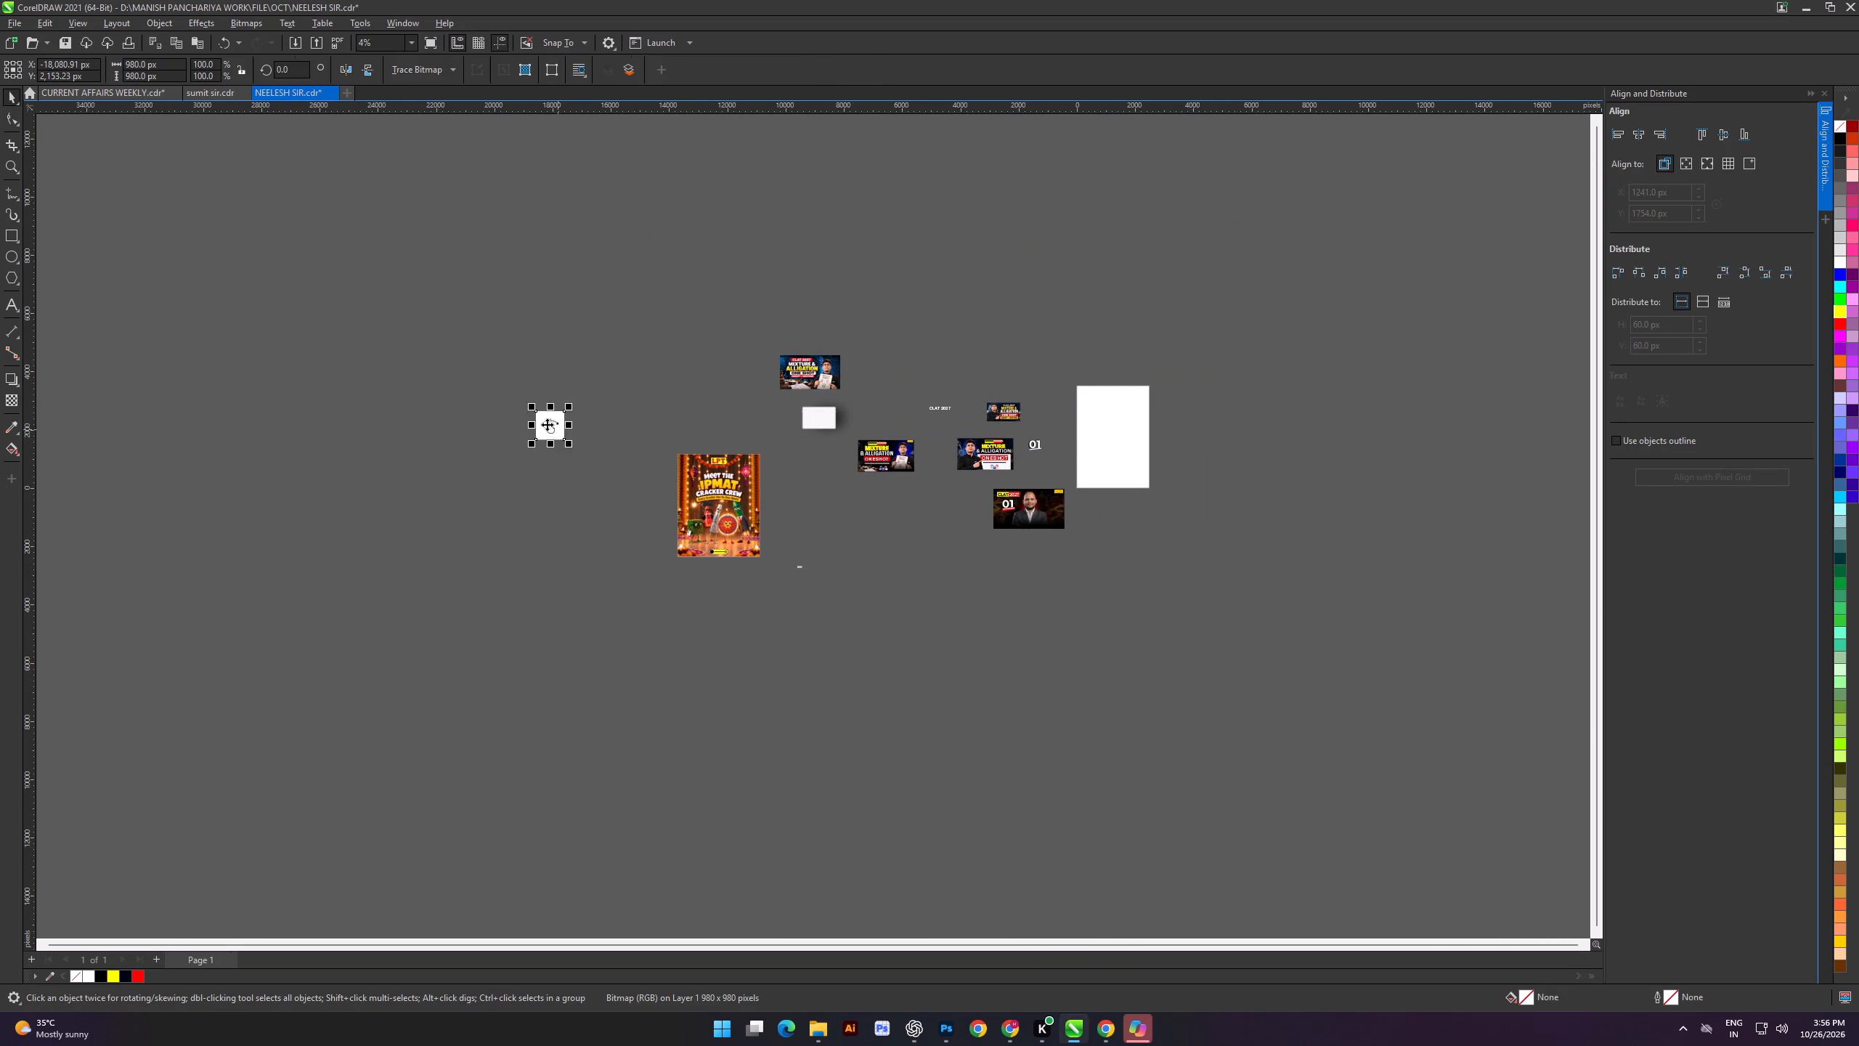
scroll(456, 350, up, 6)
click(431, 73)
click(442, 117)
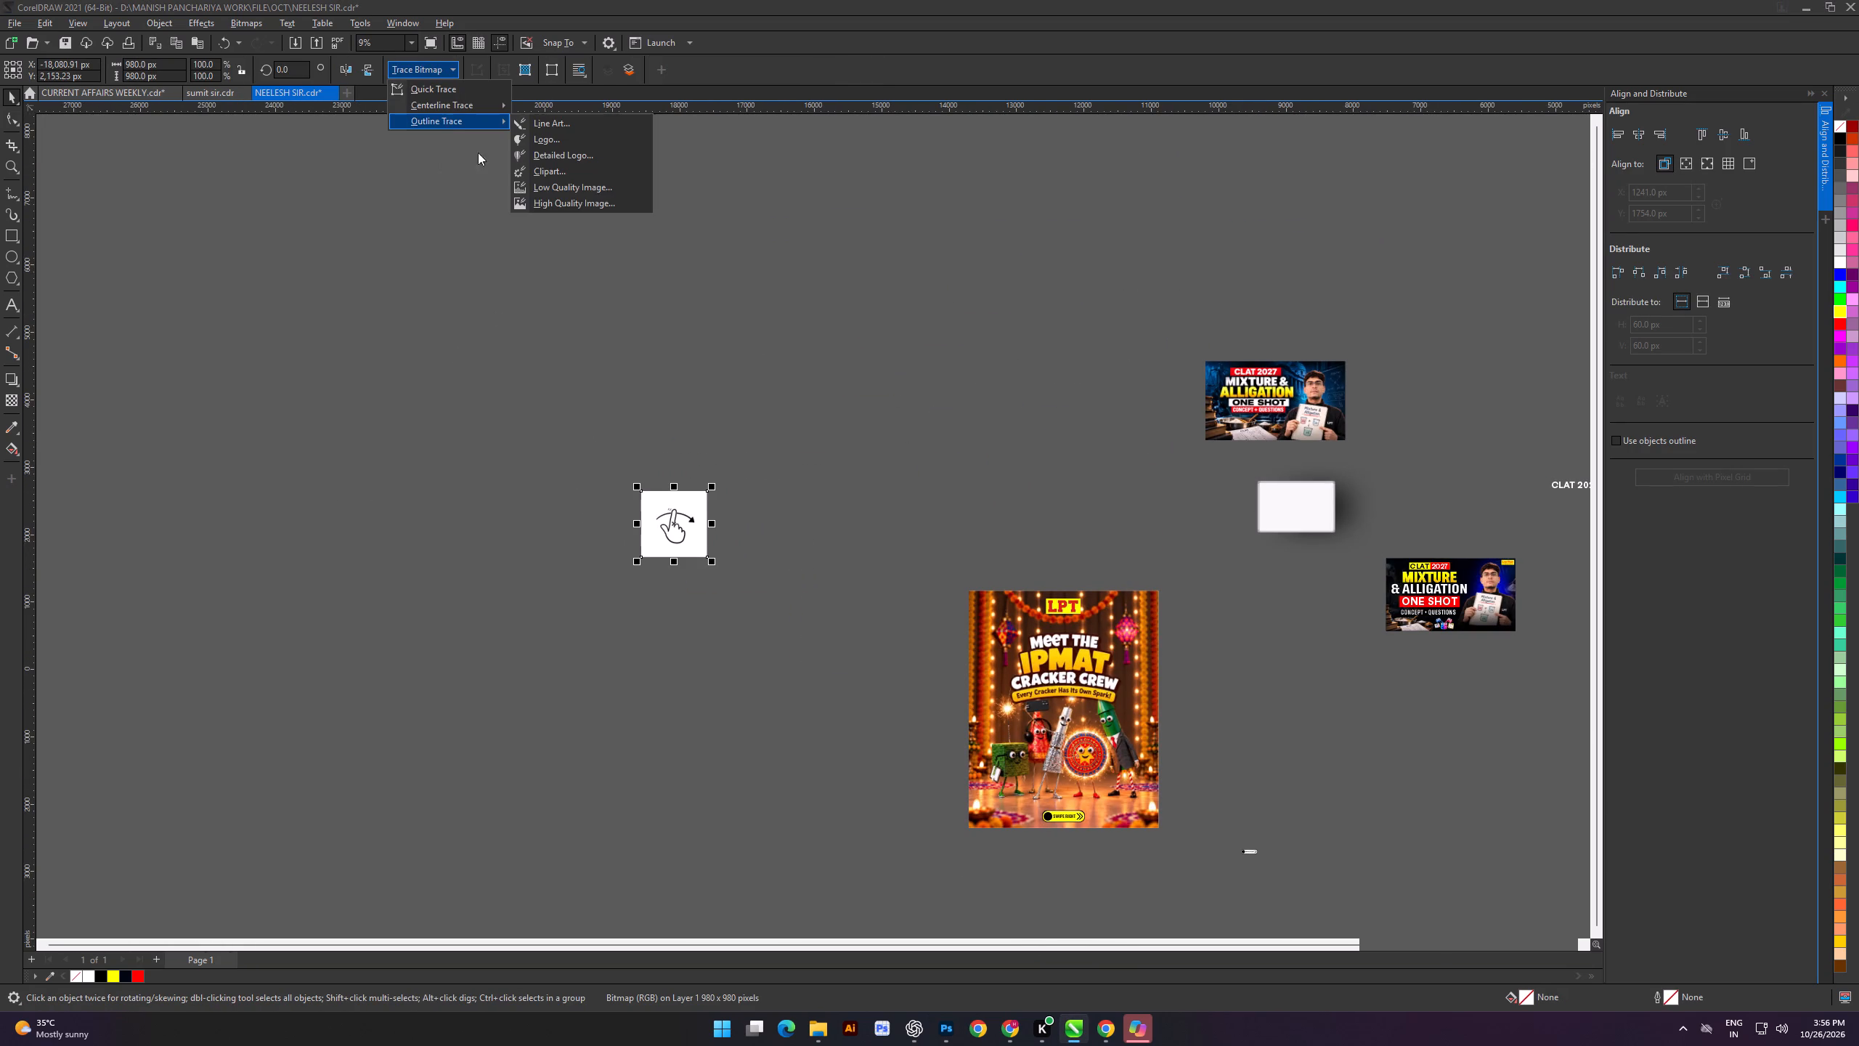
click(577, 175)
click(1164, 701)
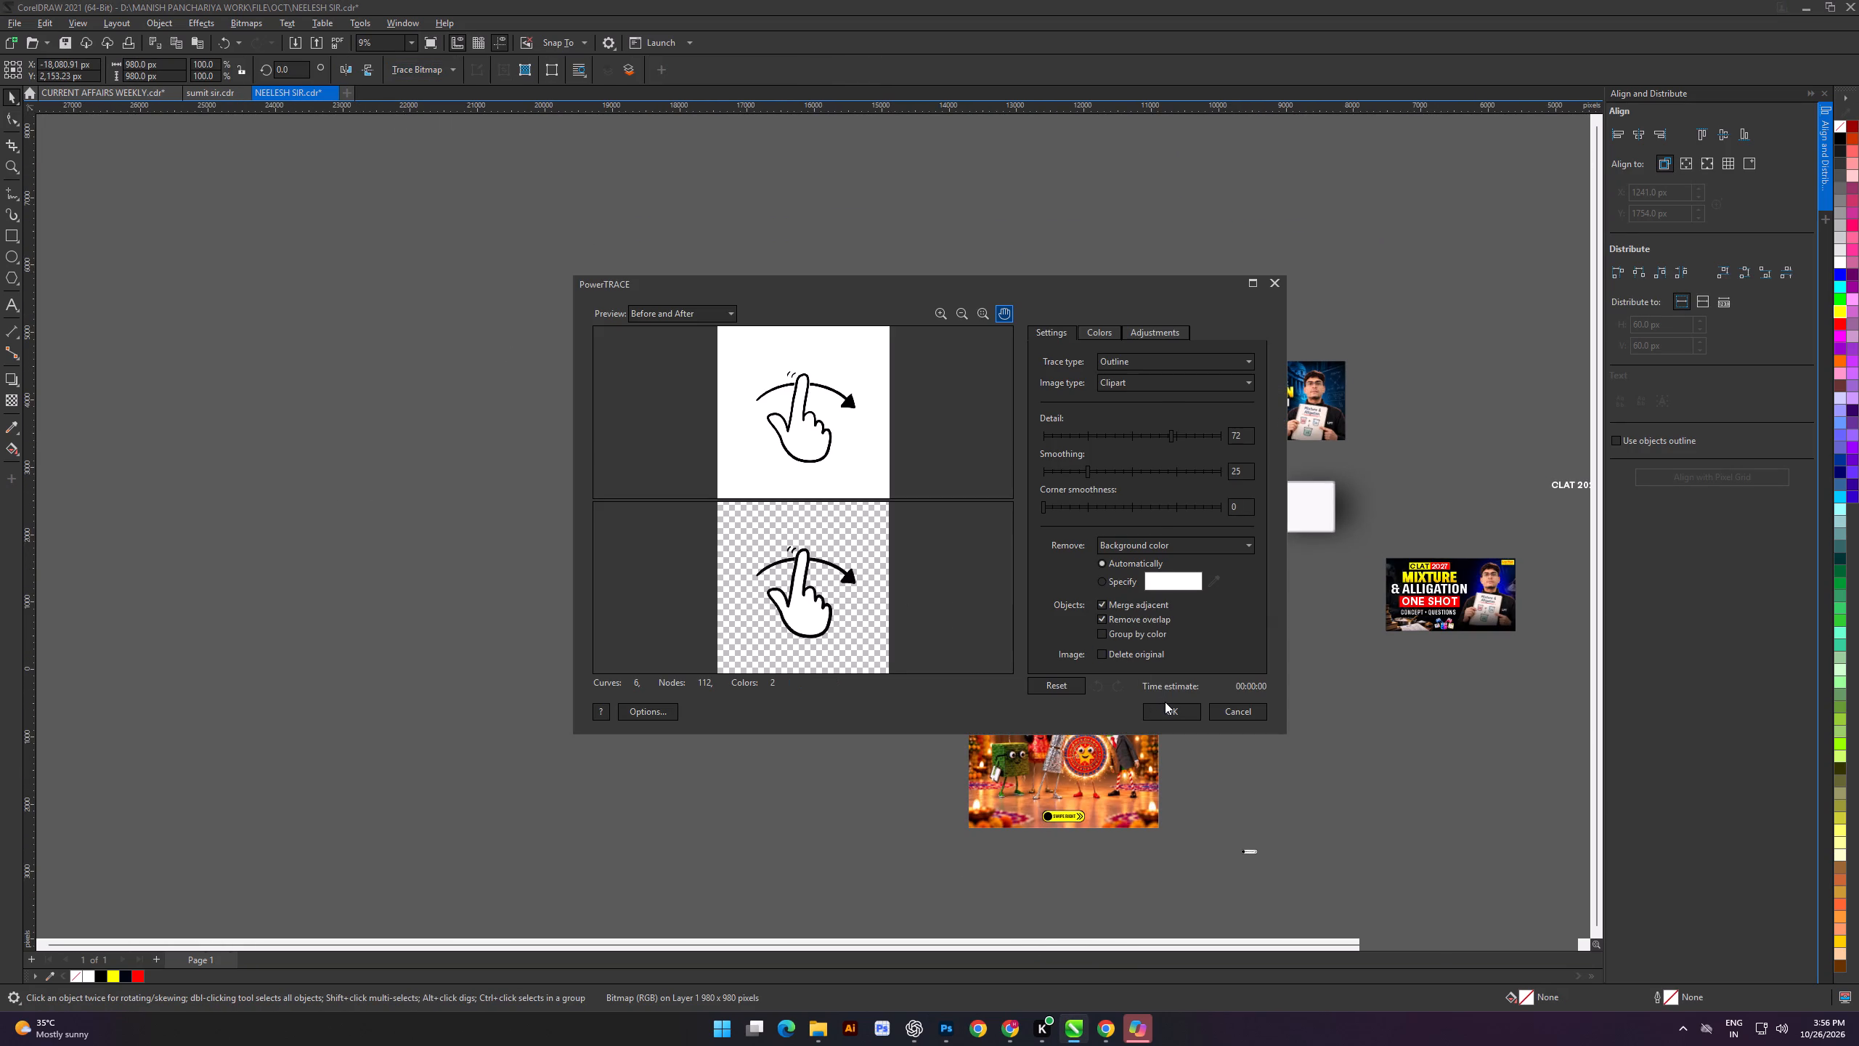
click(1171, 708)
click(714, 672)
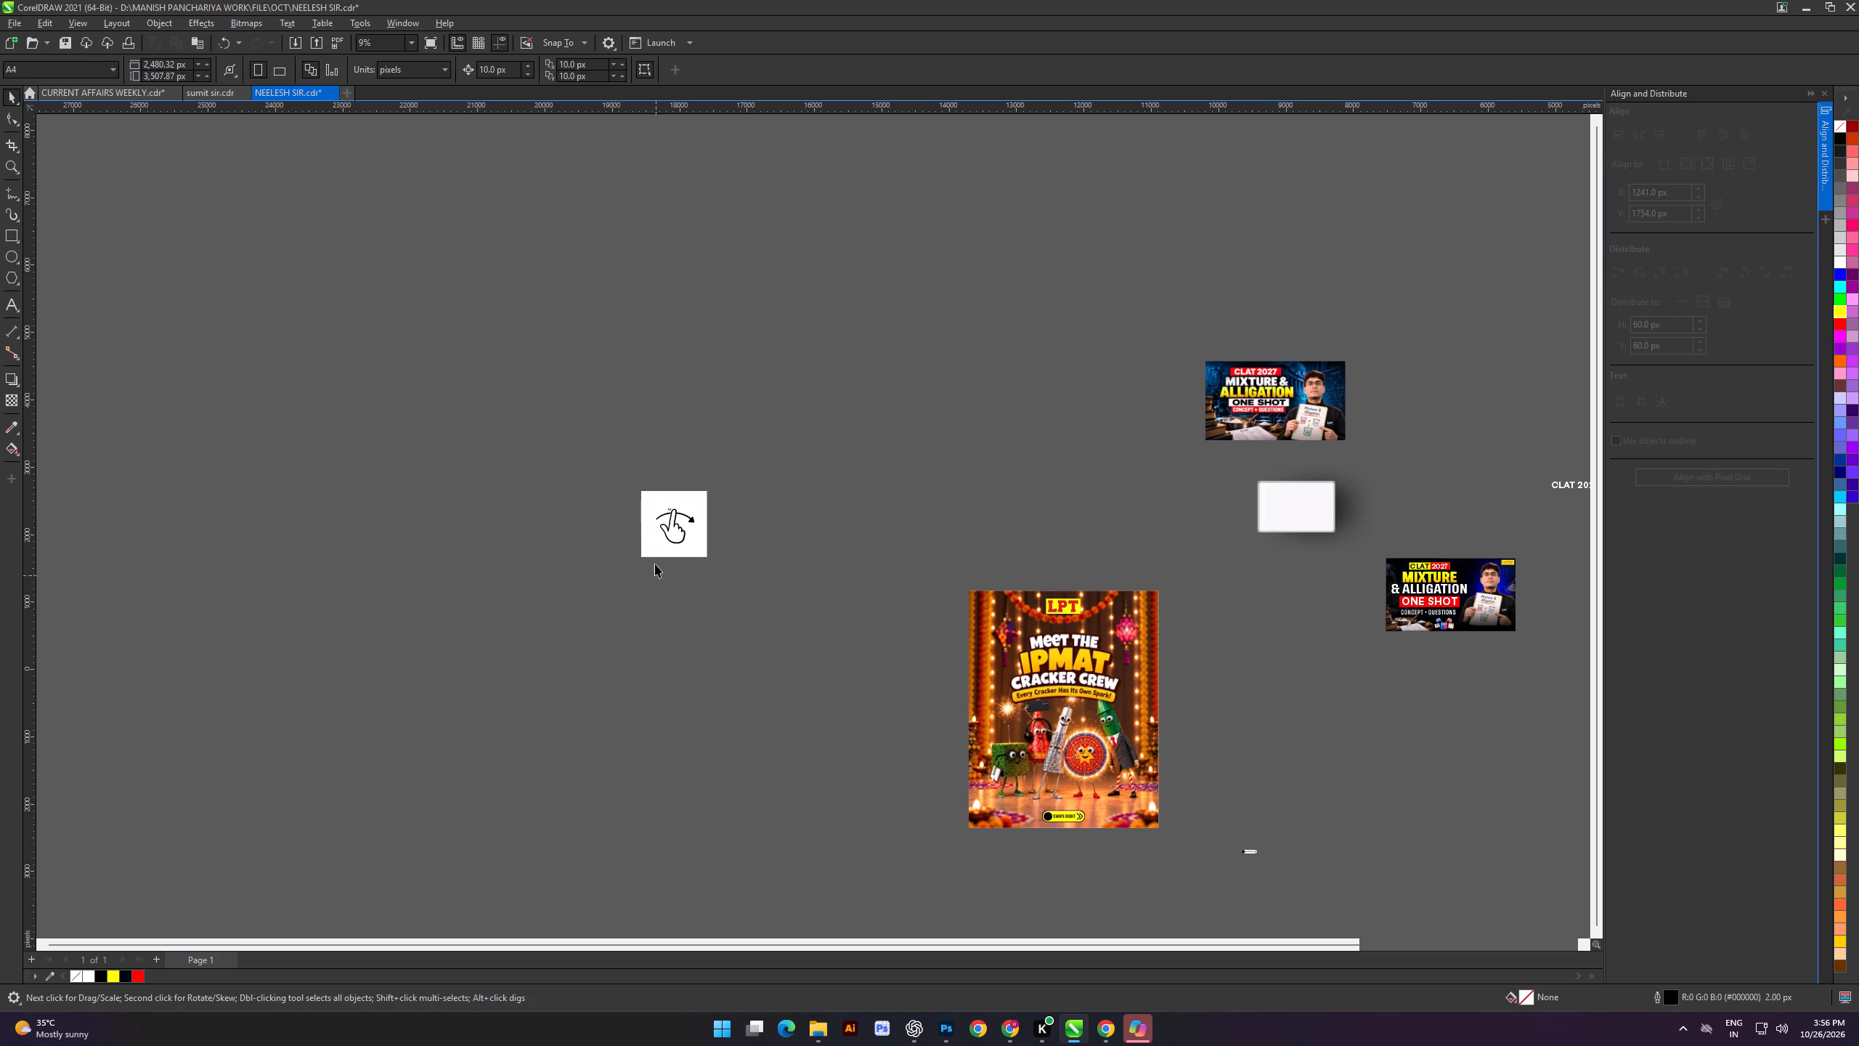
Move the traced hand to just below the IPMAT Cracker Crew poster.
drag(672, 534, 1053, 863)
Cut the SWIPE RIGHT badge out of the poster's PowerClip, paste it outside, and place it beside the poster.
alt+scroll(1073, 856, down, 3)
scroll(1092, 852, up, 5)
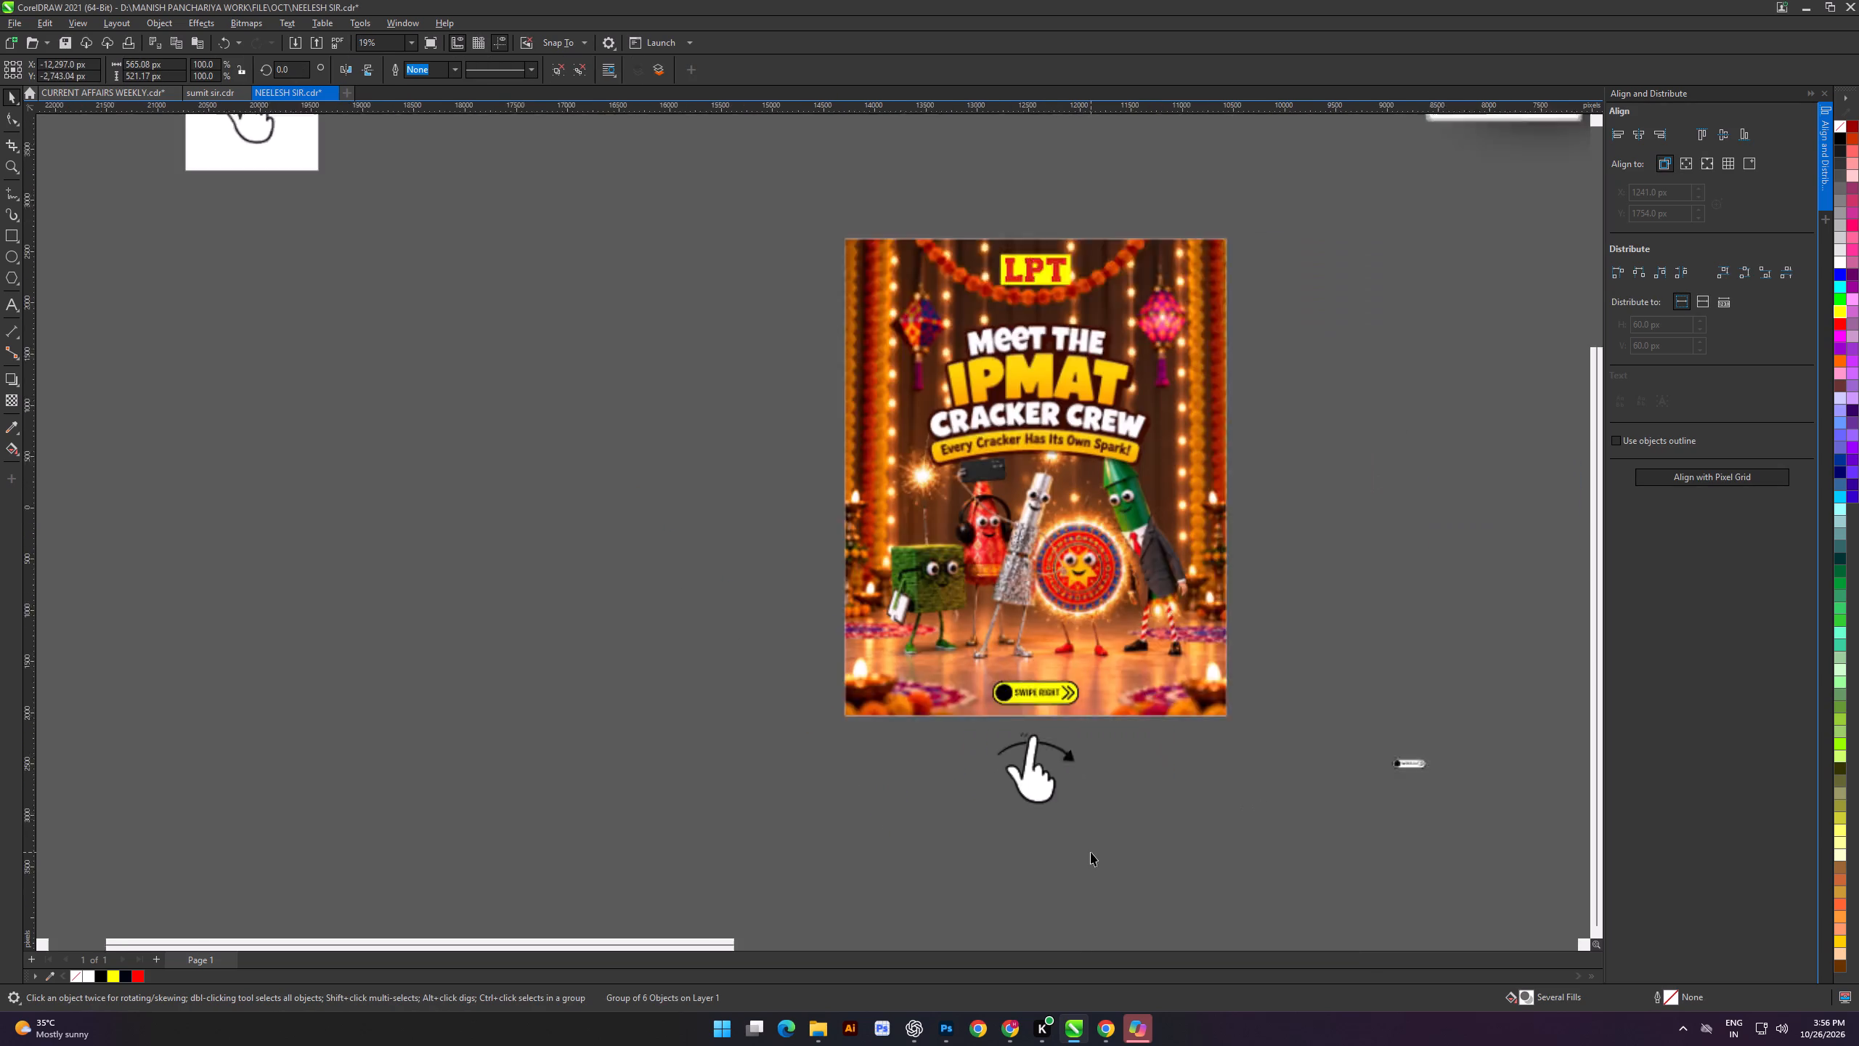
scroll(1091, 852, up, 3)
click(988, 605)
click(626, 550)
double_click(932, 577)
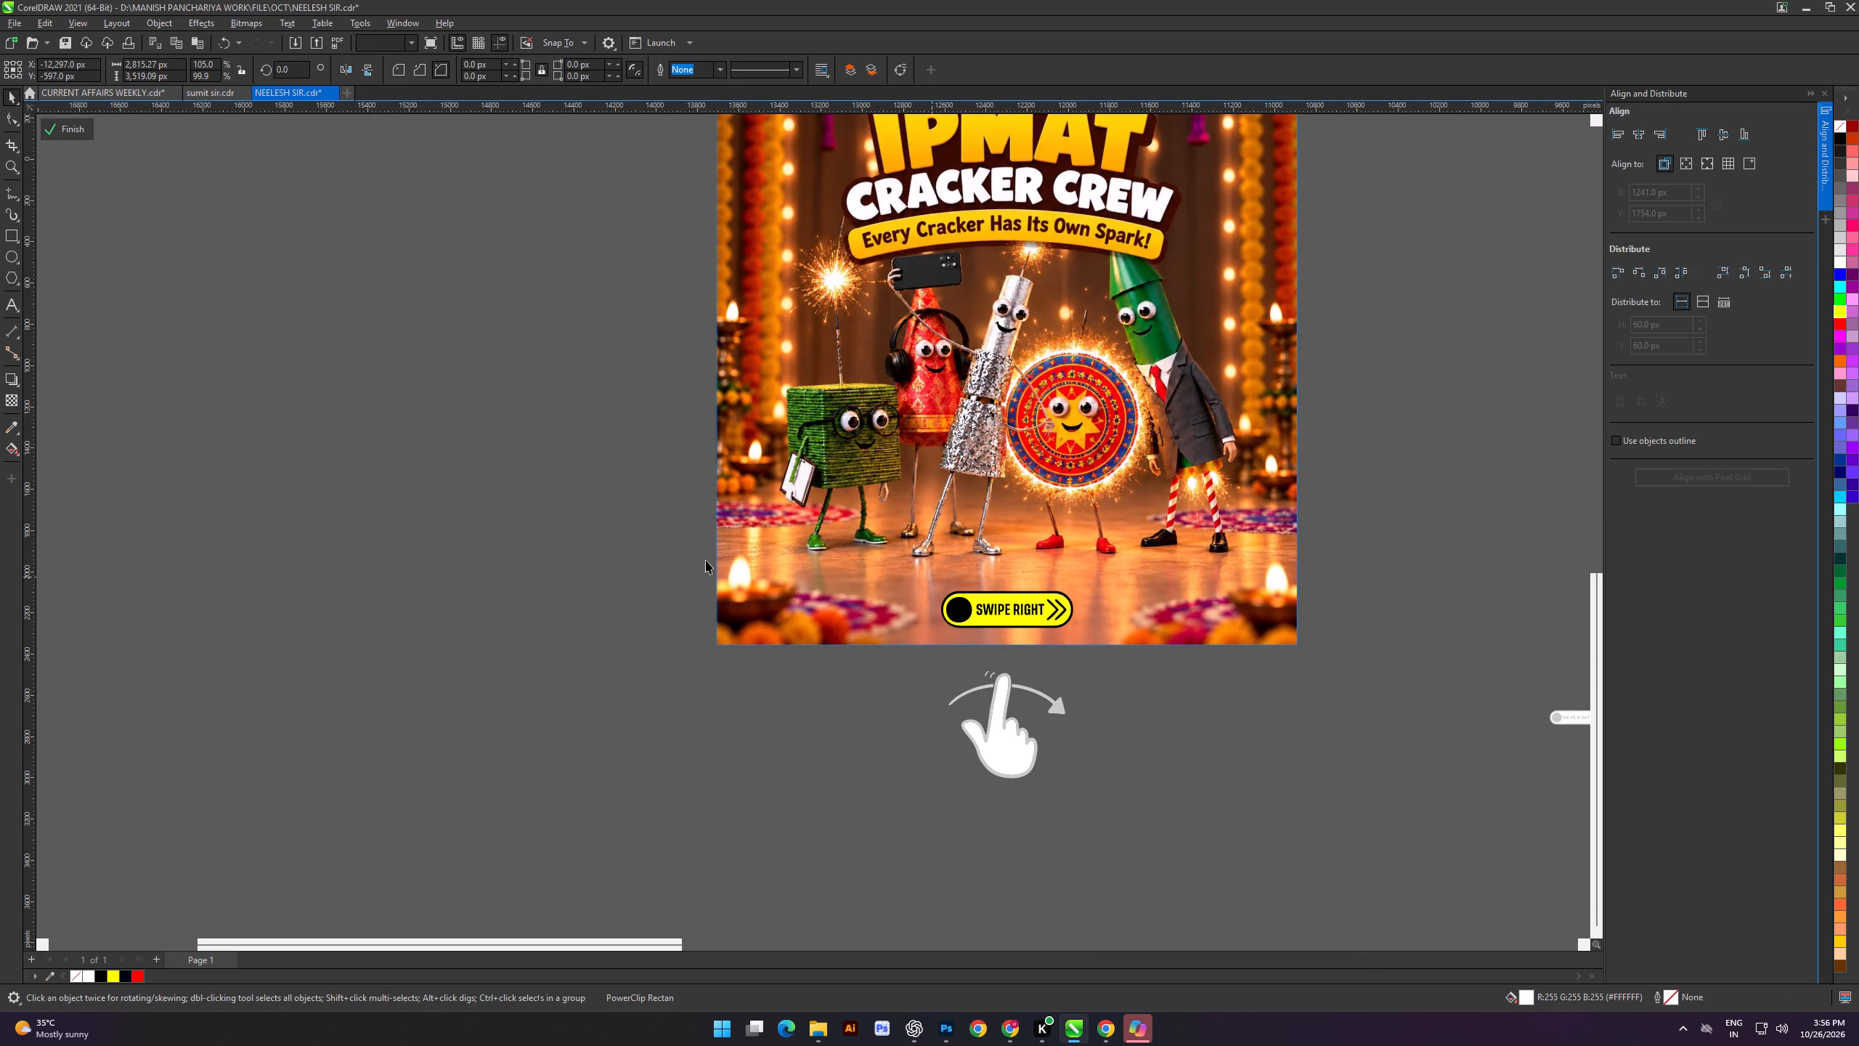
drag(598, 551, 1187, 668)
key(ctrl+c)
key(ctrl+x)
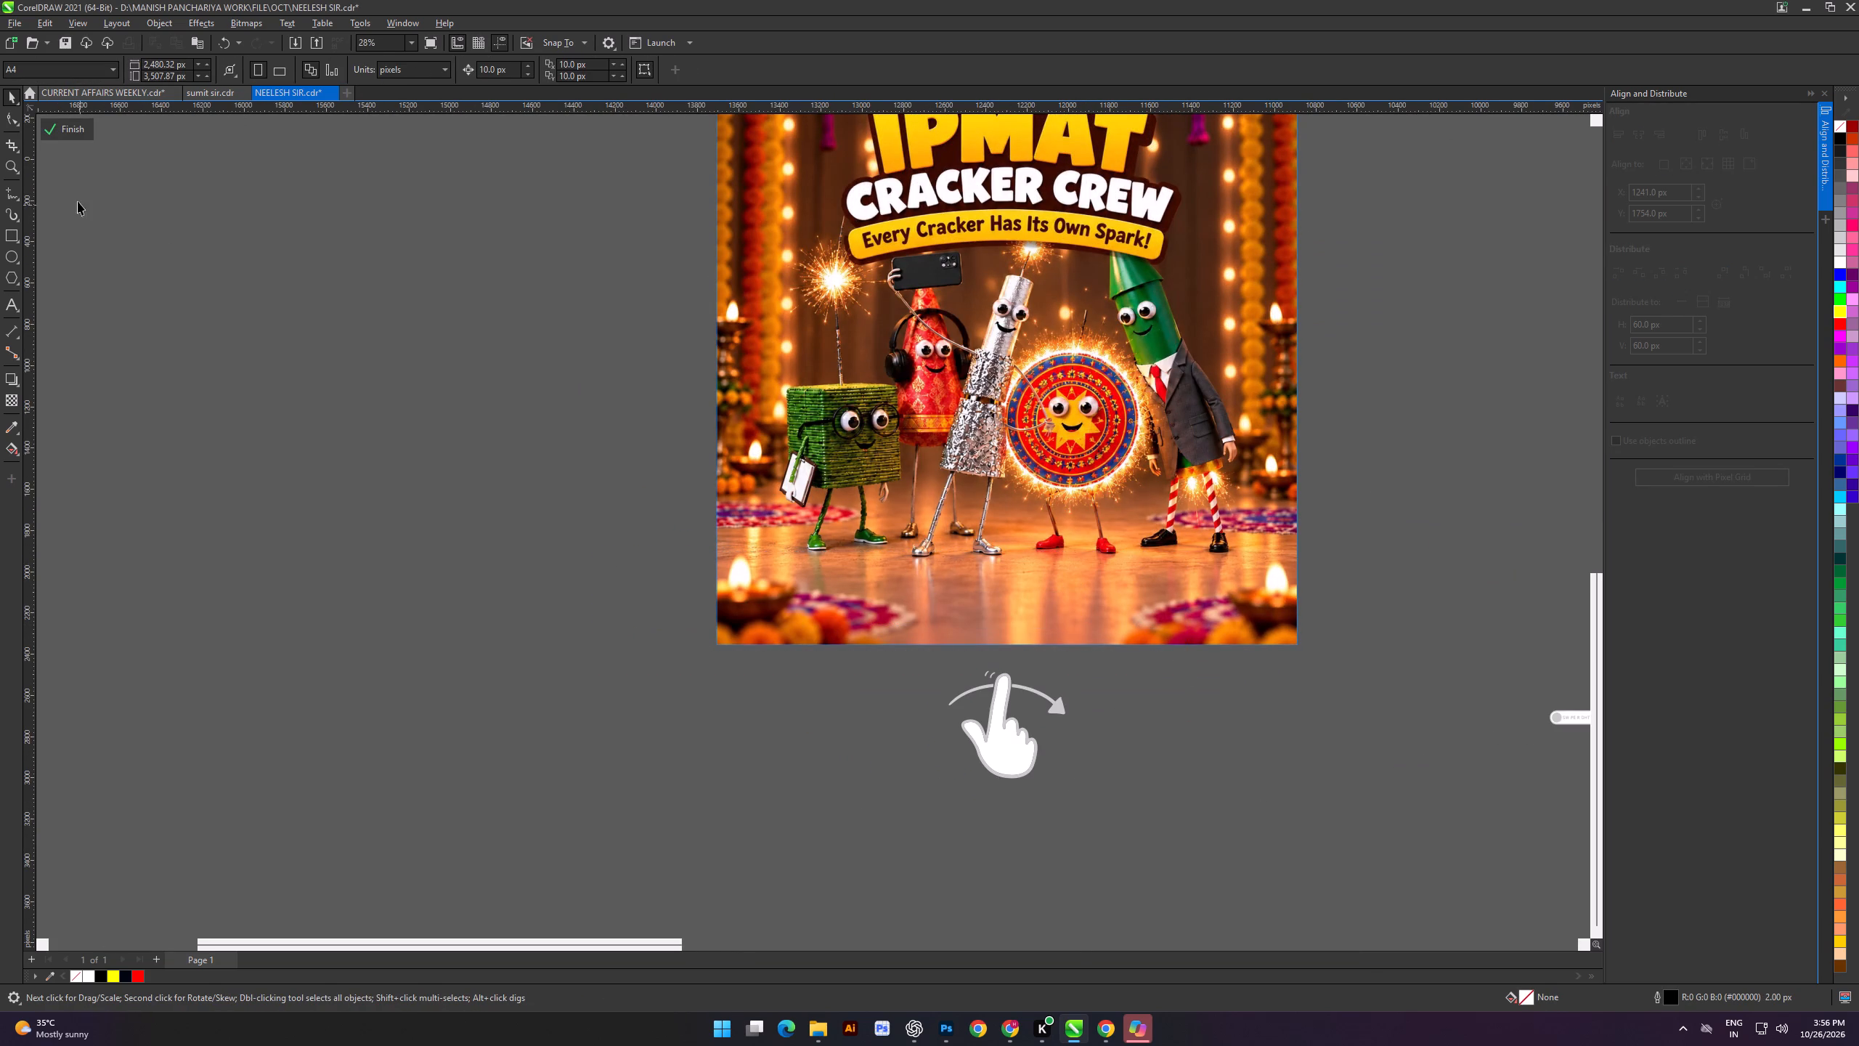
click(68, 134)
click(248, 453)
key(ctrl+v)
drag(1047, 618, 540, 652)
drag(712, 802, 719, 802)
Place the traced hand at the poster's bottom centre and scale it down to about 66.5%.
drag(1006, 758, 1021, 629)
scroll(1023, 631, up, 2)
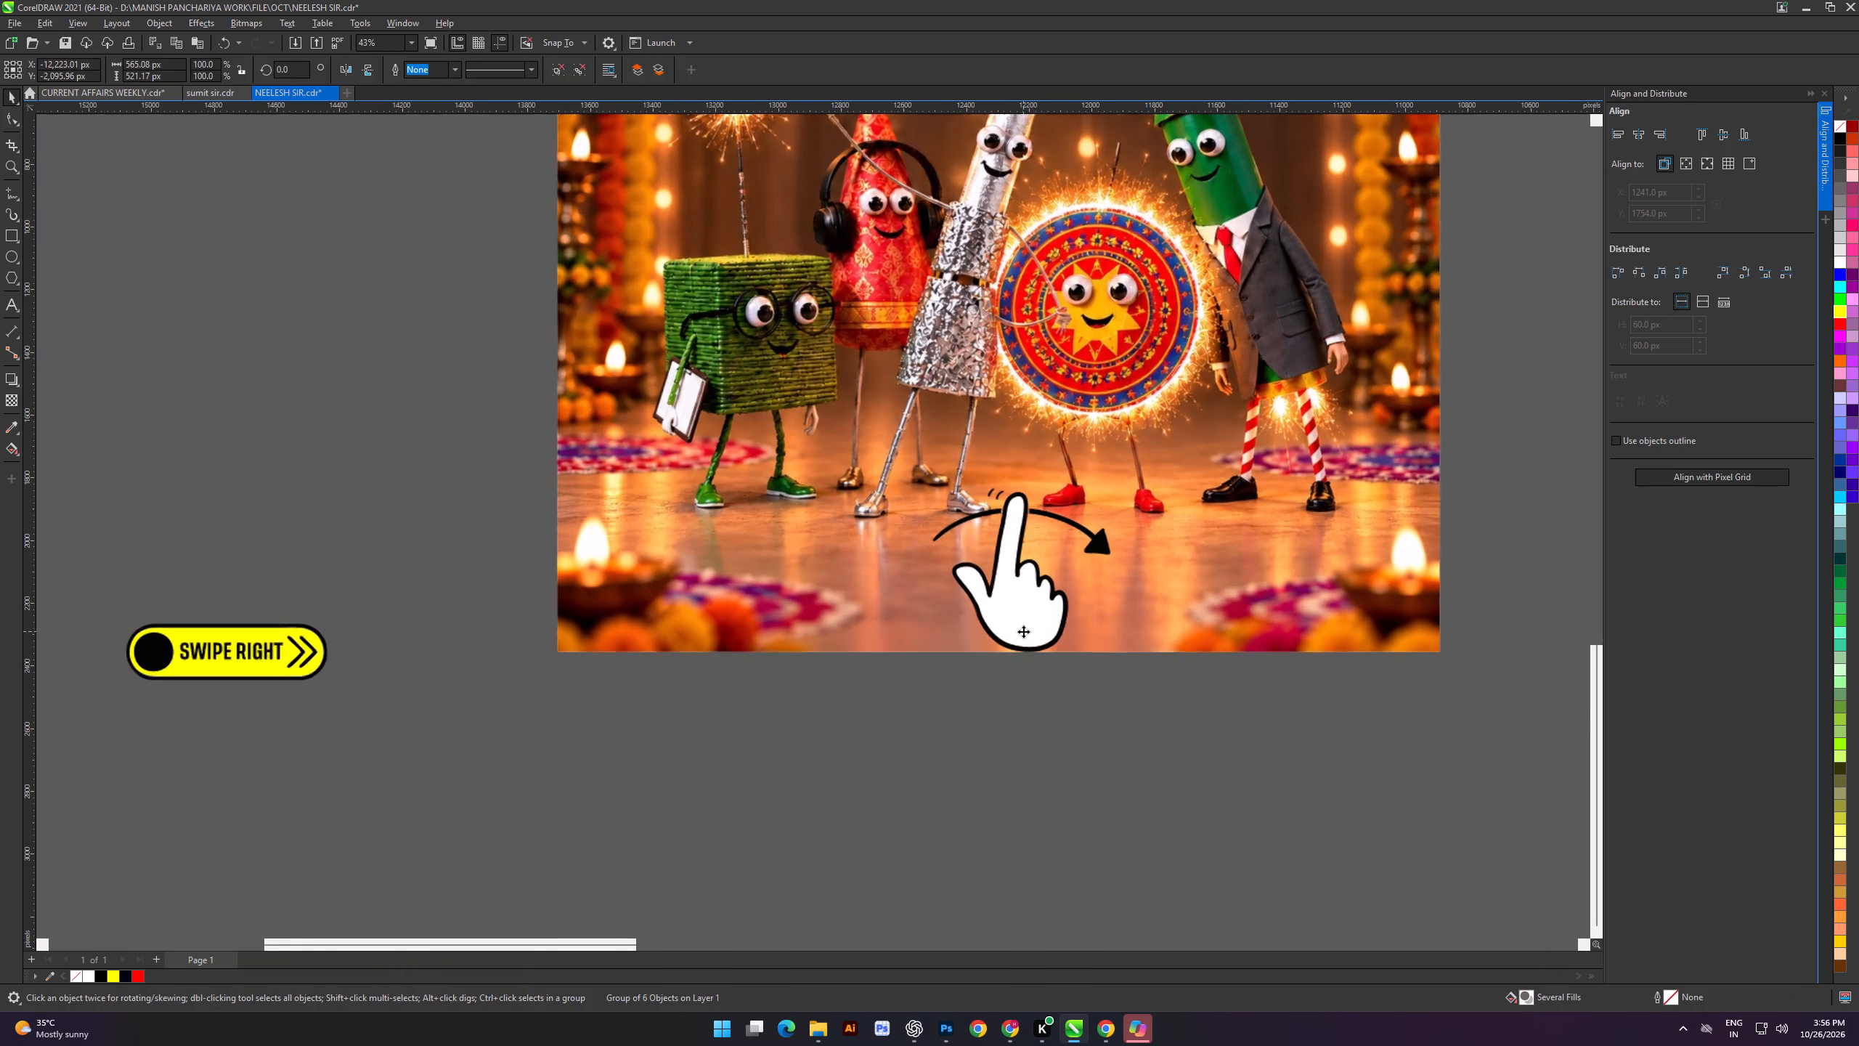
scroll(1023, 631, up, 1)
shift+drag(1118, 657, 1098, 660)
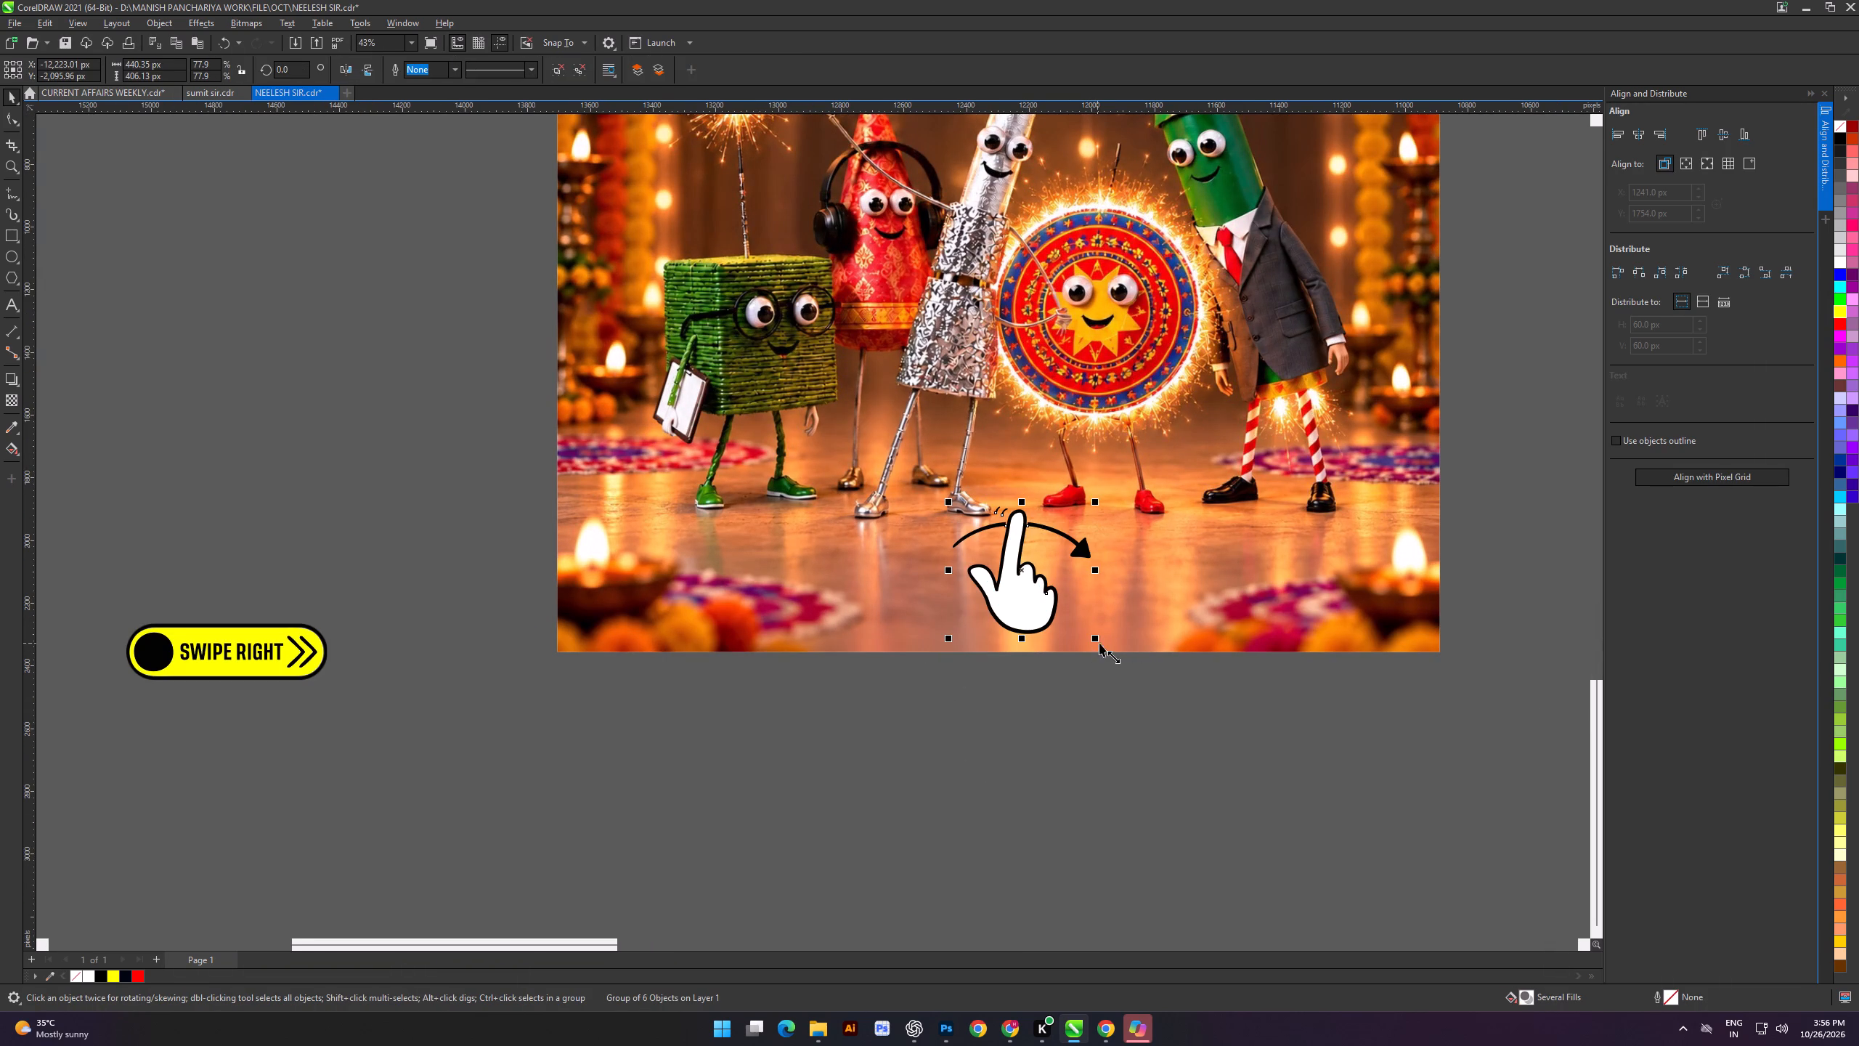
shift+drag(1094, 639, 1084, 640)
click(939, 736)
scroll(965, 656, down, 4)
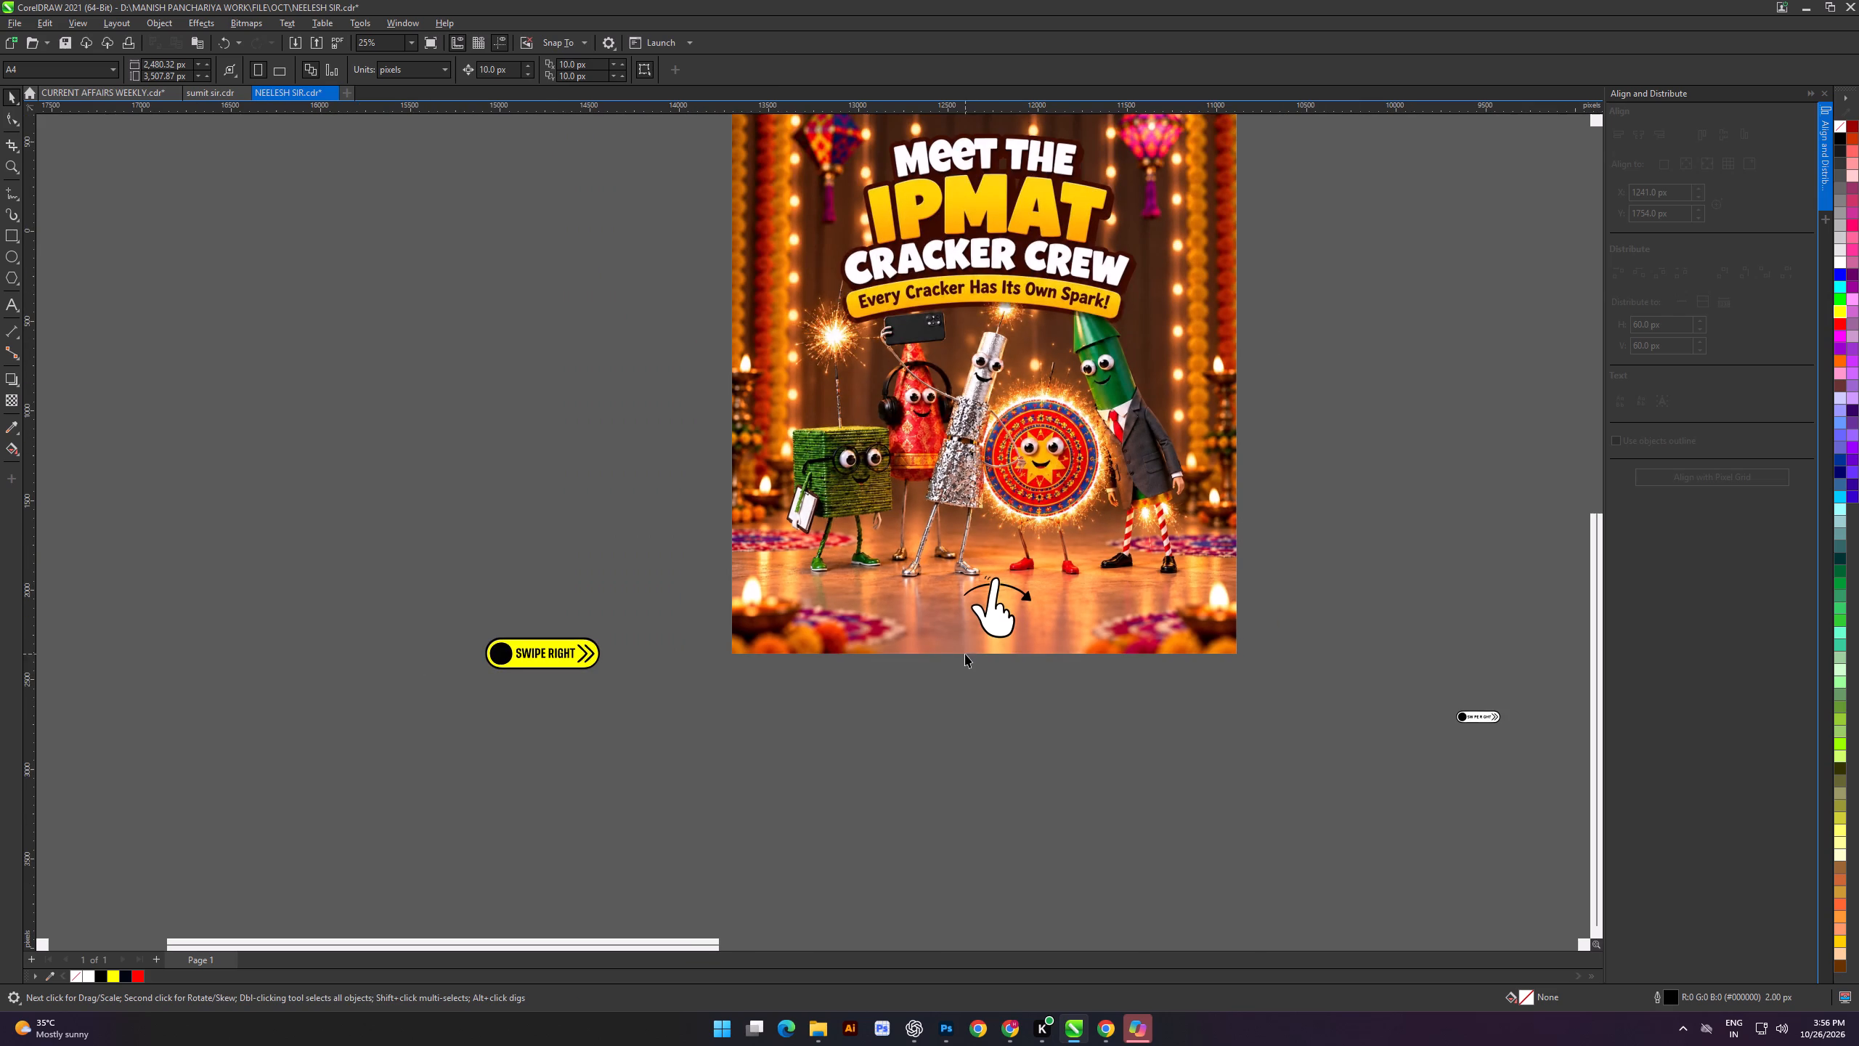
click(951, 694)
drag(879, 705, 1033, 759)
Ungroup the traced swipe hand and fill its white hand shape with yellow.
scroll(997, 654, up, 5)
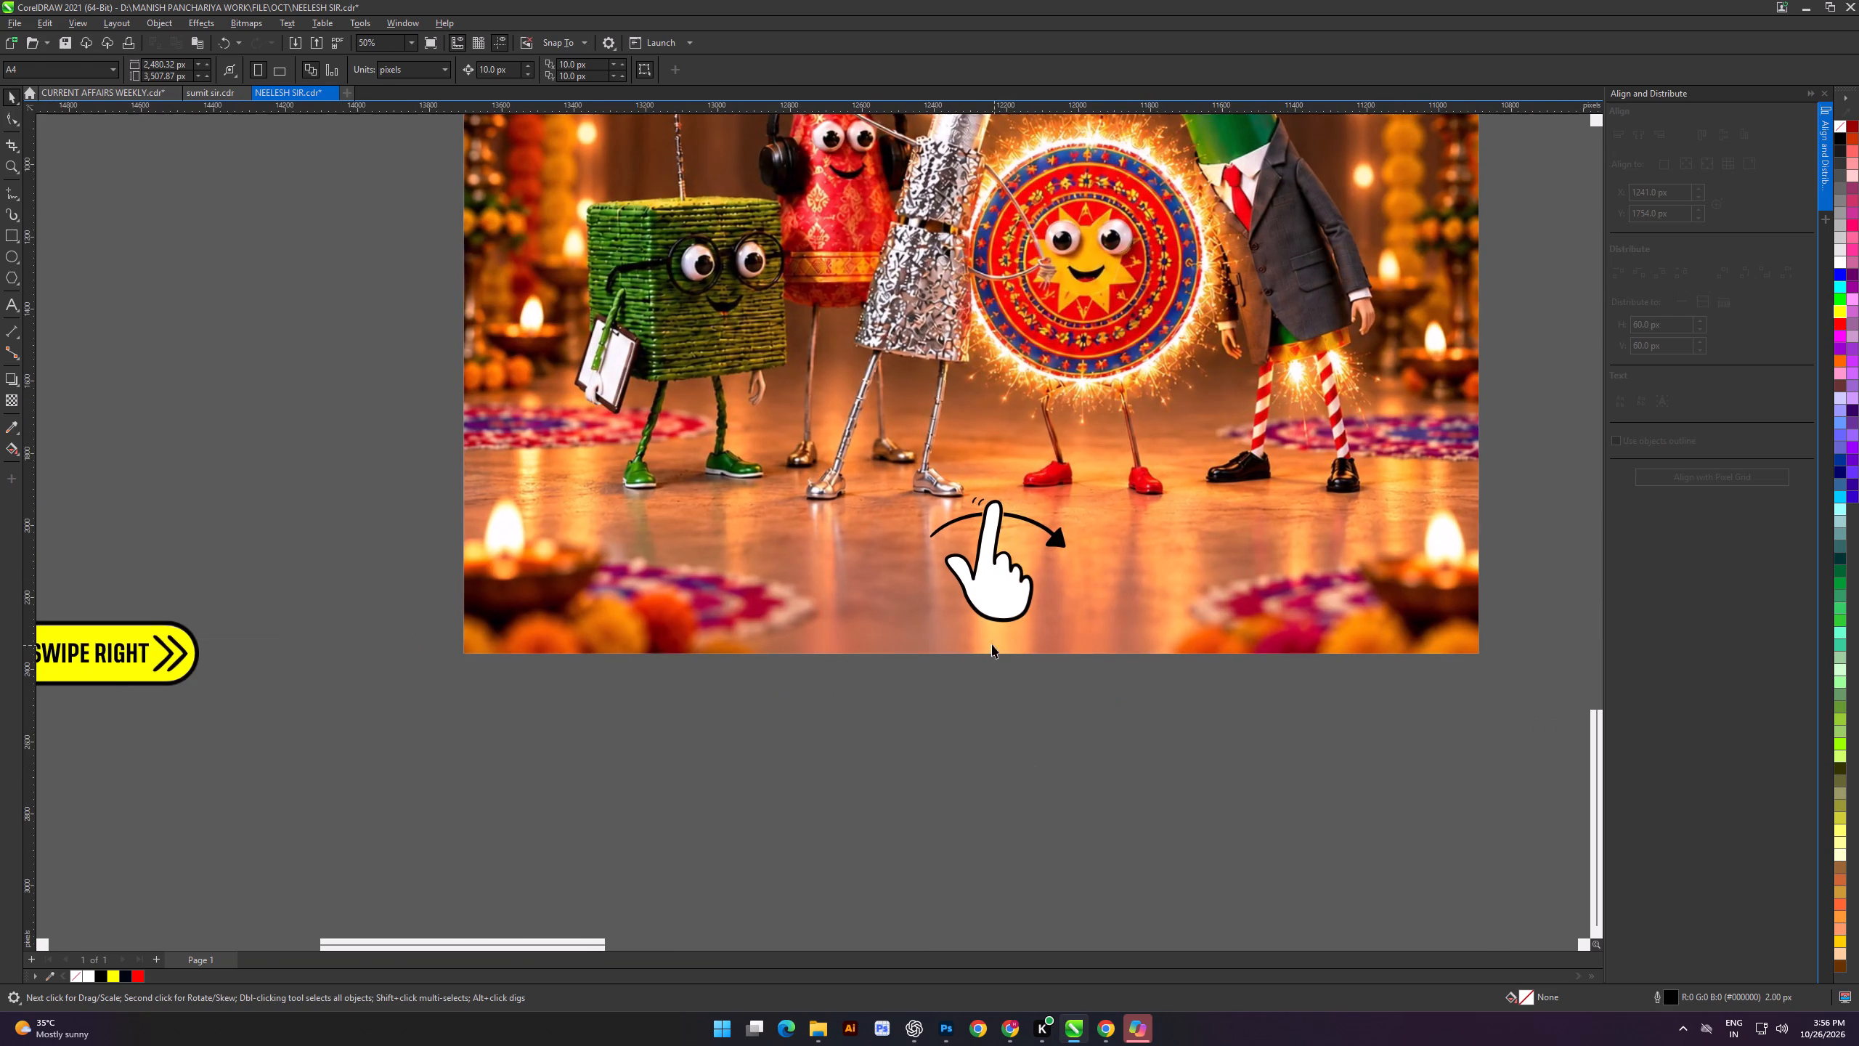
click(983, 603)
click(573, 70)
drag(867, 818, 875, 807)
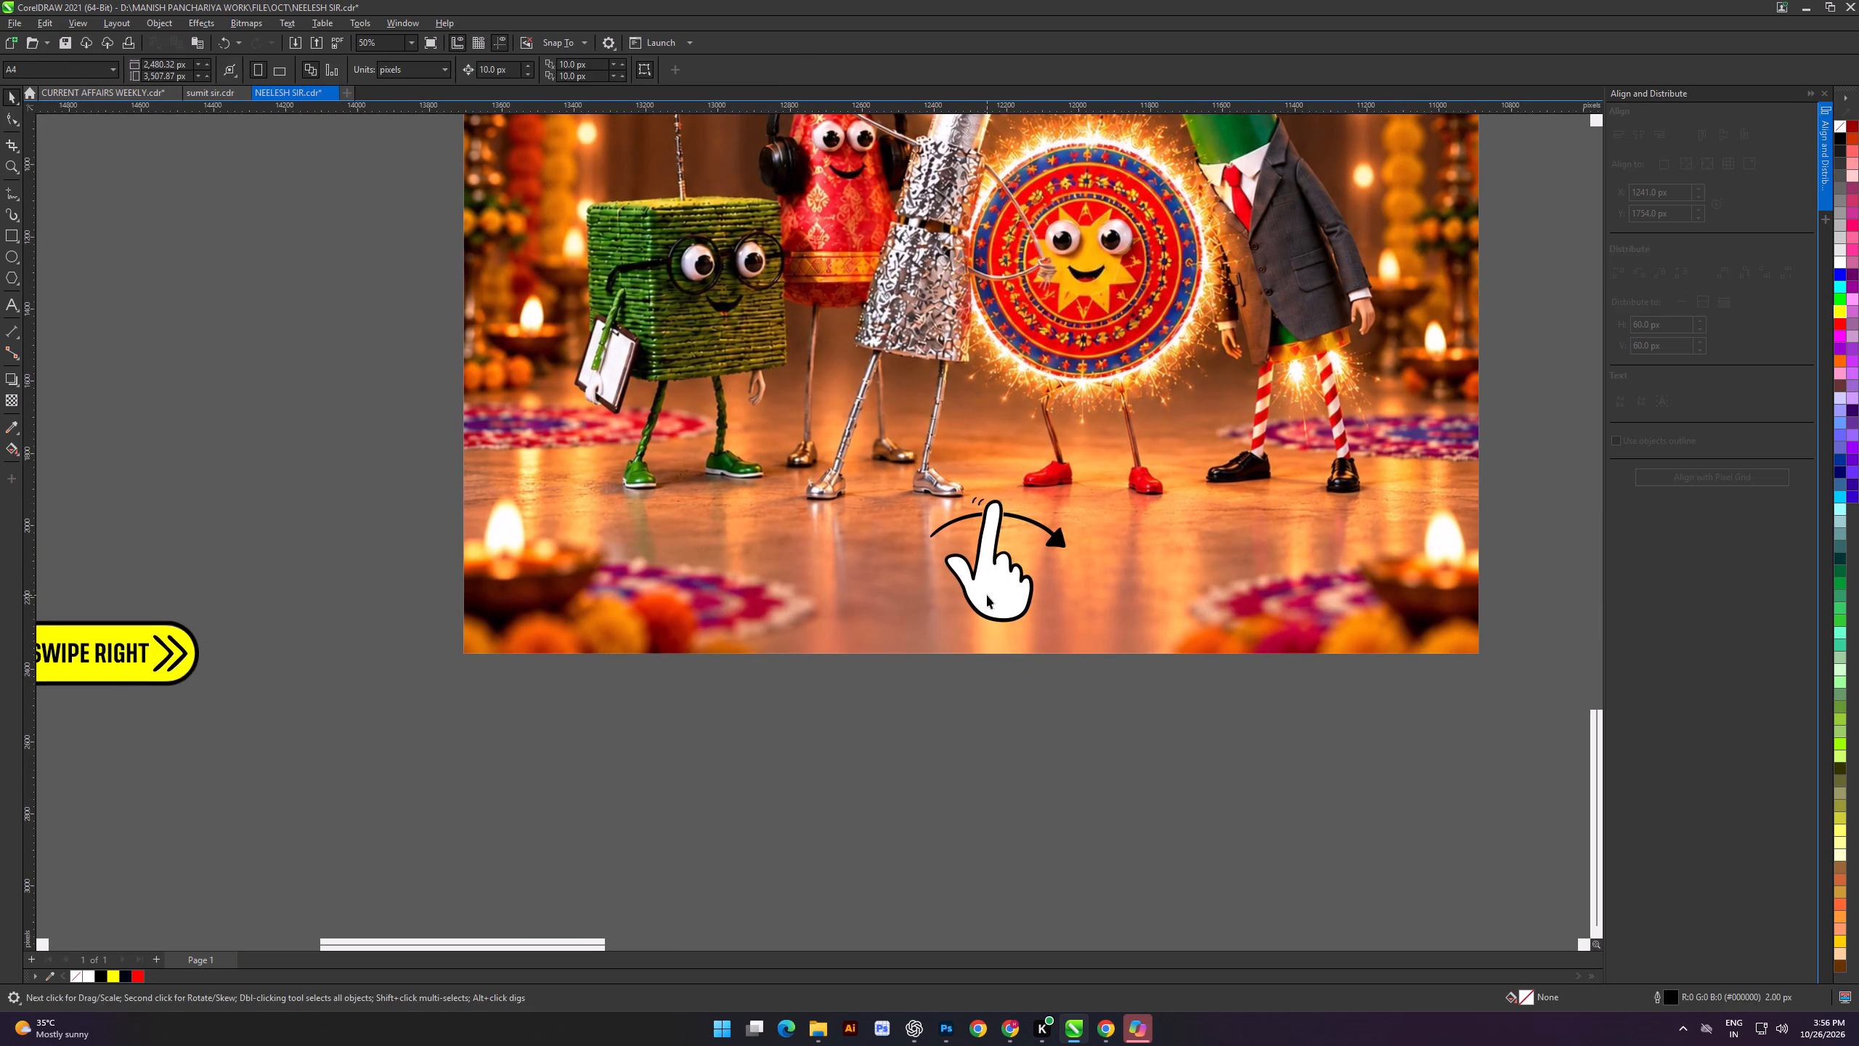
click(988, 593)
click(1833, 311)
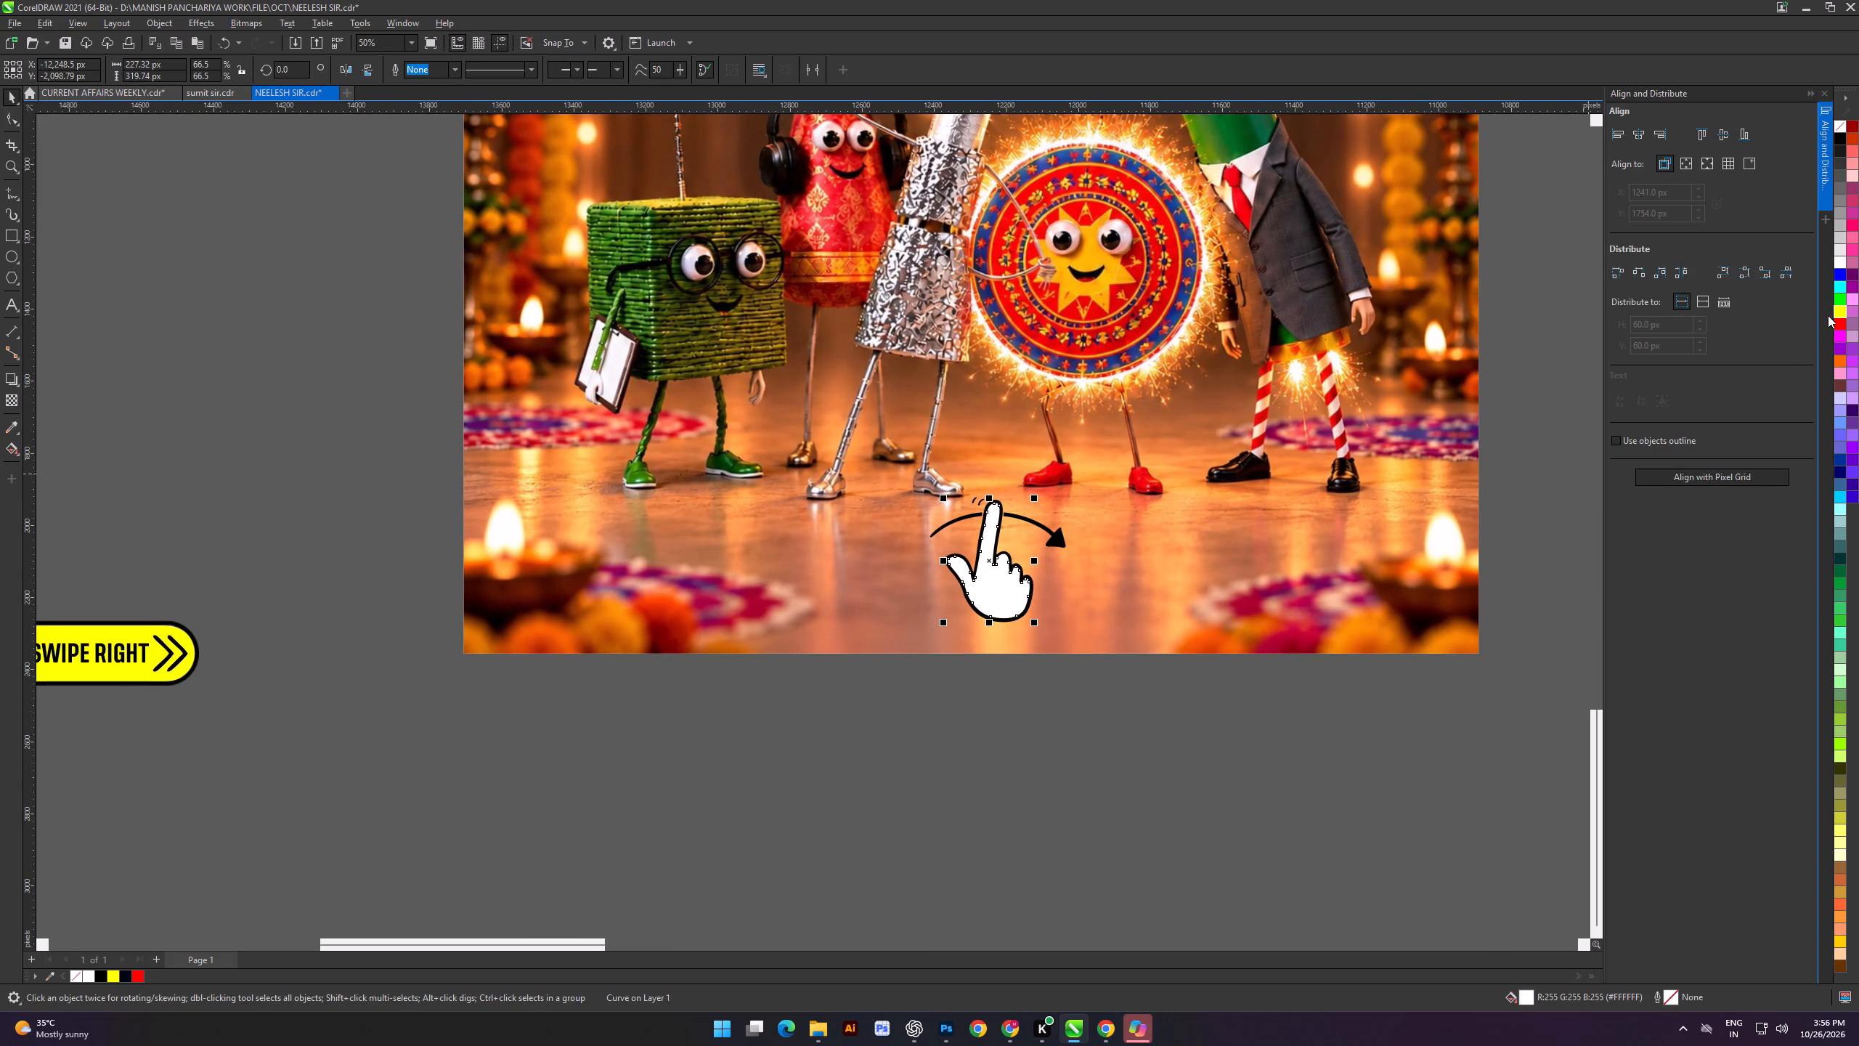
click(1842, 313)
drag(1015, 835, 1014, 824)
Examine the yellow hand on the poster up close and select its black outline shape.
scroll(1002, 540, down, 4)
click(935, 646)
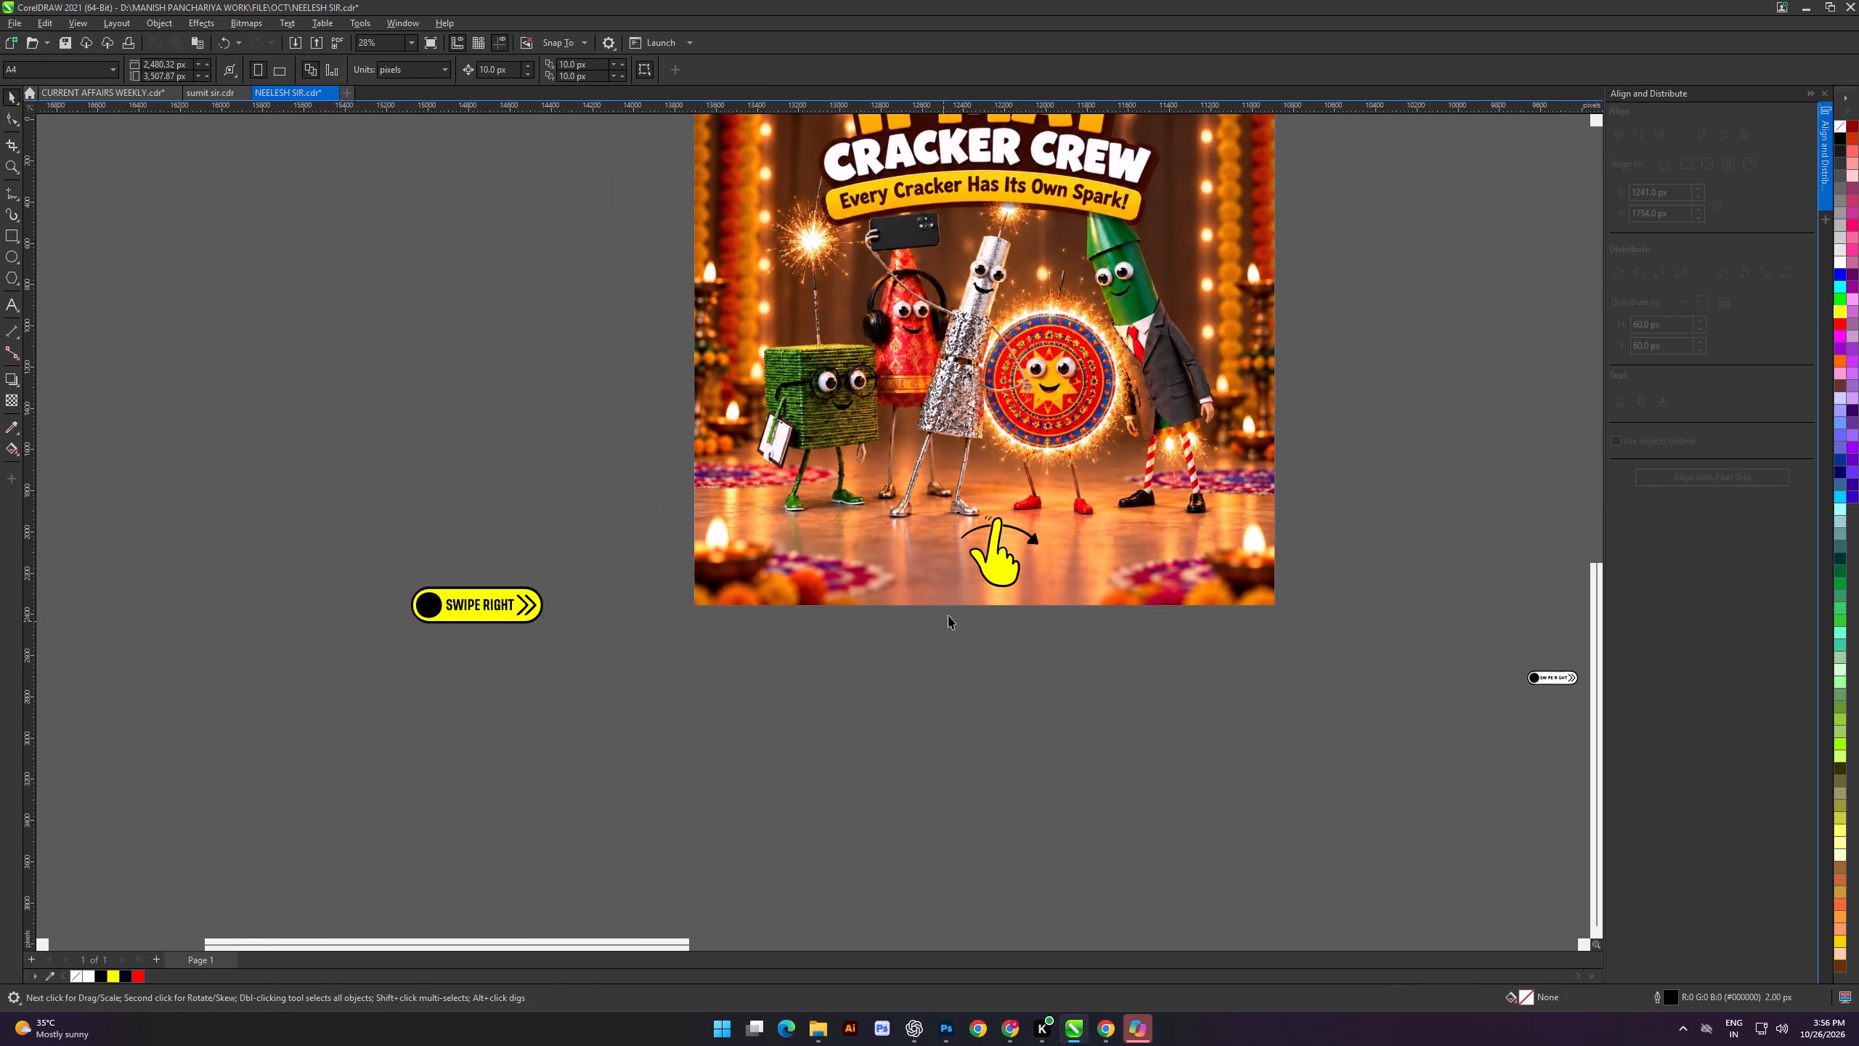
drag(928, 662, 1126, 492)
scroll(1003, 587, up, 5)
drag(1010, 685, 1012, 673)
scroll(984, 548, up, 3)
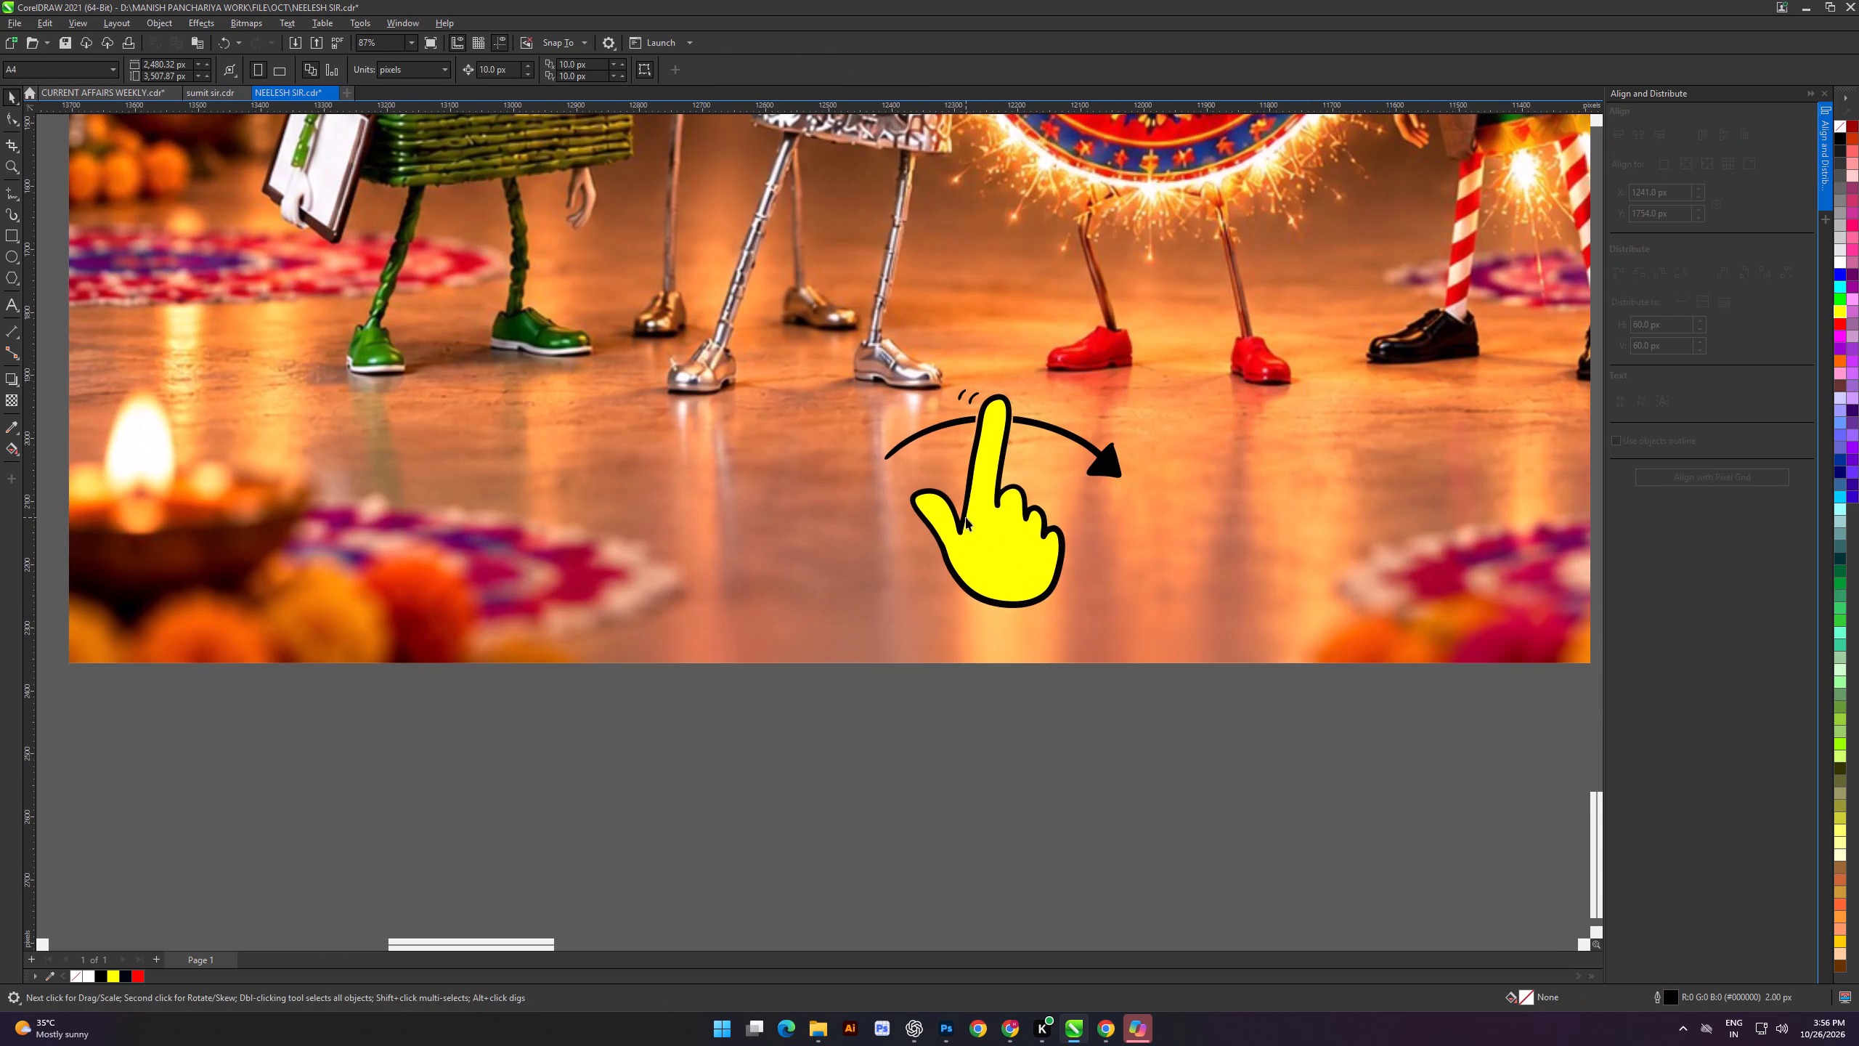
click(959, 518)
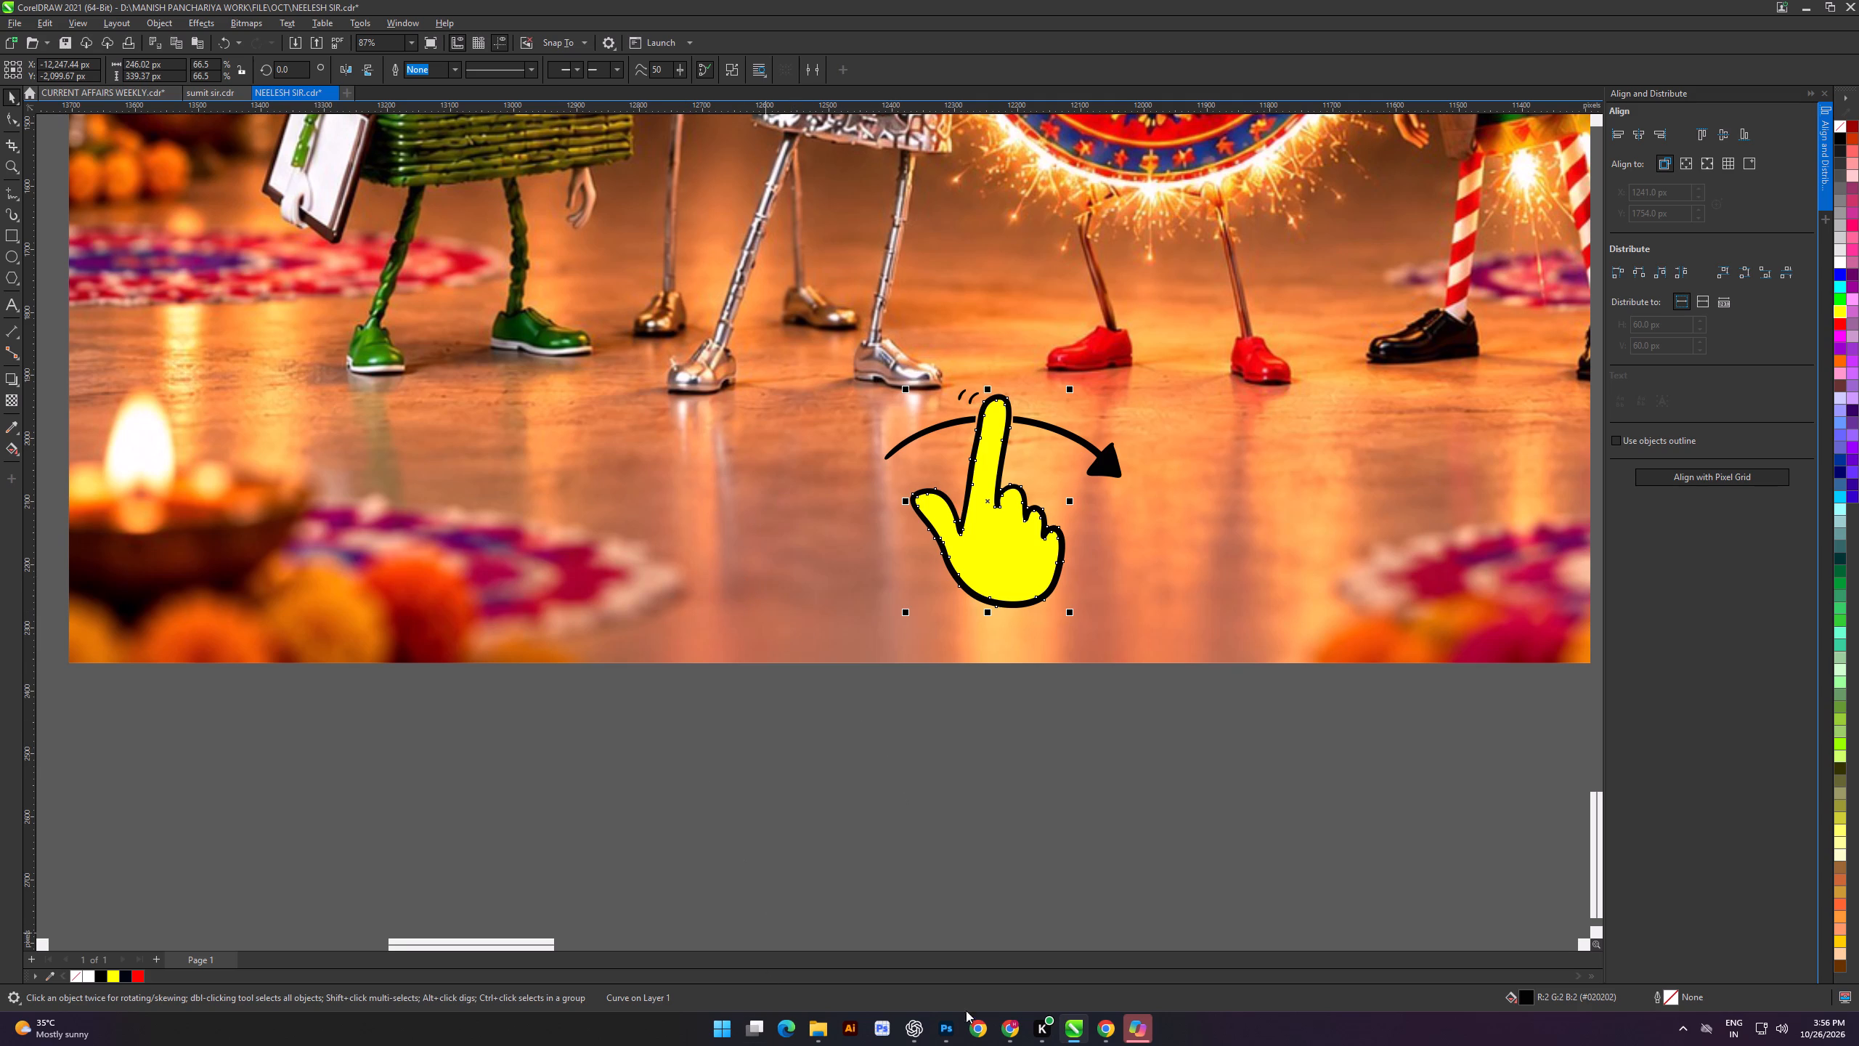
Switch to File Explorer and look through the faculty photos starting with "m" in the LPT ALL FACULTIES folder.
click(821, 1036)
click(690, 968)
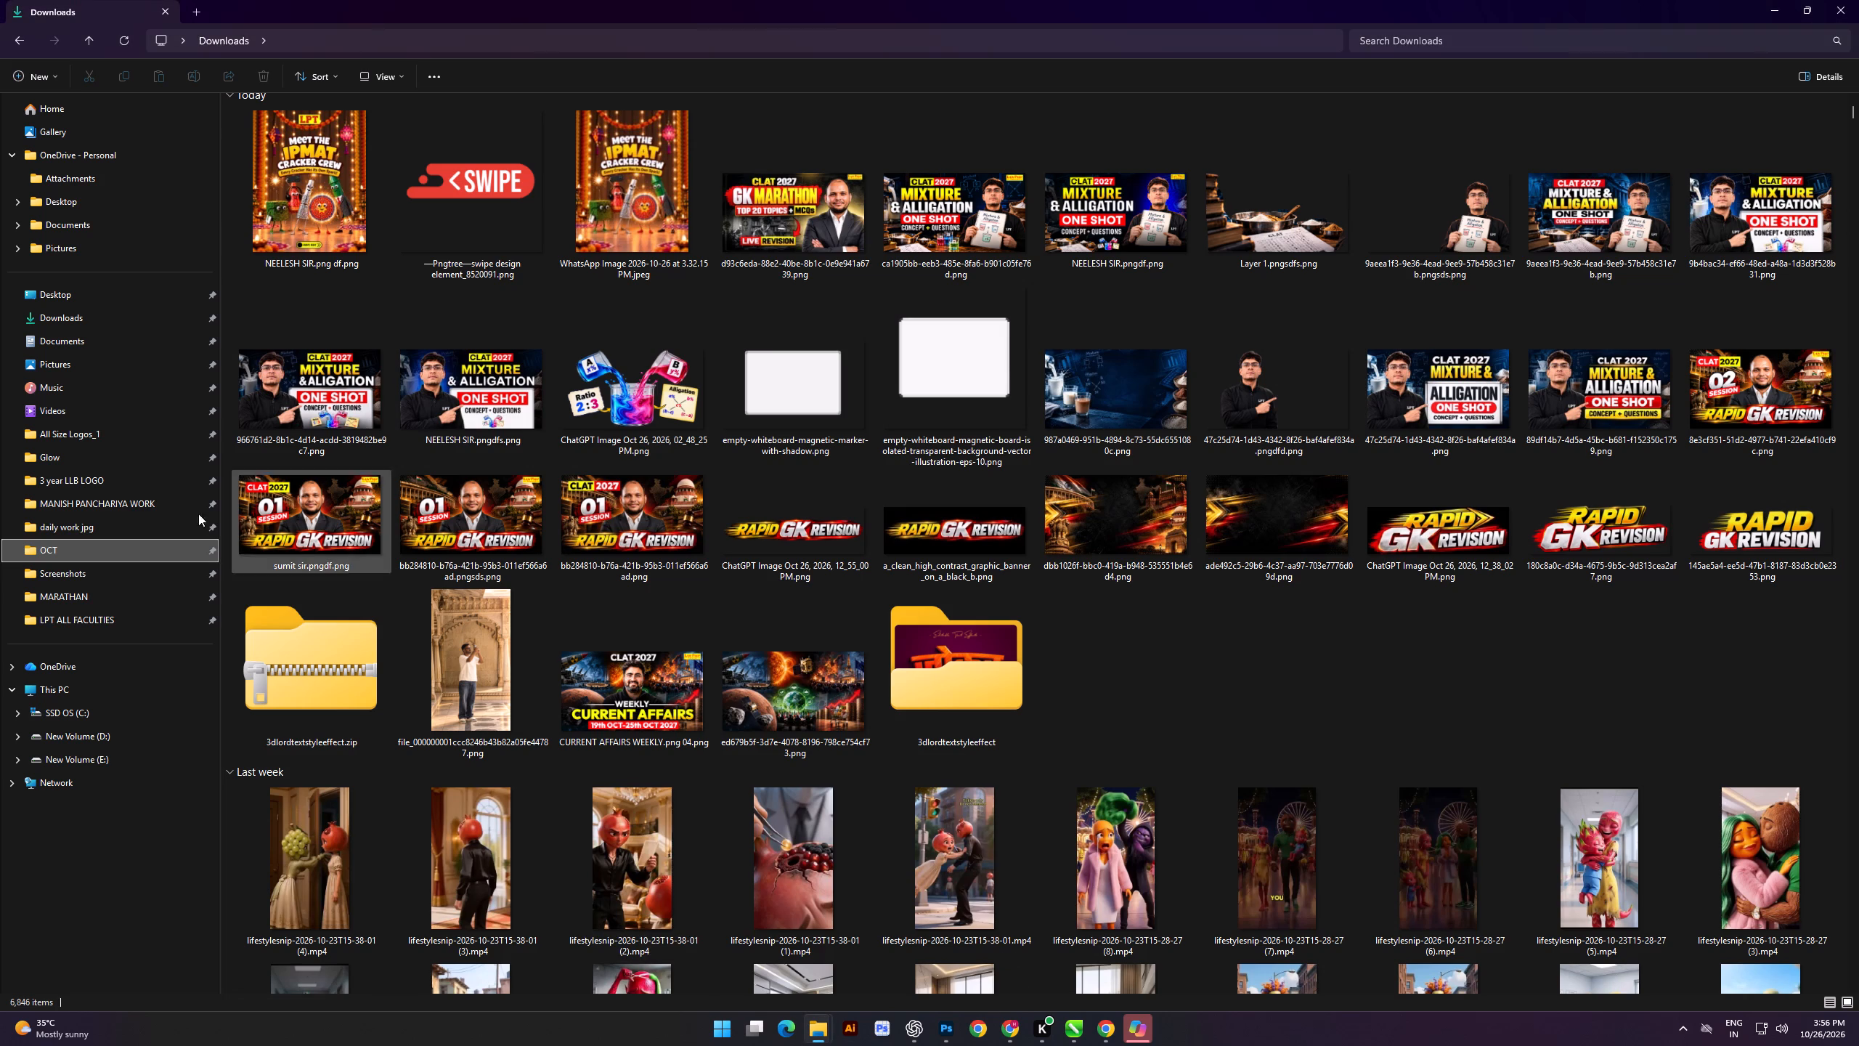
click(69, 503)
double_click(429, 150)
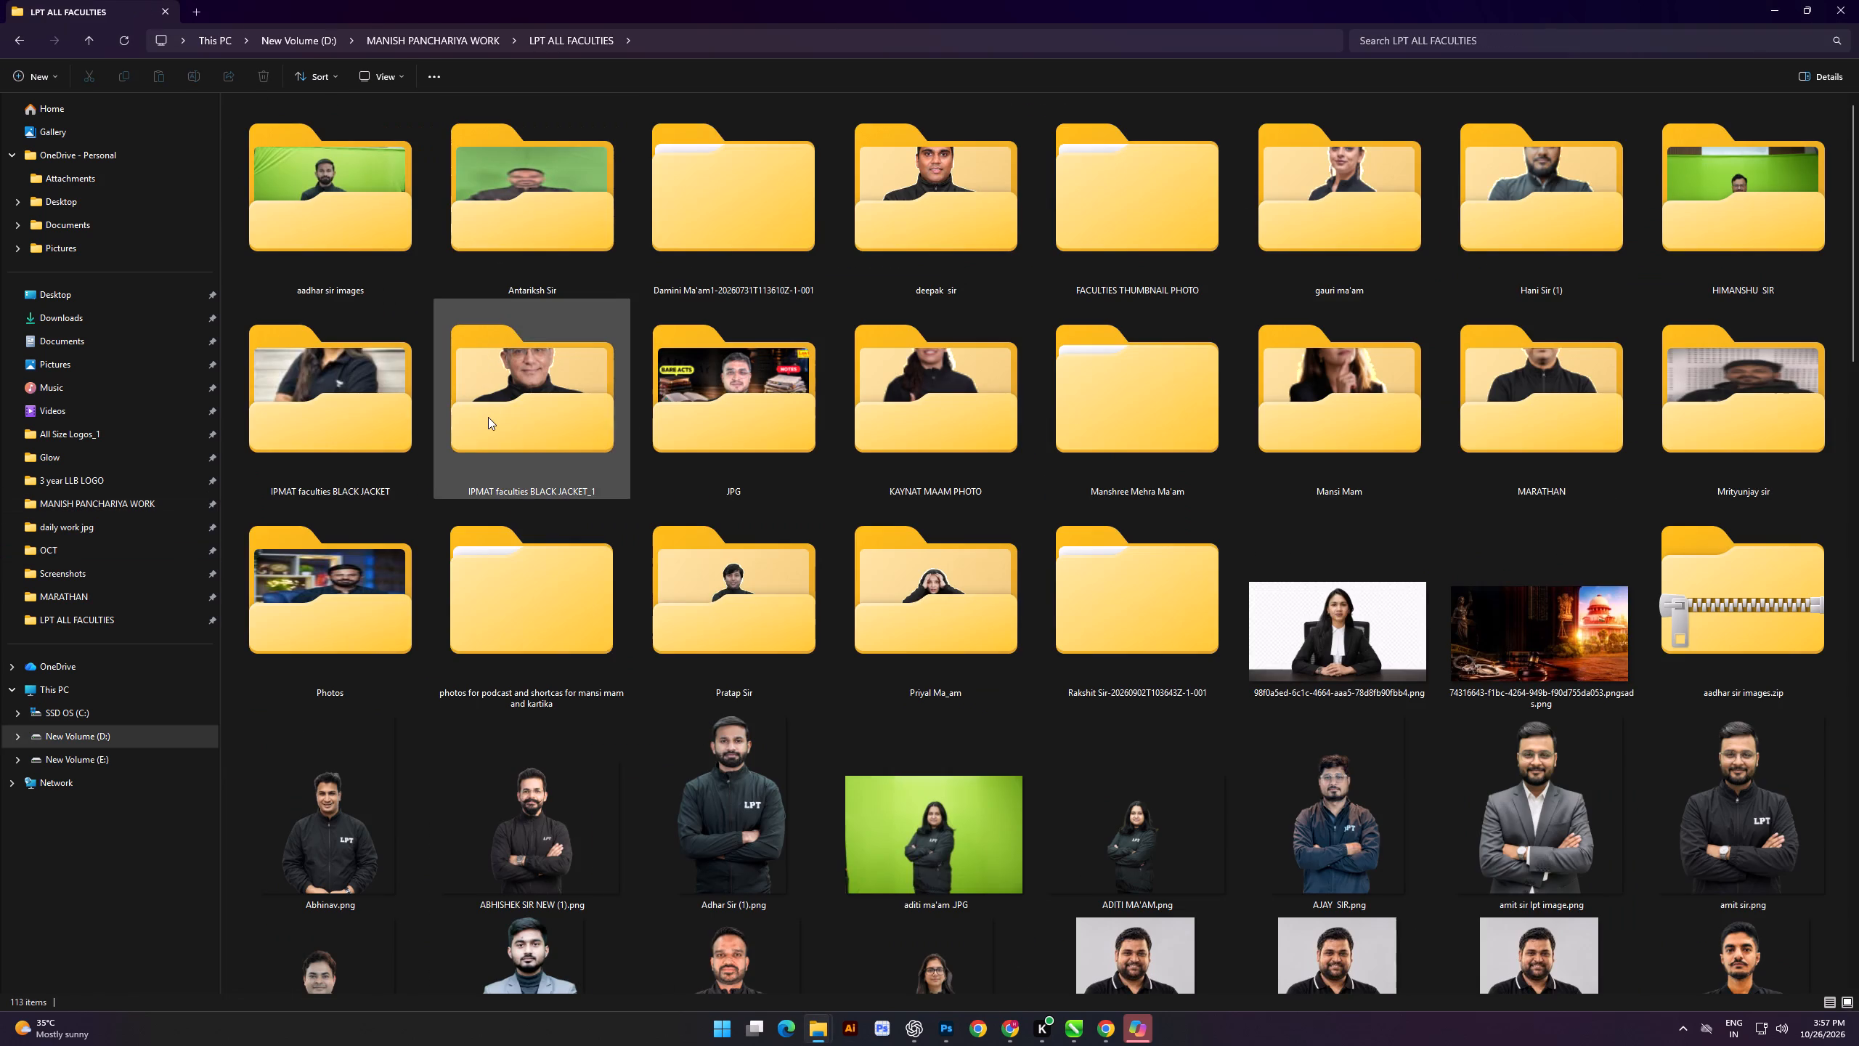
click(488, 417)
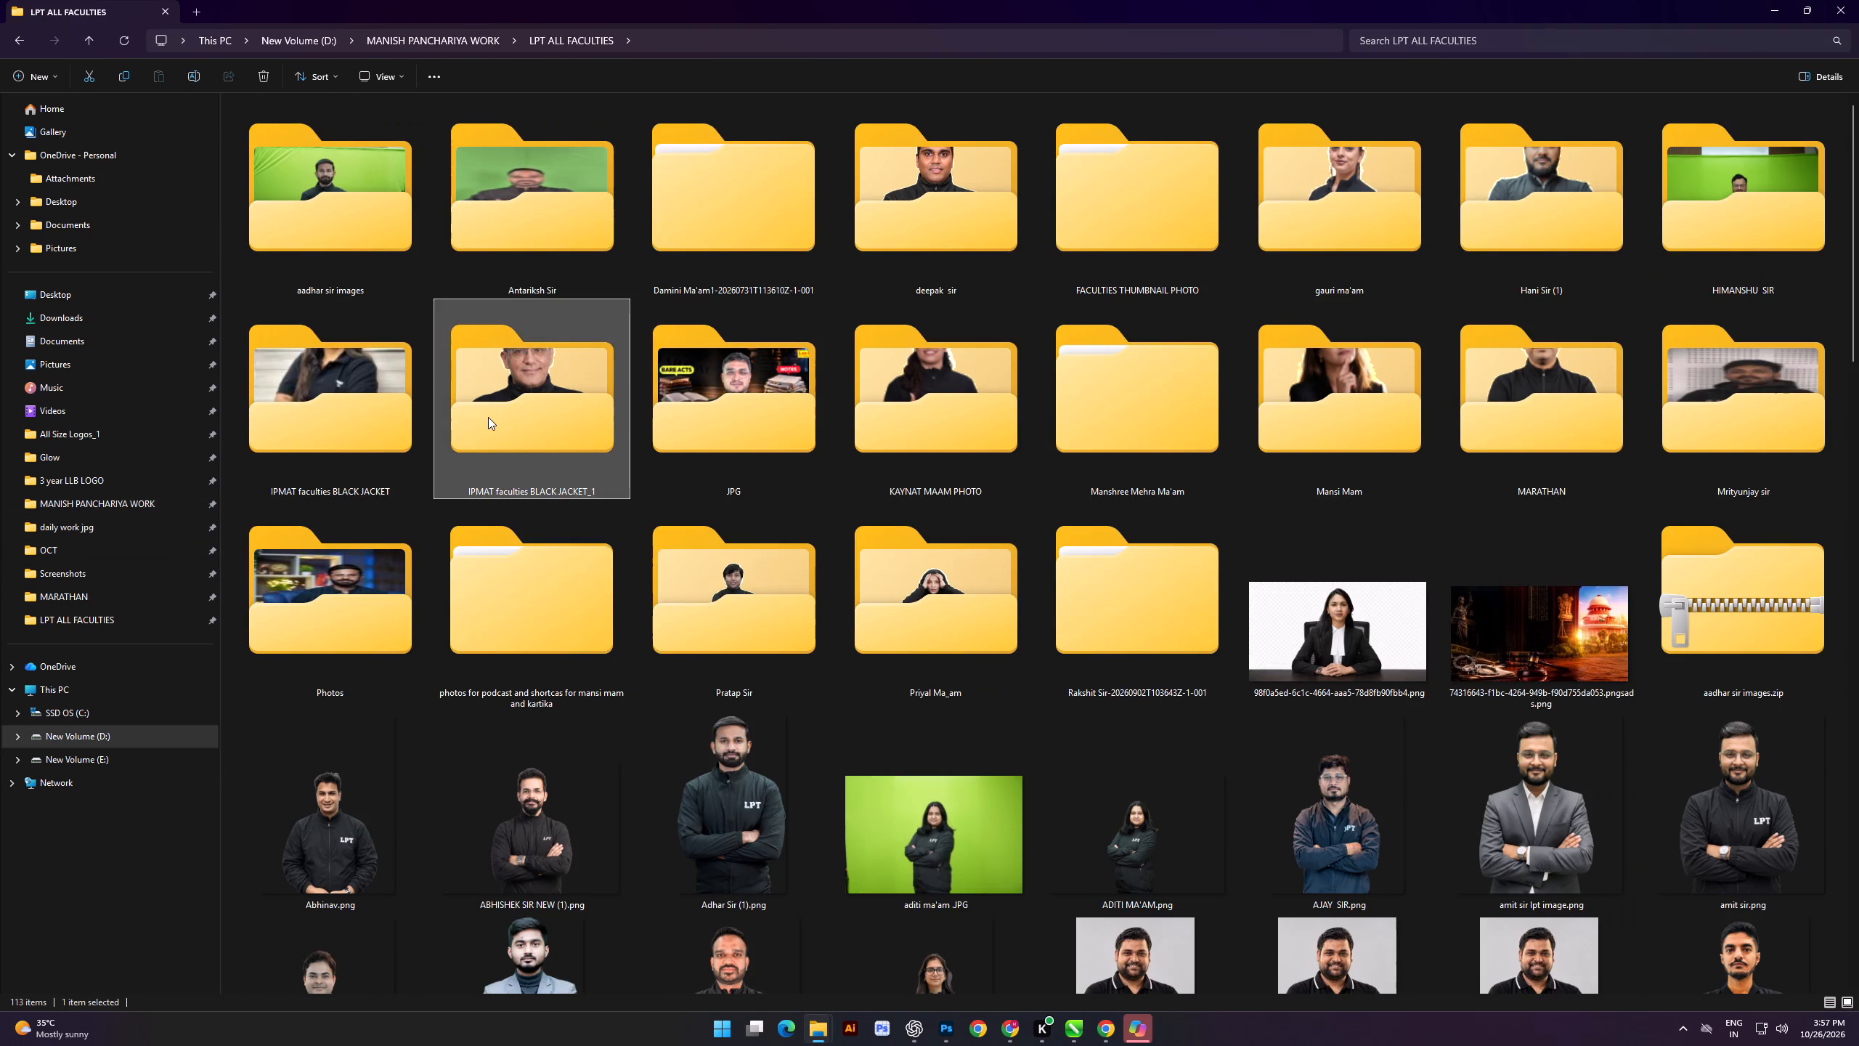
text(mm)
key(m)
key(m)
key(m)
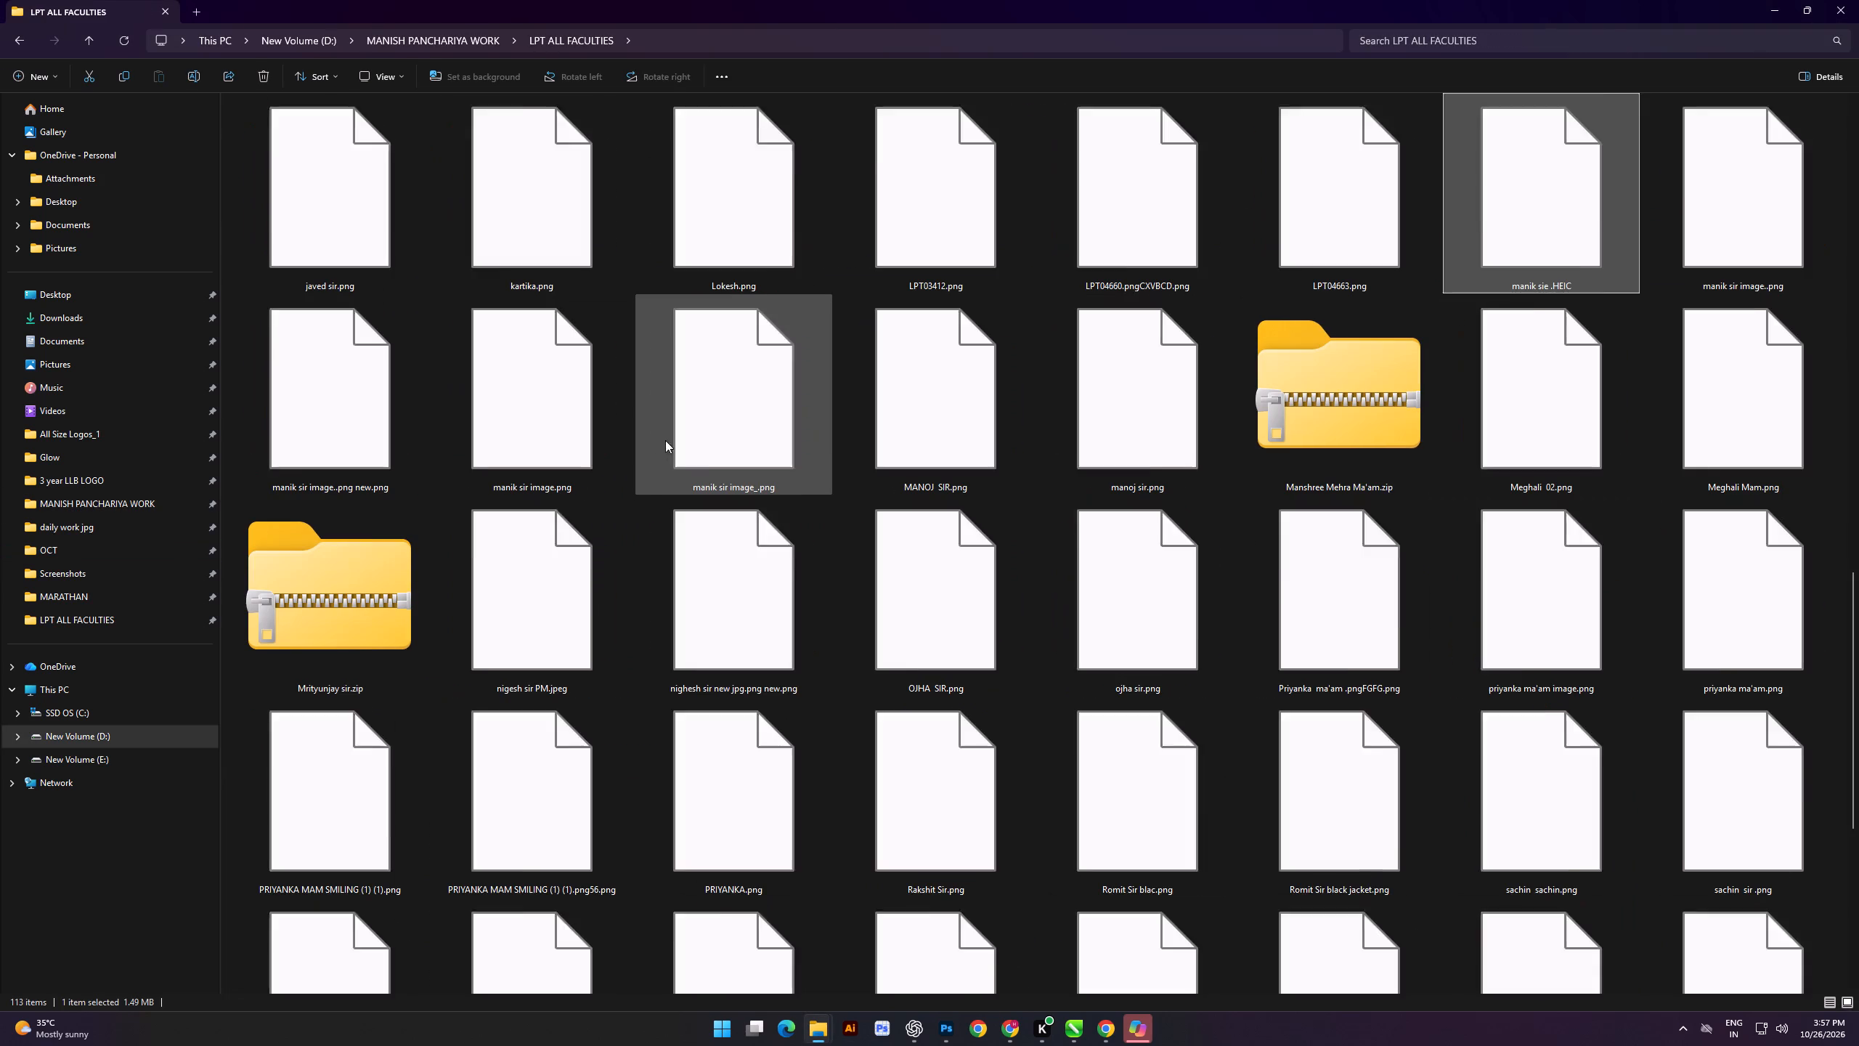
key(m)
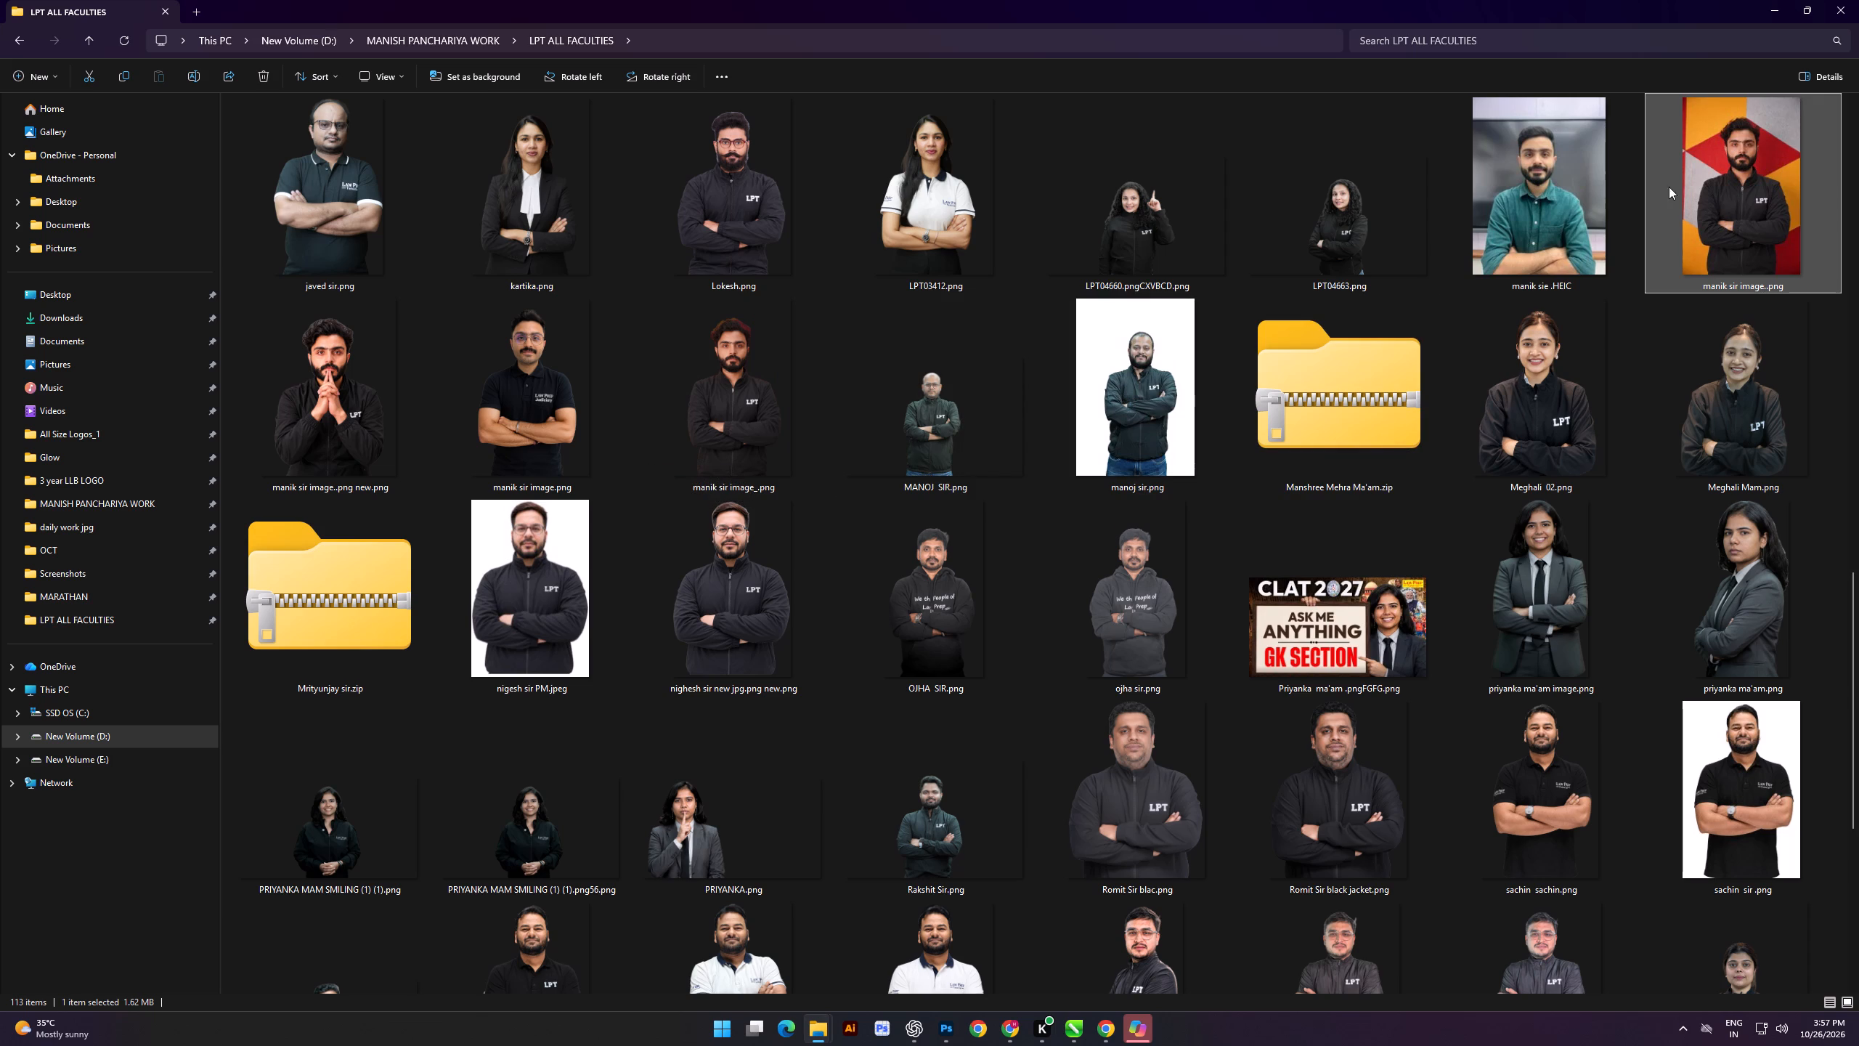
click(1559, 194)
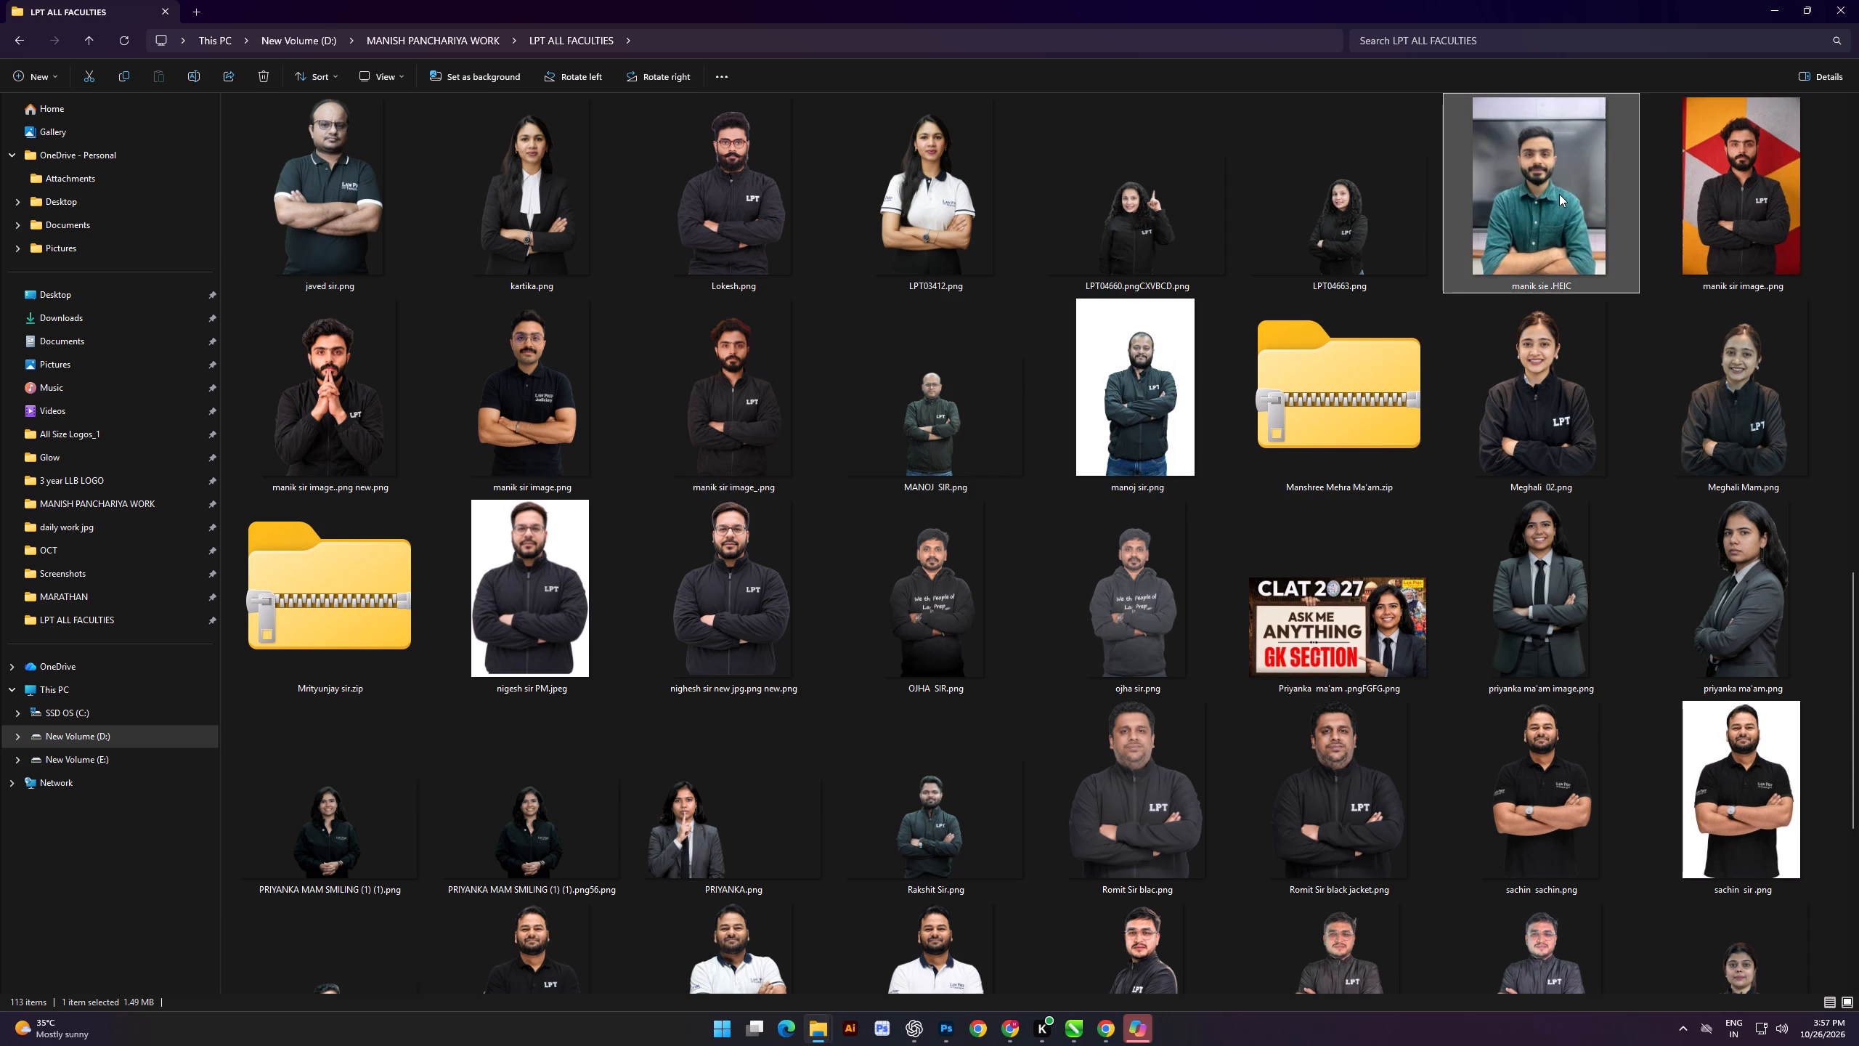
click(1729, 193)
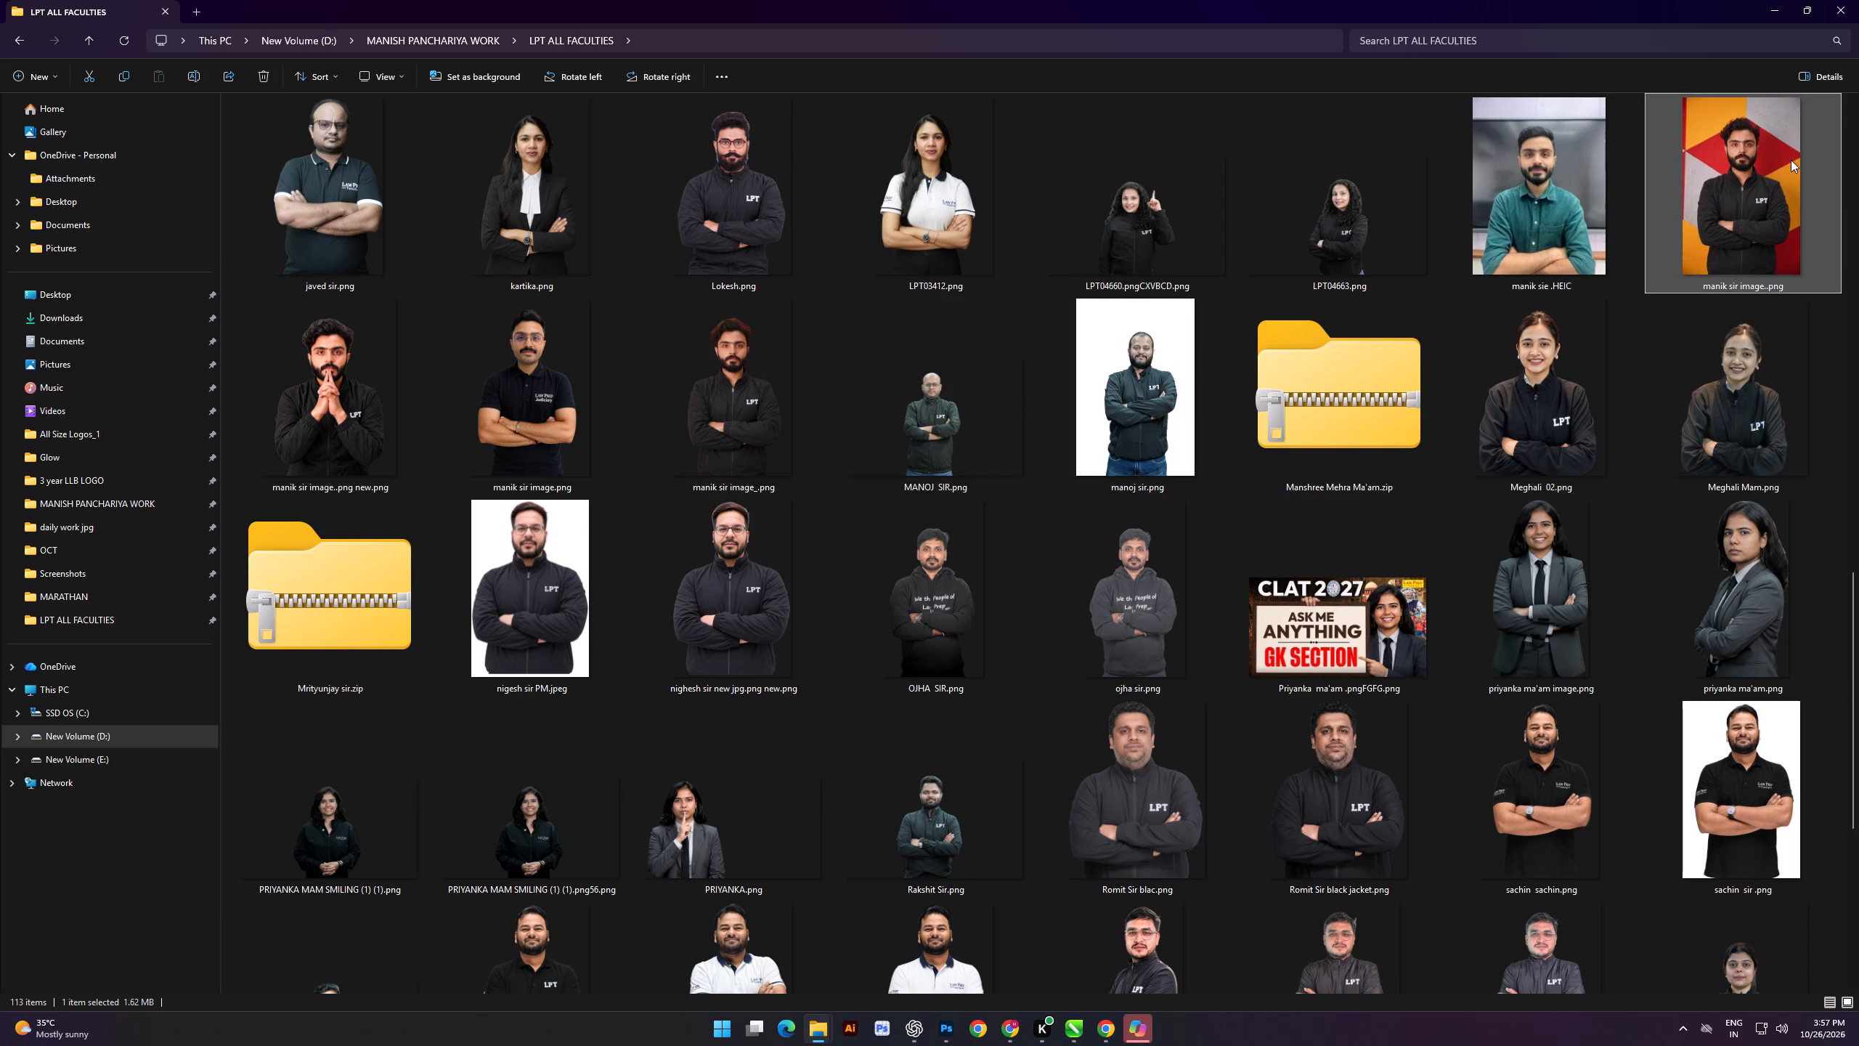
click(515, 397)
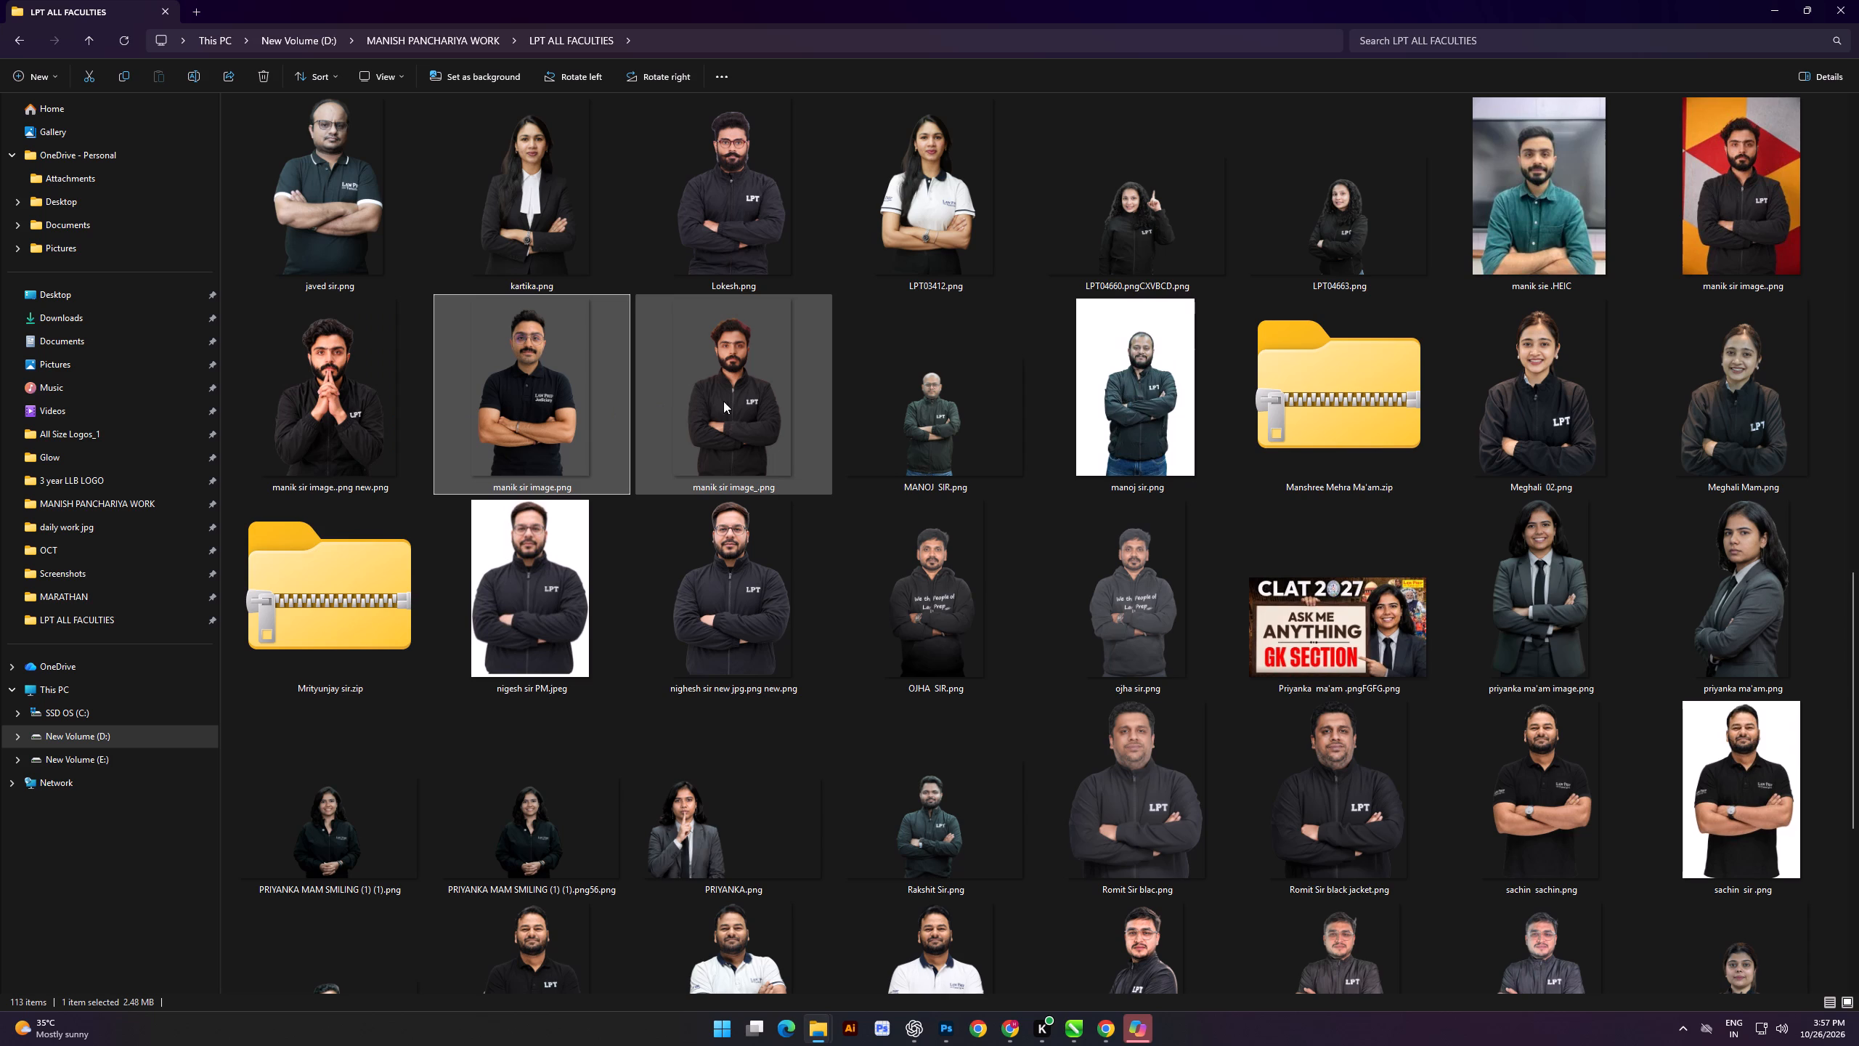
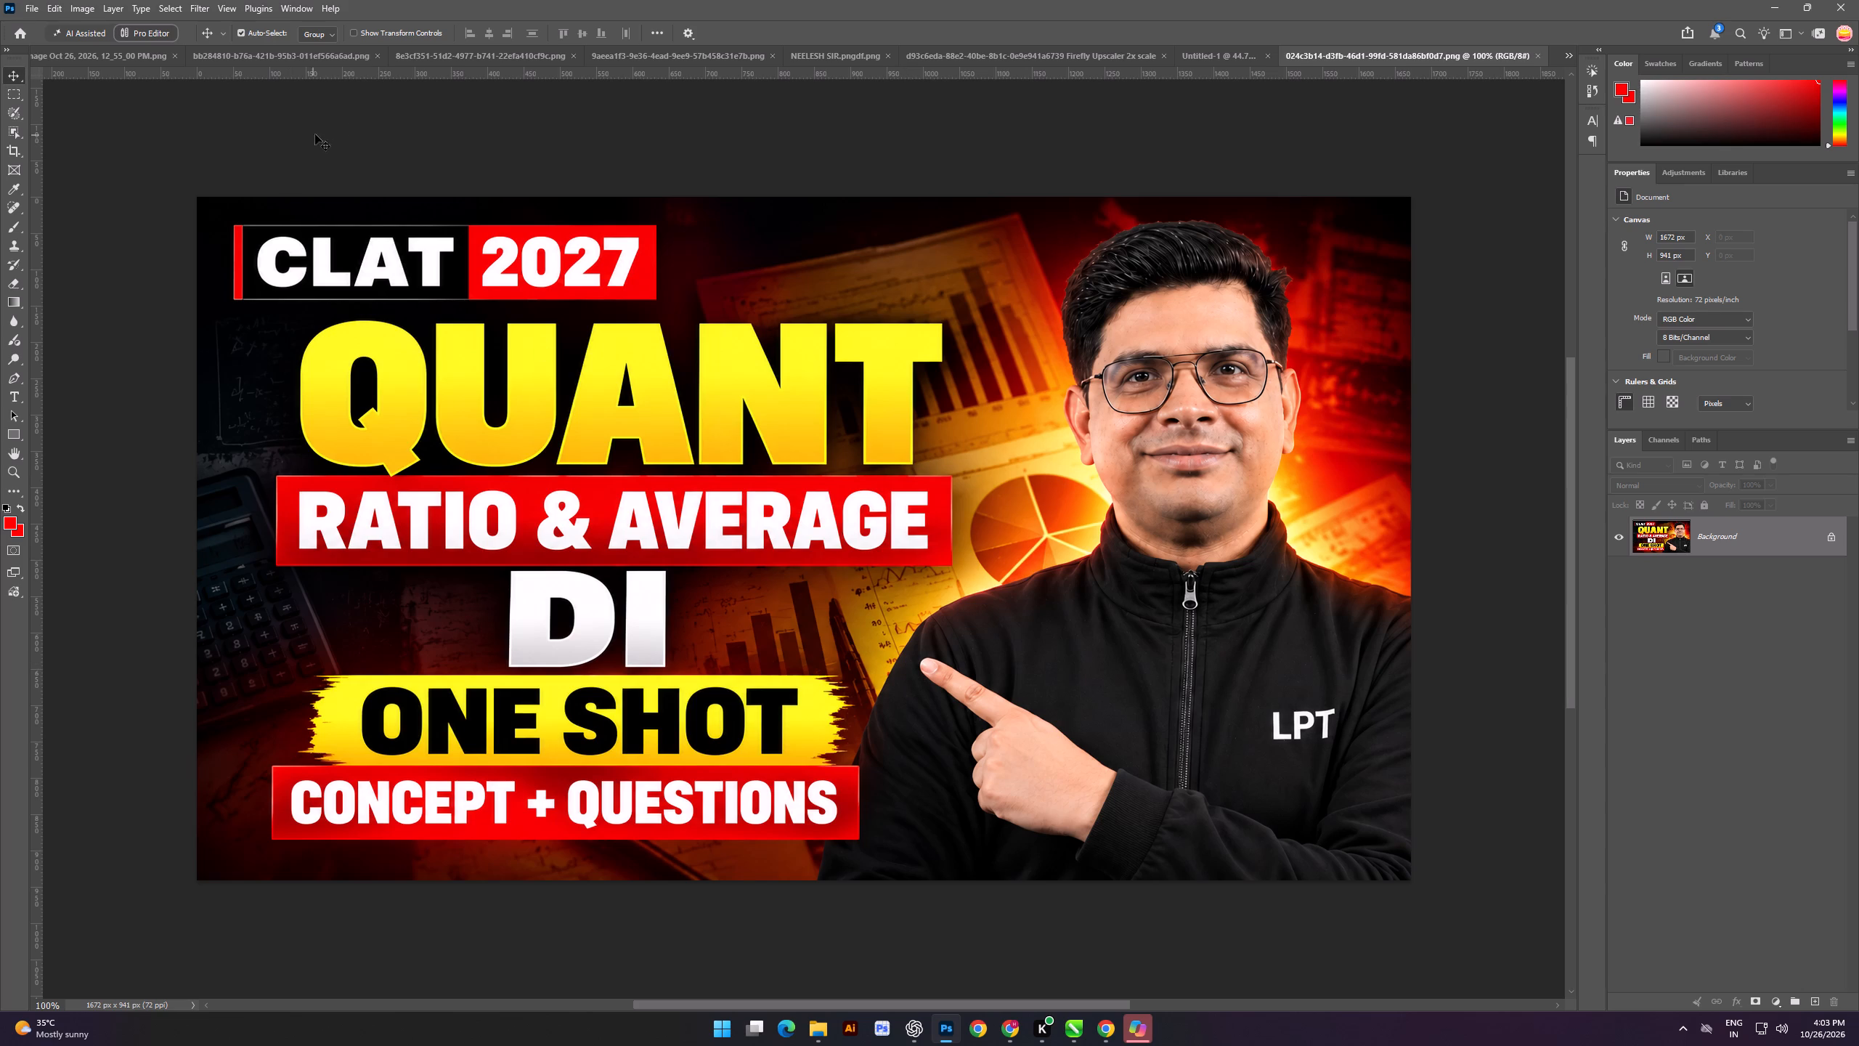
click(18, 34)
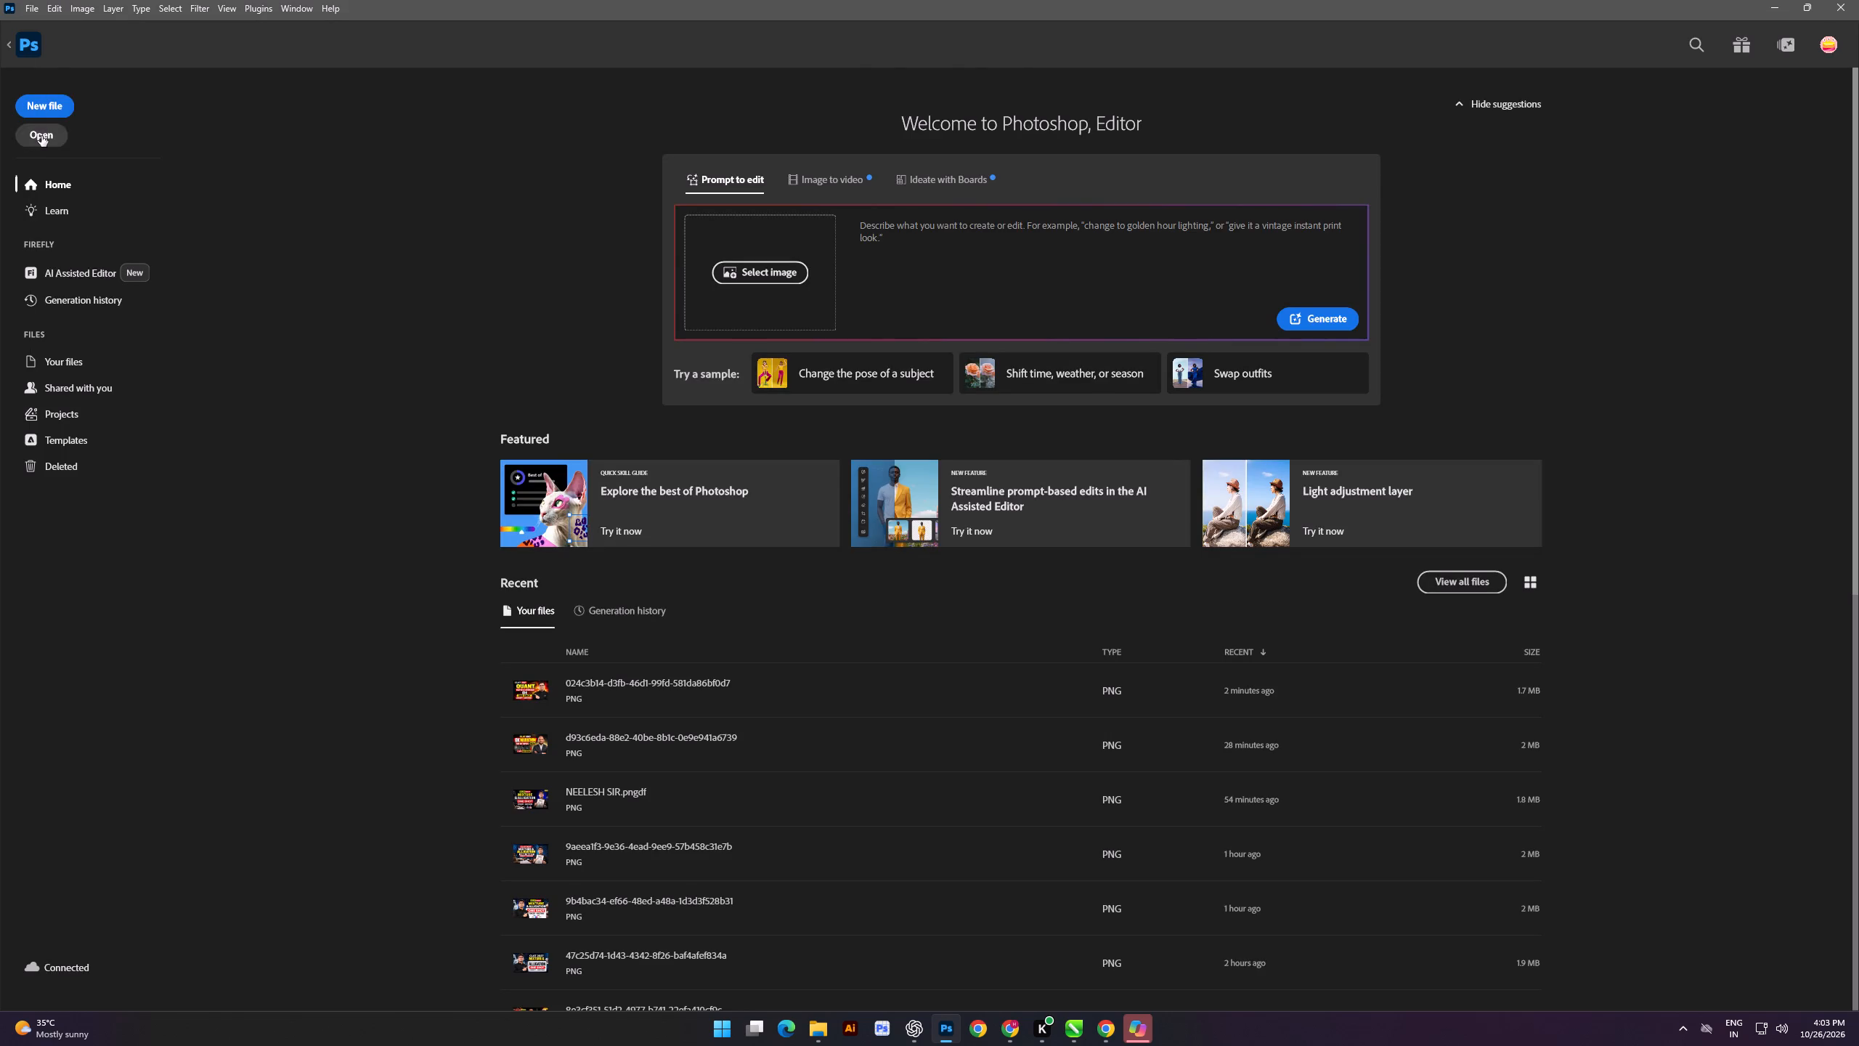
click(41, 136)
double_click(444, 272)
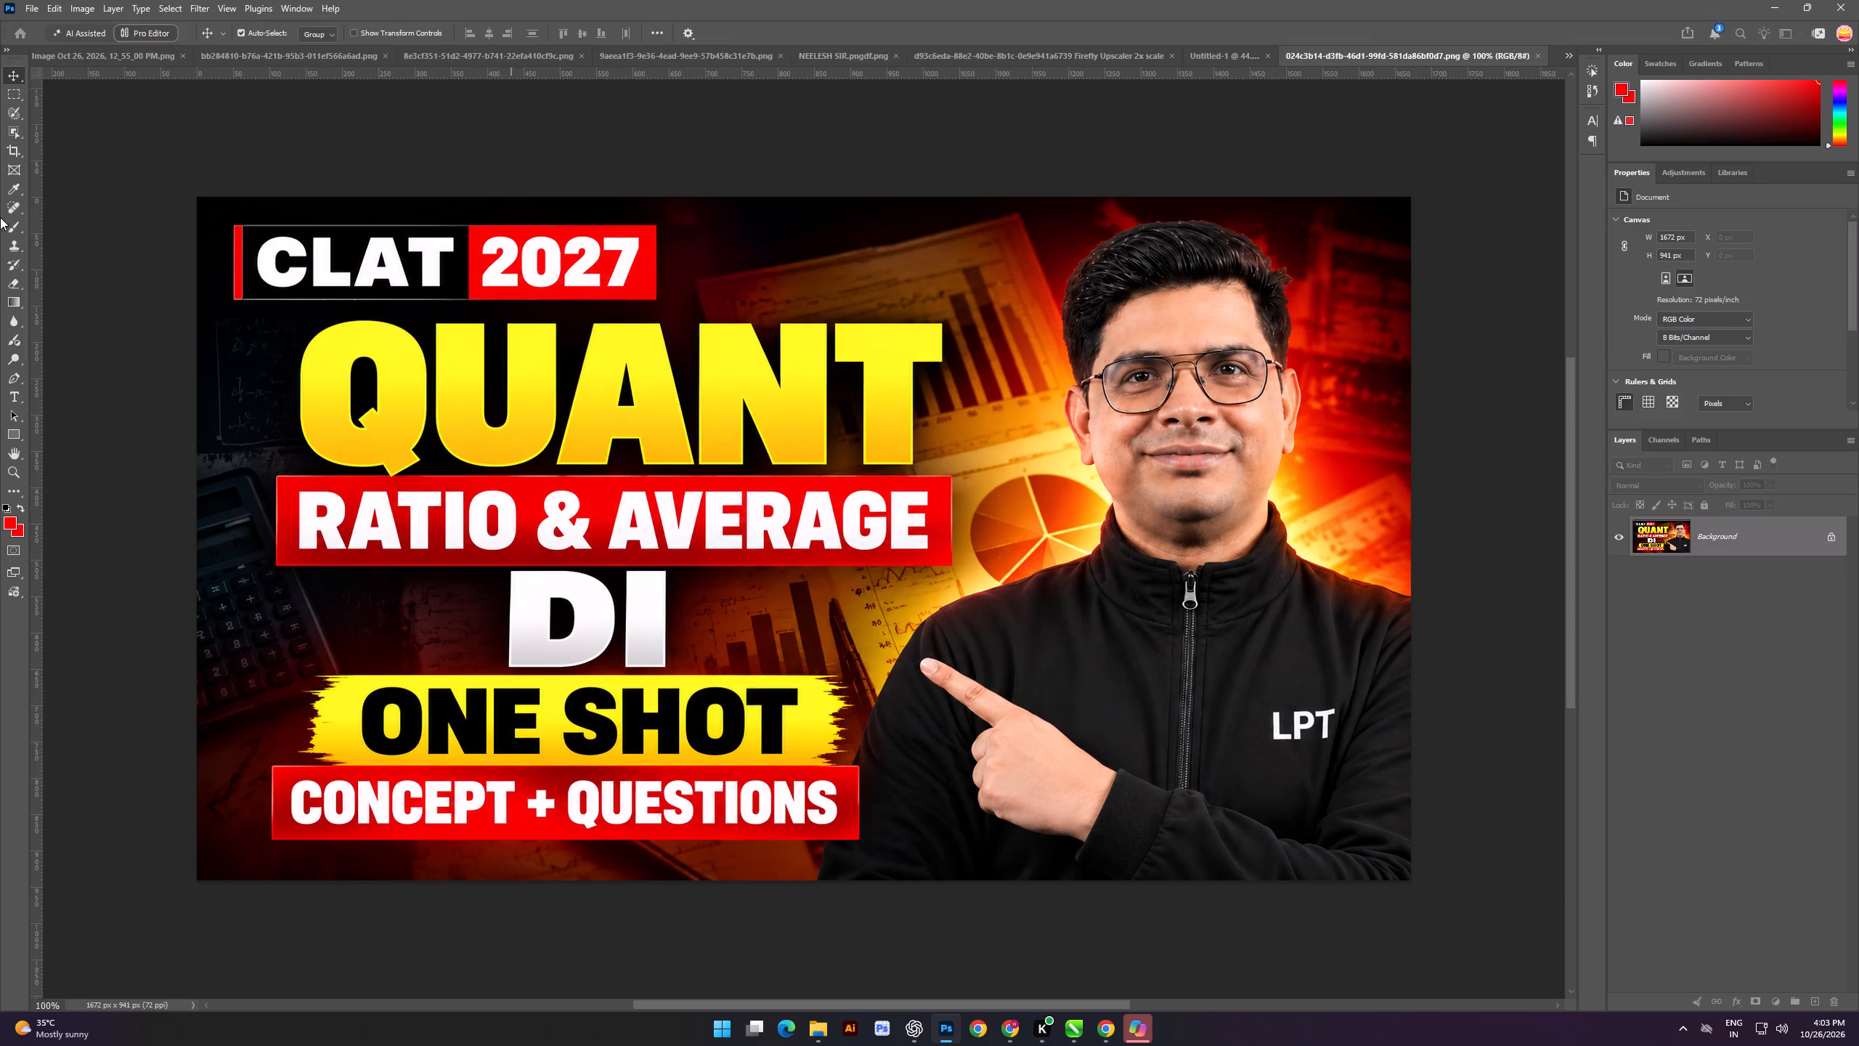
Convert the thumbnail's background to a smart object and run Generative Upscale with Firefly Upscaler at 2x scale.
right_click(1720, 540)
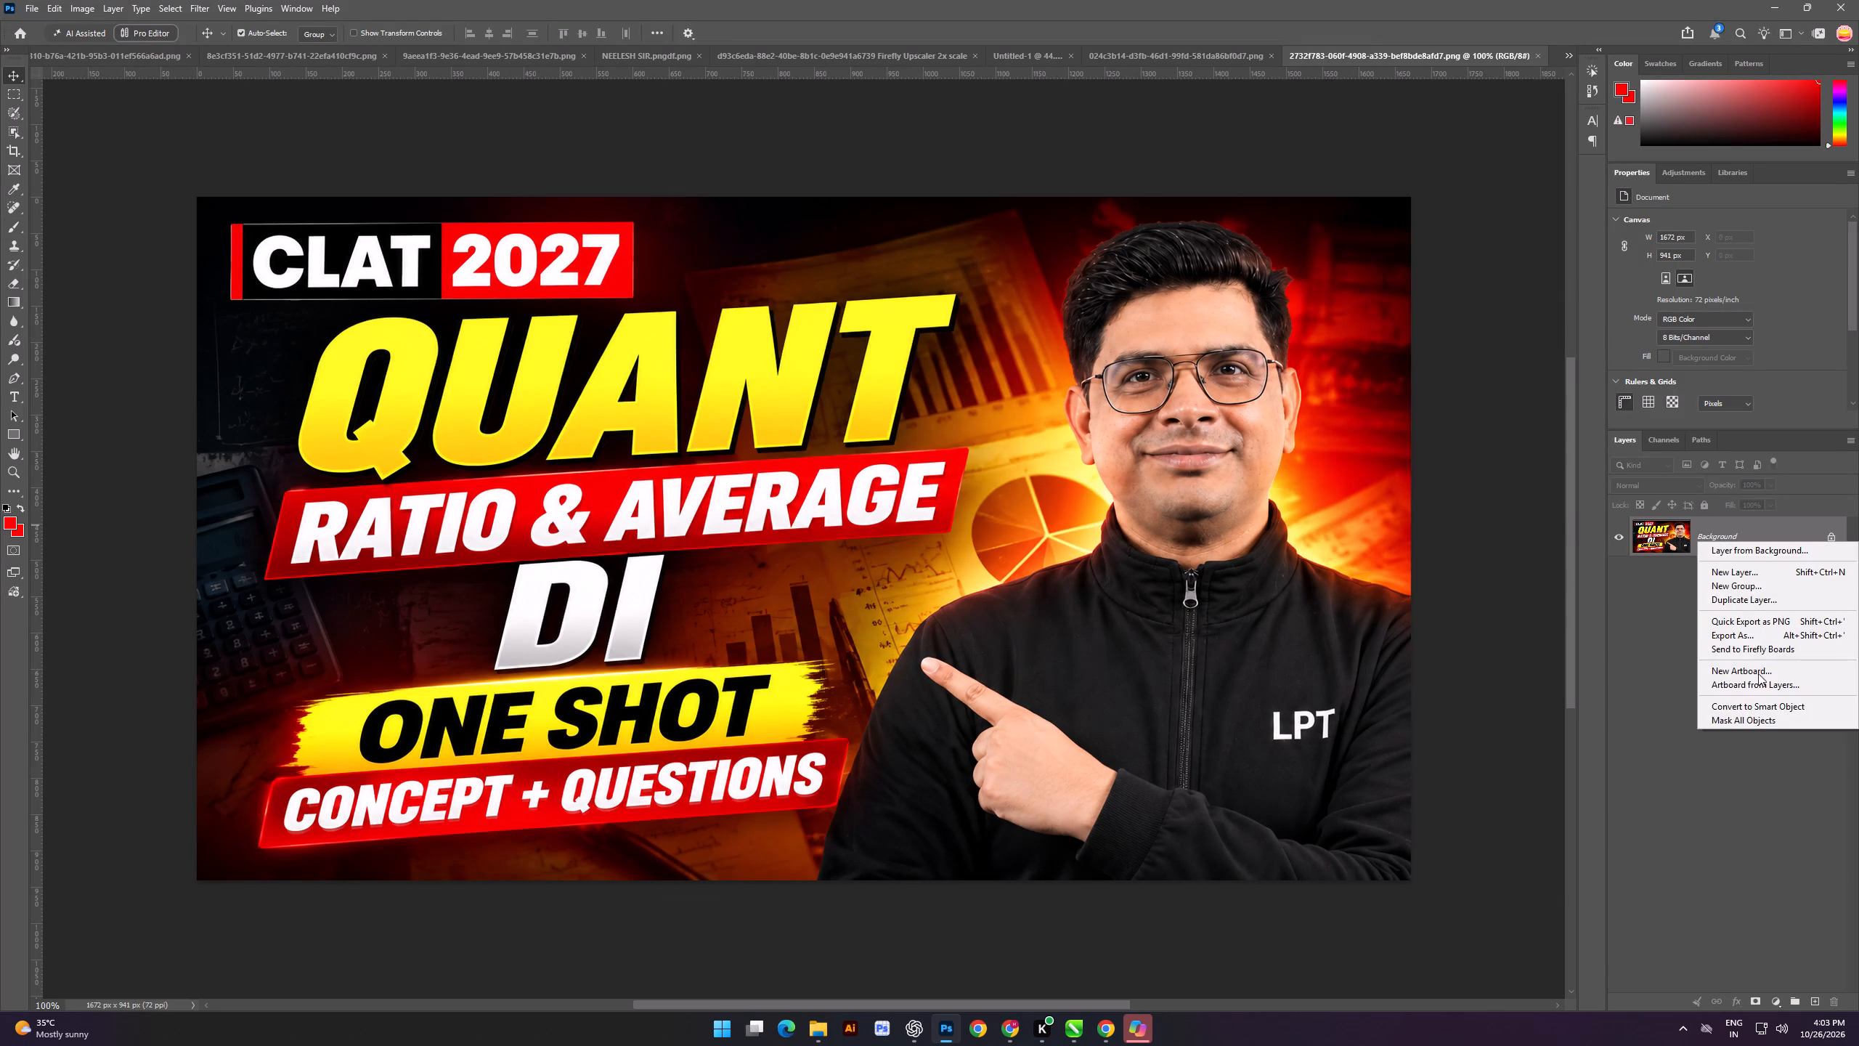
click(1773, 709)
click(78, 0)
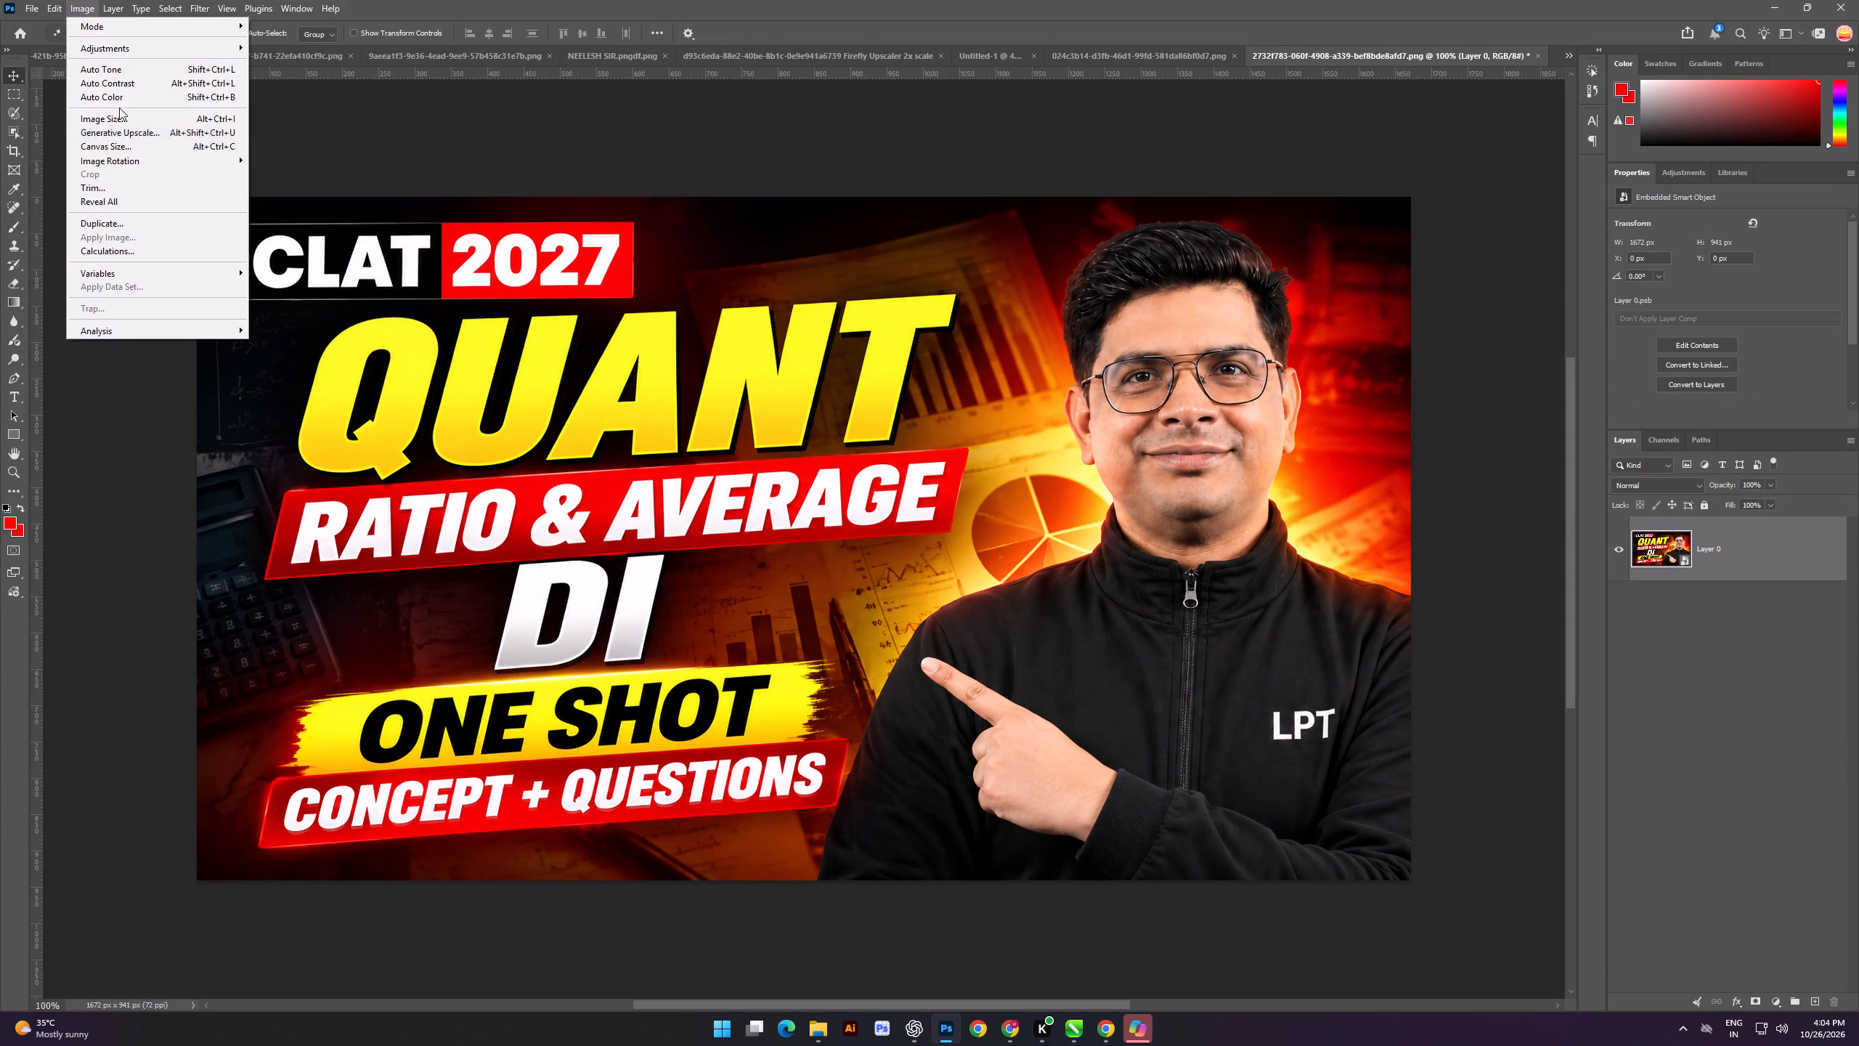
click(147, 132)
click(792, 304)
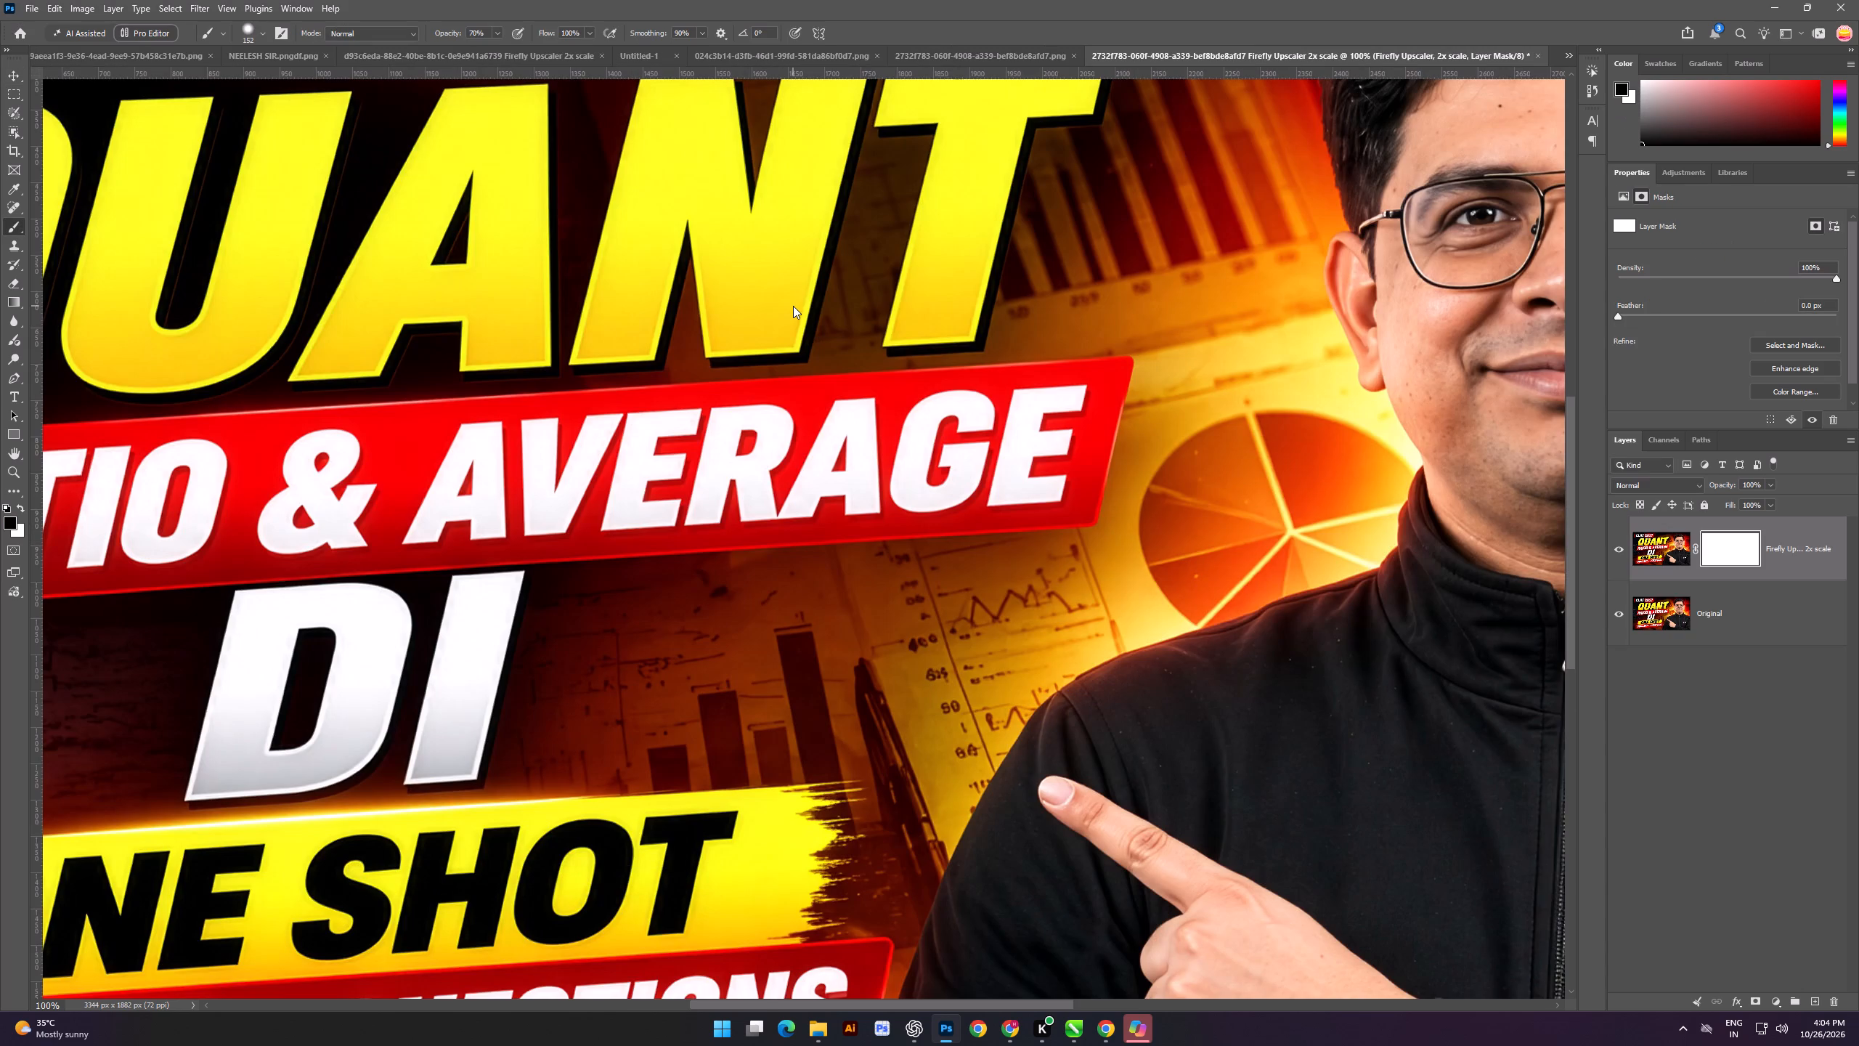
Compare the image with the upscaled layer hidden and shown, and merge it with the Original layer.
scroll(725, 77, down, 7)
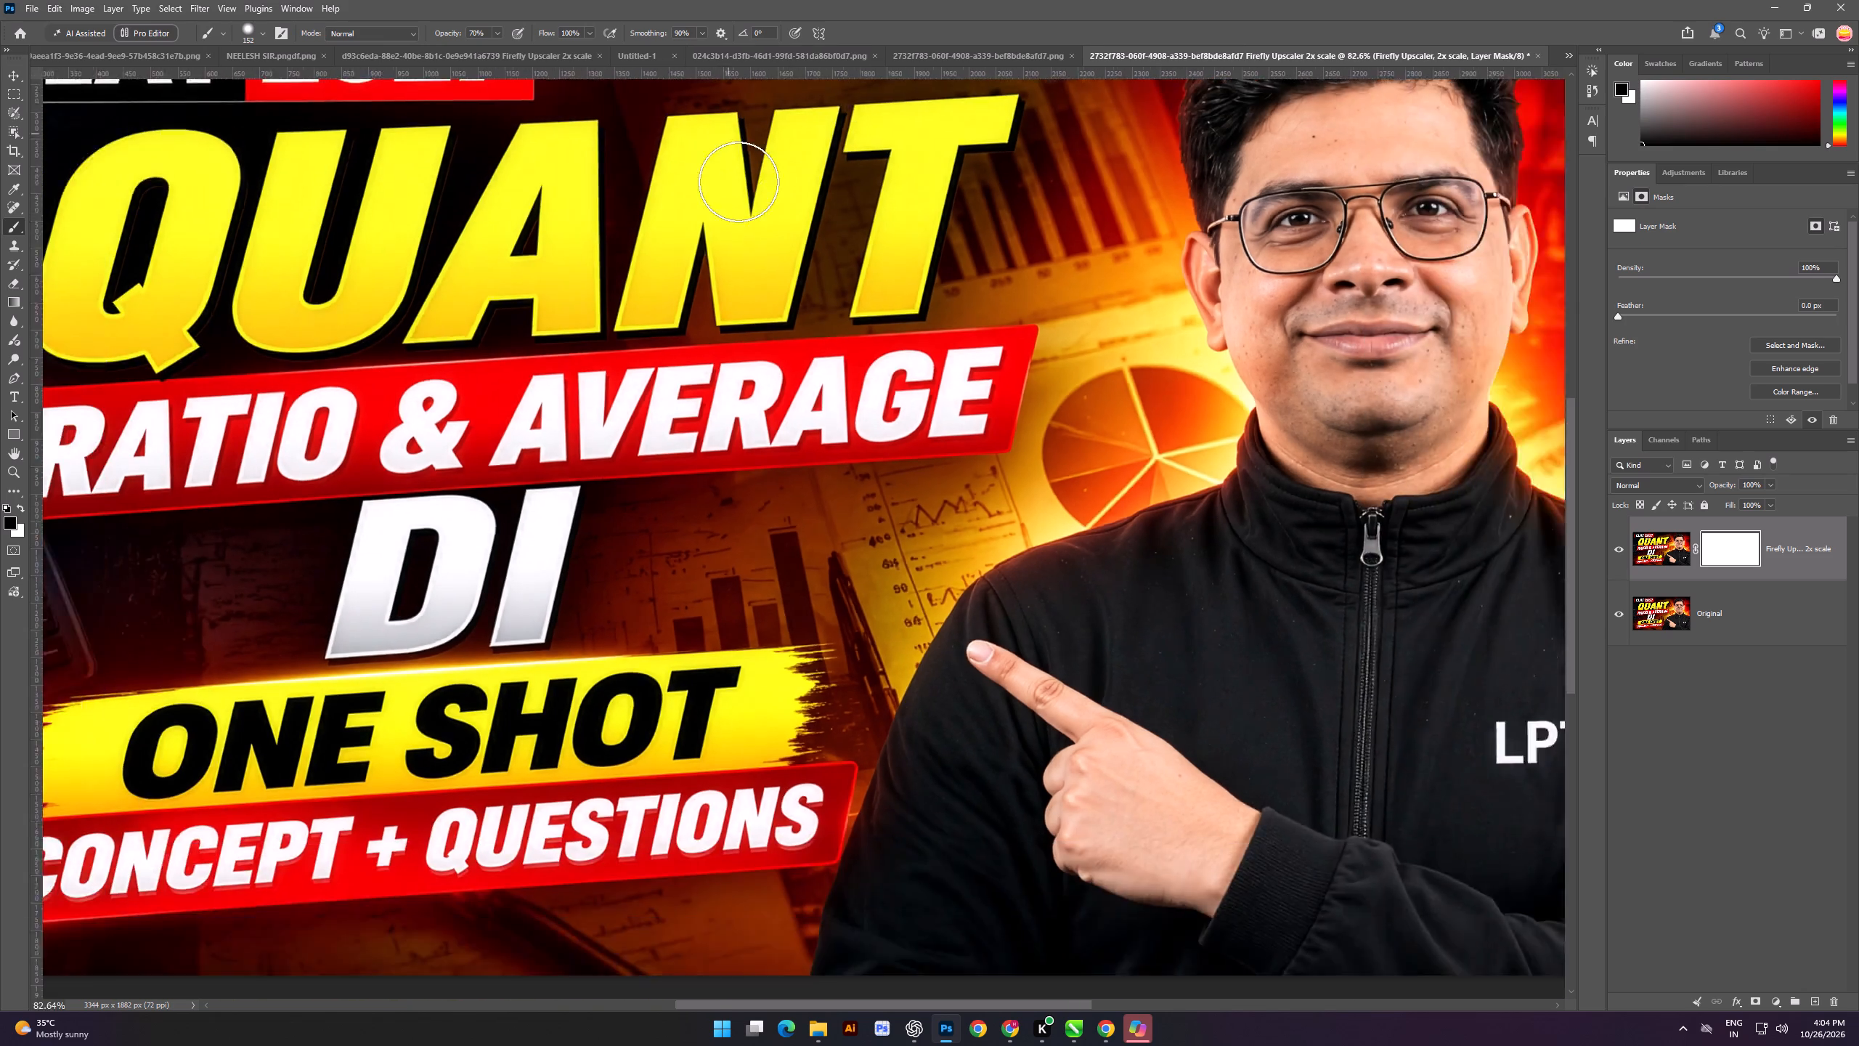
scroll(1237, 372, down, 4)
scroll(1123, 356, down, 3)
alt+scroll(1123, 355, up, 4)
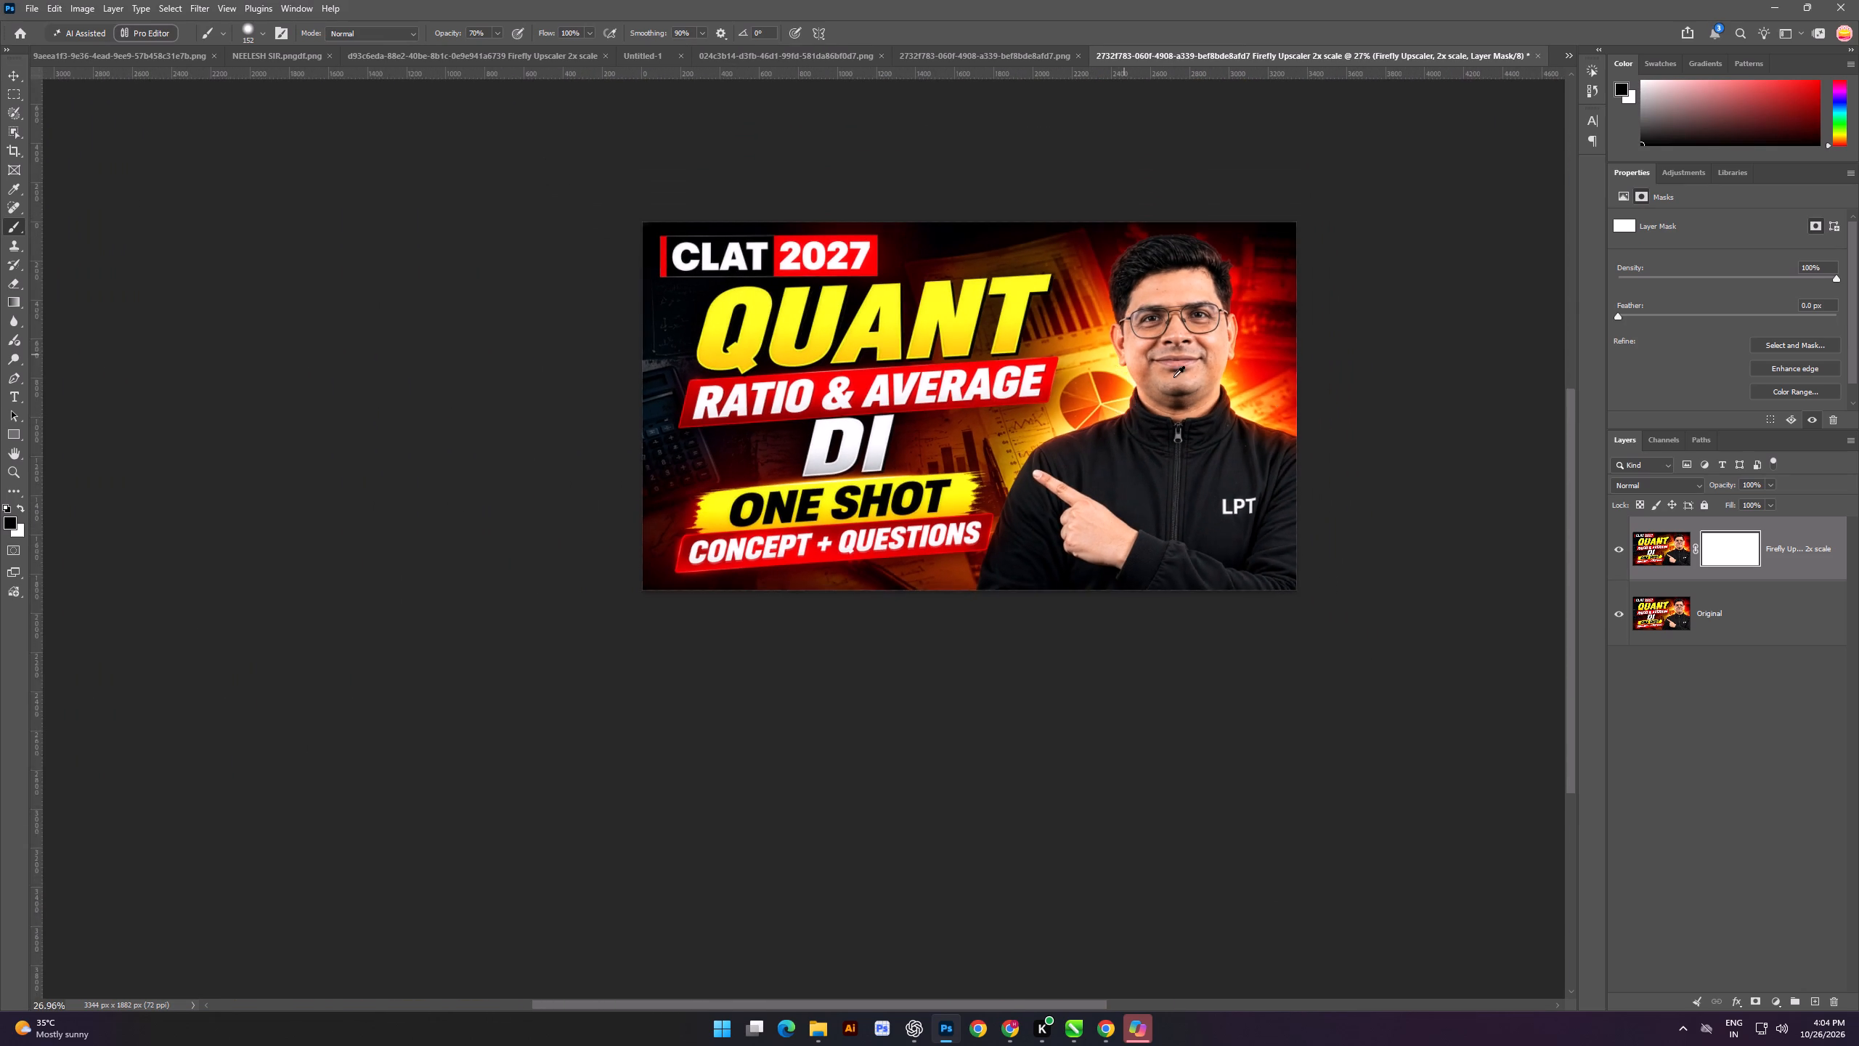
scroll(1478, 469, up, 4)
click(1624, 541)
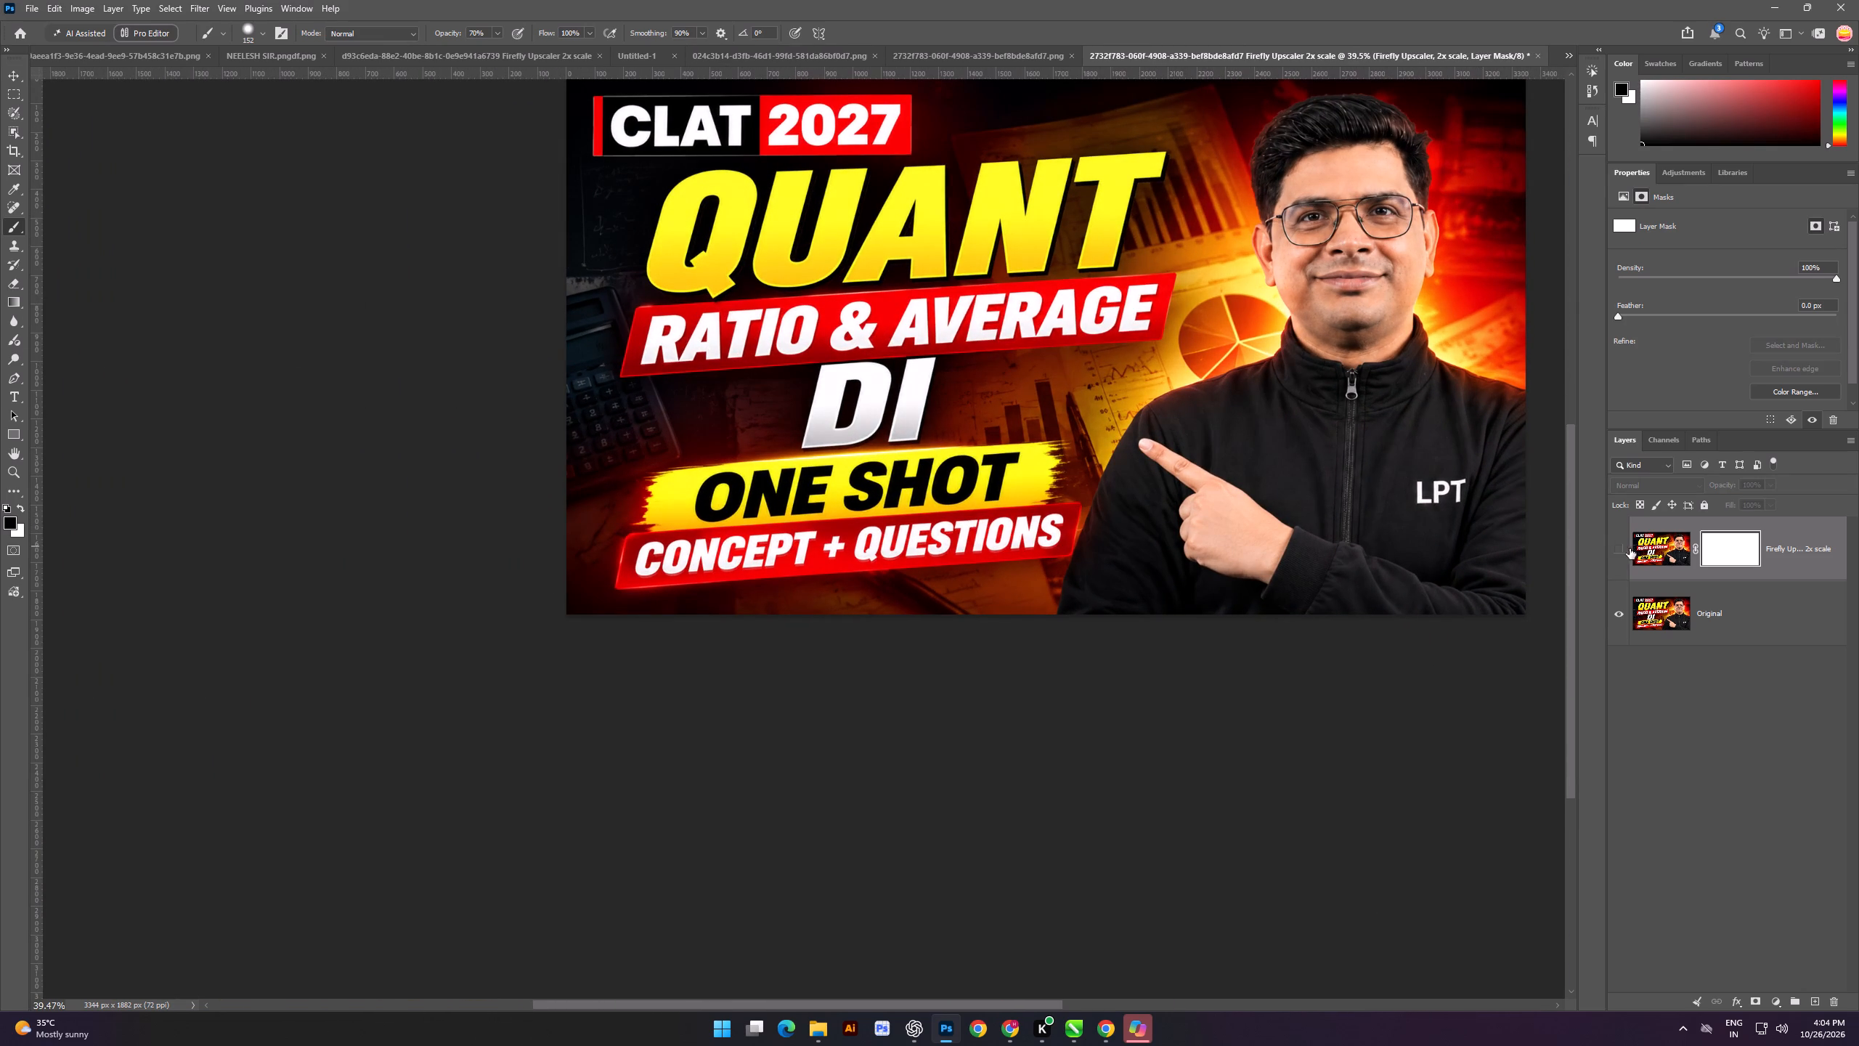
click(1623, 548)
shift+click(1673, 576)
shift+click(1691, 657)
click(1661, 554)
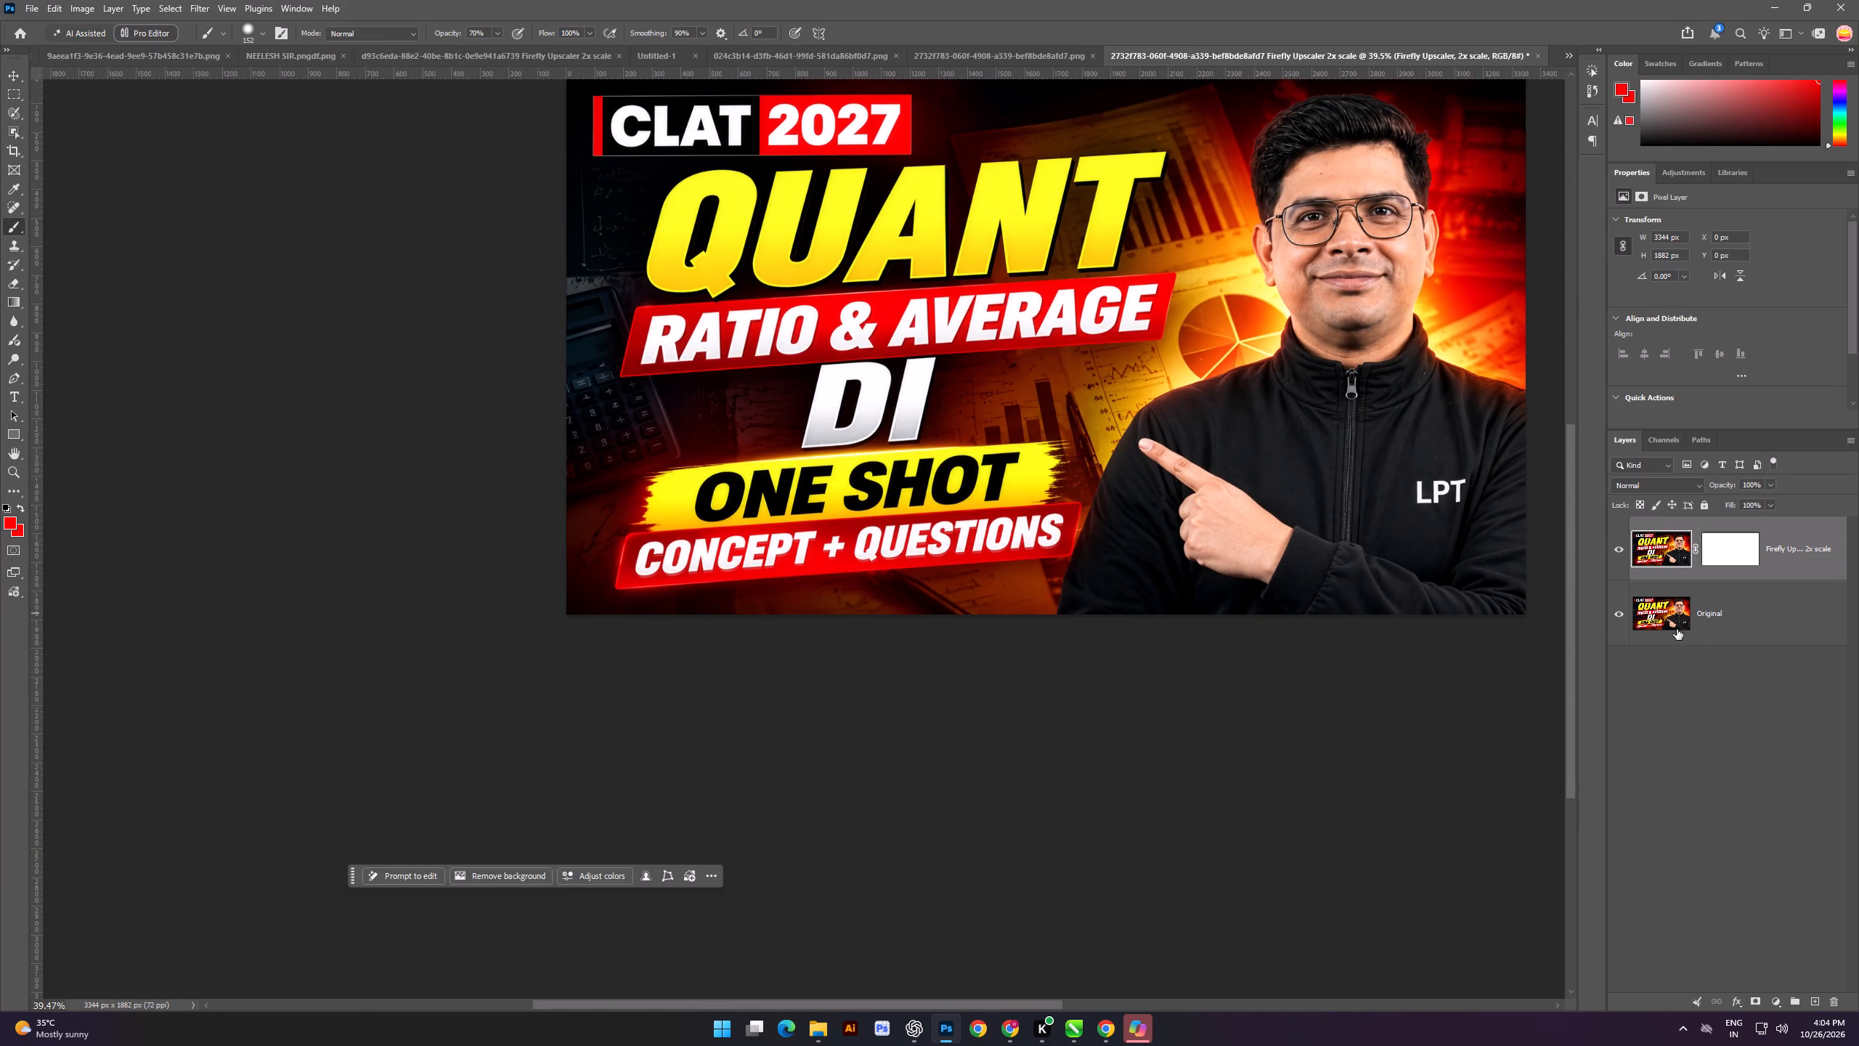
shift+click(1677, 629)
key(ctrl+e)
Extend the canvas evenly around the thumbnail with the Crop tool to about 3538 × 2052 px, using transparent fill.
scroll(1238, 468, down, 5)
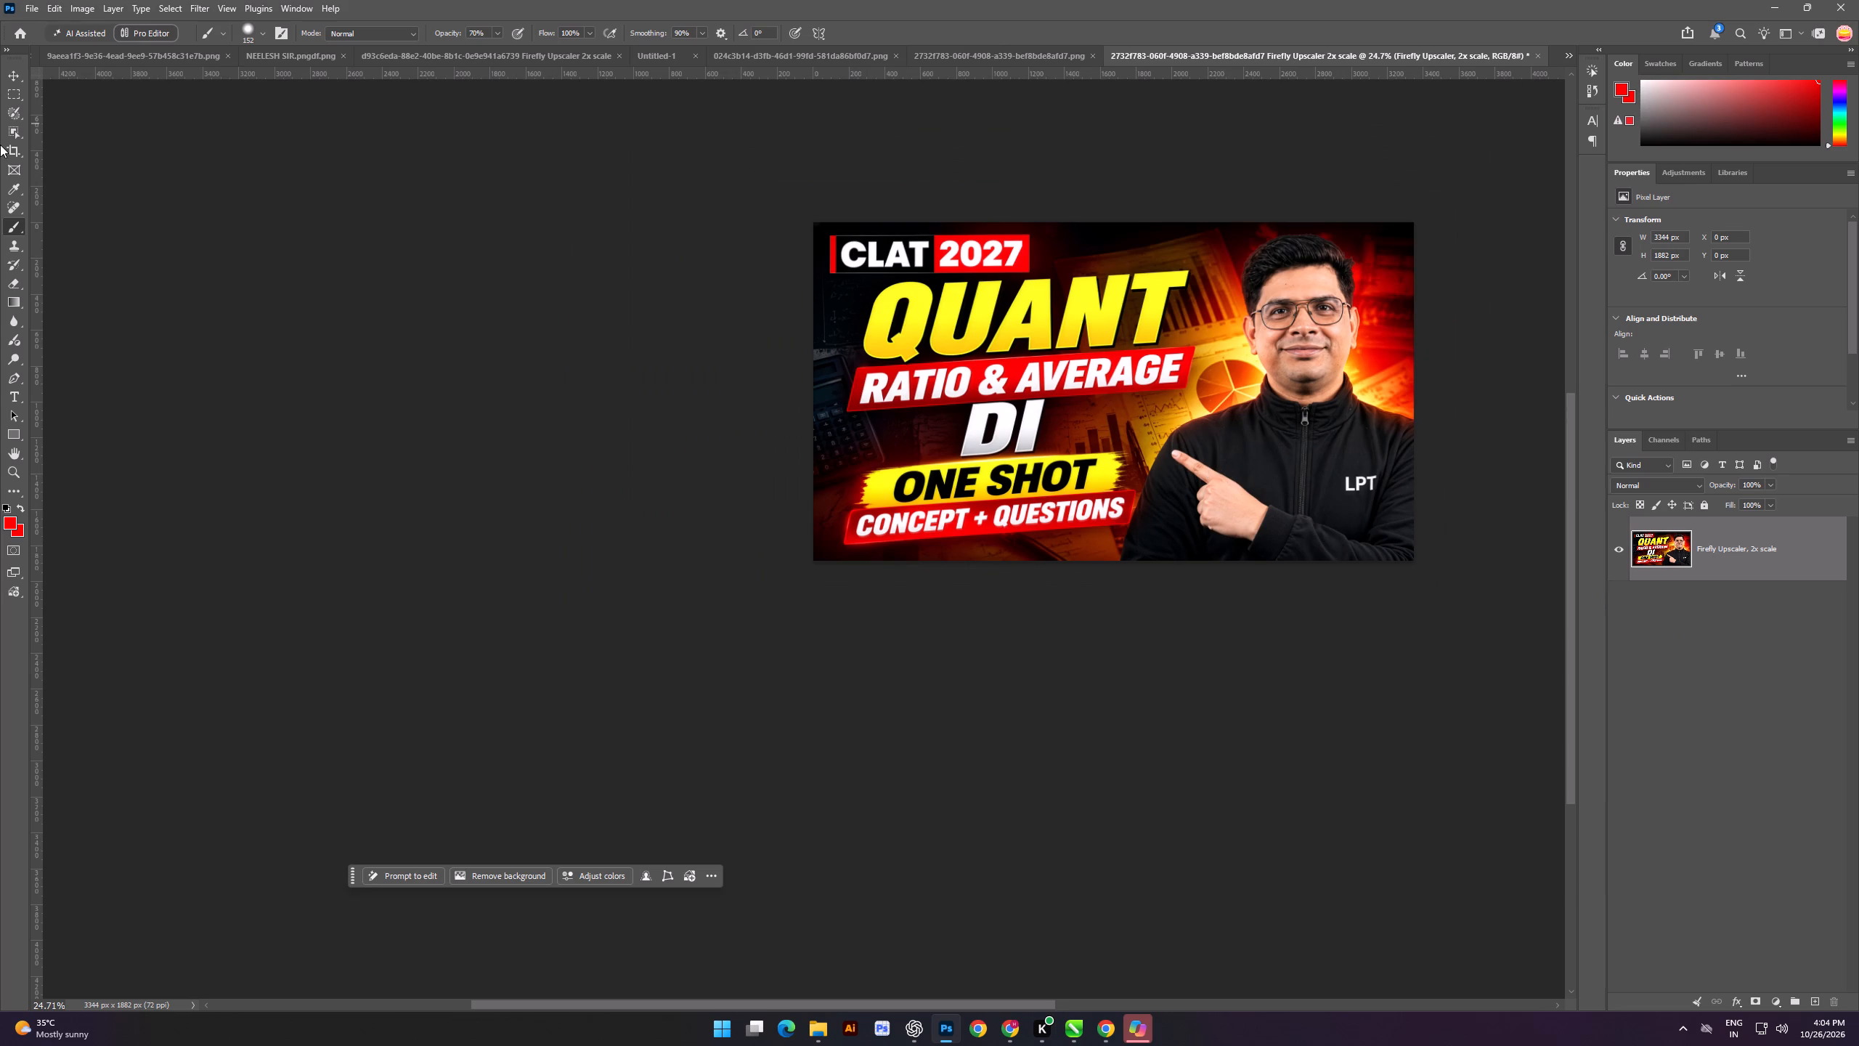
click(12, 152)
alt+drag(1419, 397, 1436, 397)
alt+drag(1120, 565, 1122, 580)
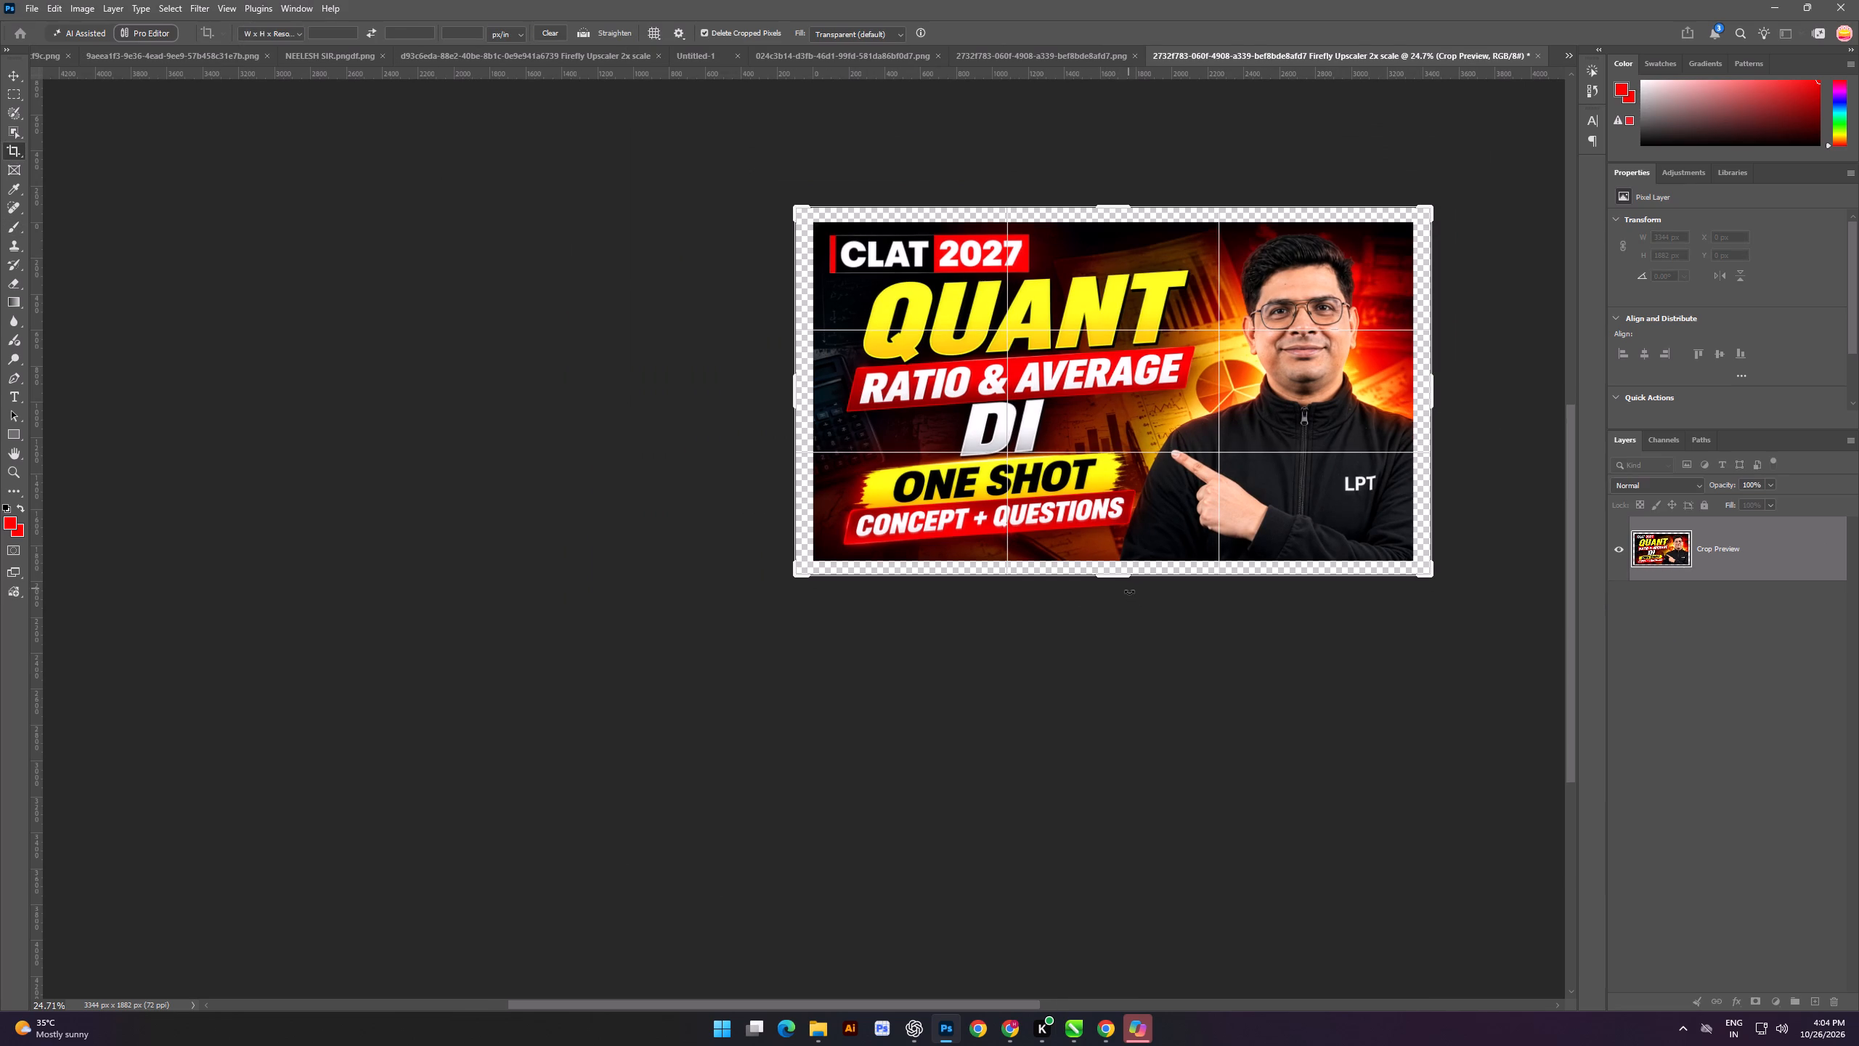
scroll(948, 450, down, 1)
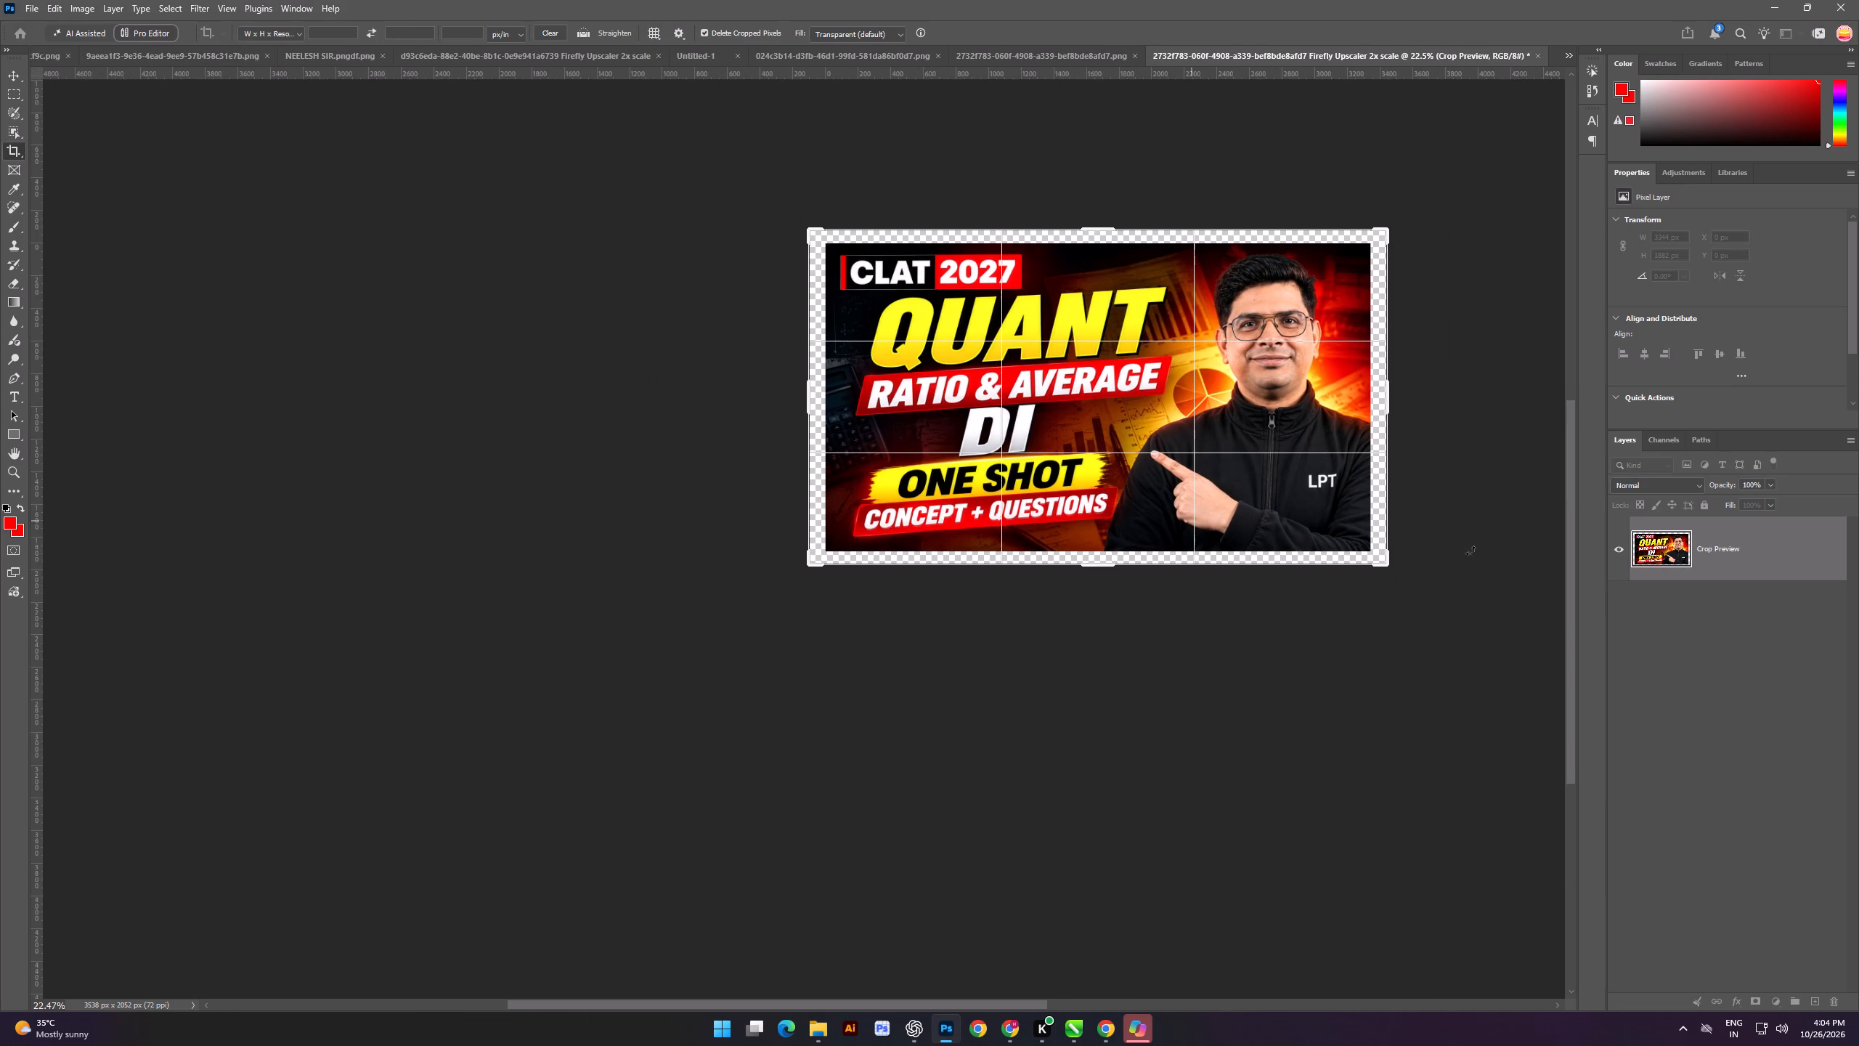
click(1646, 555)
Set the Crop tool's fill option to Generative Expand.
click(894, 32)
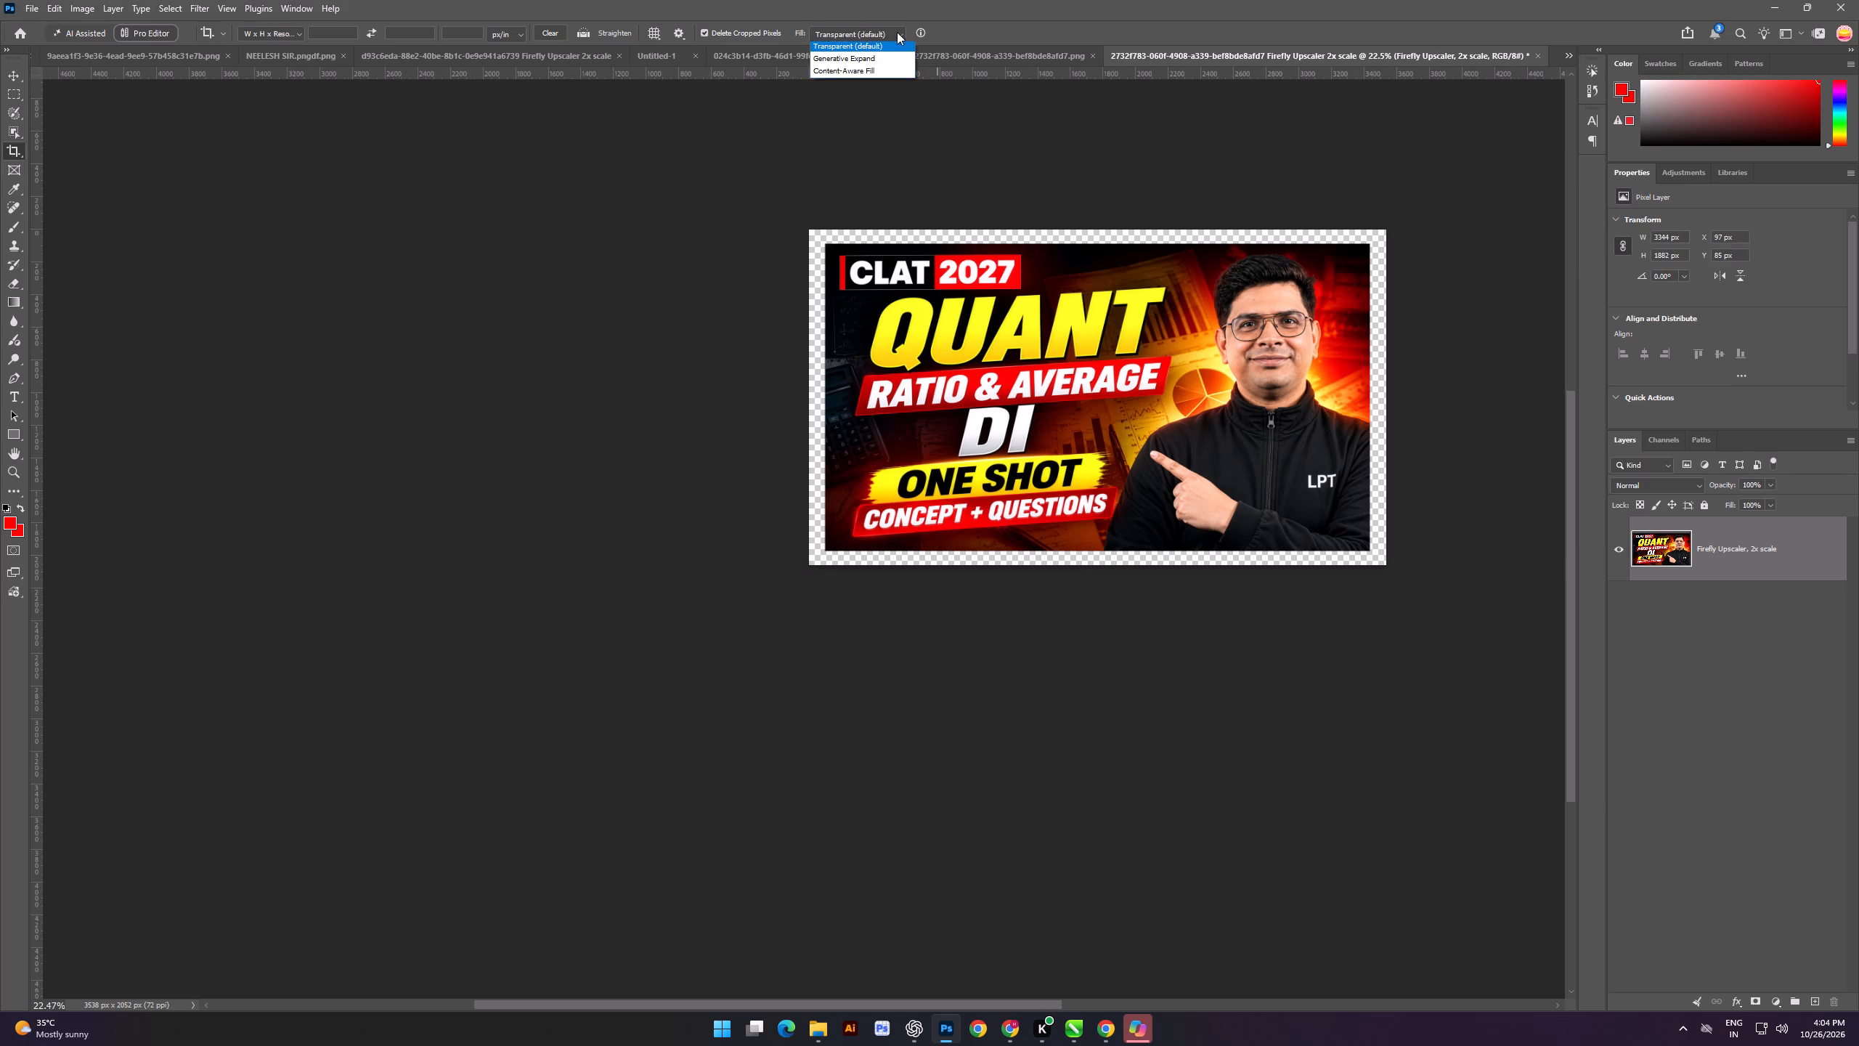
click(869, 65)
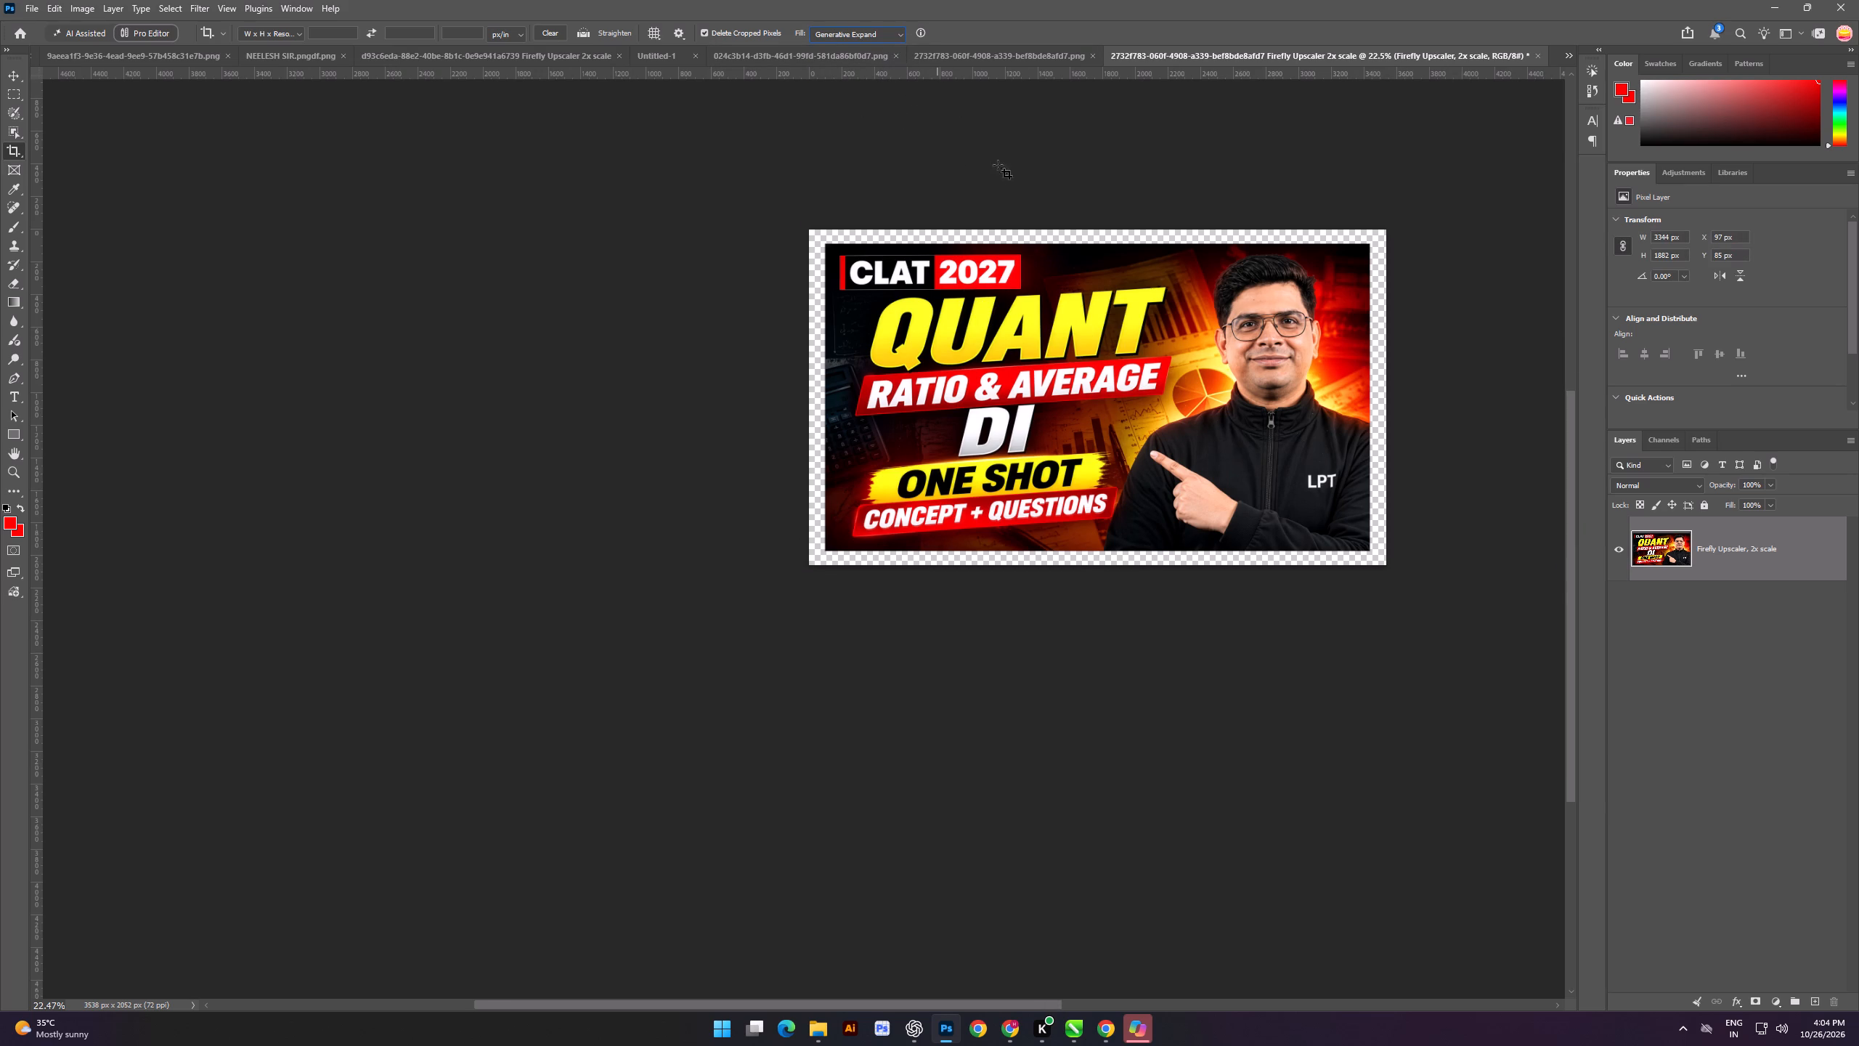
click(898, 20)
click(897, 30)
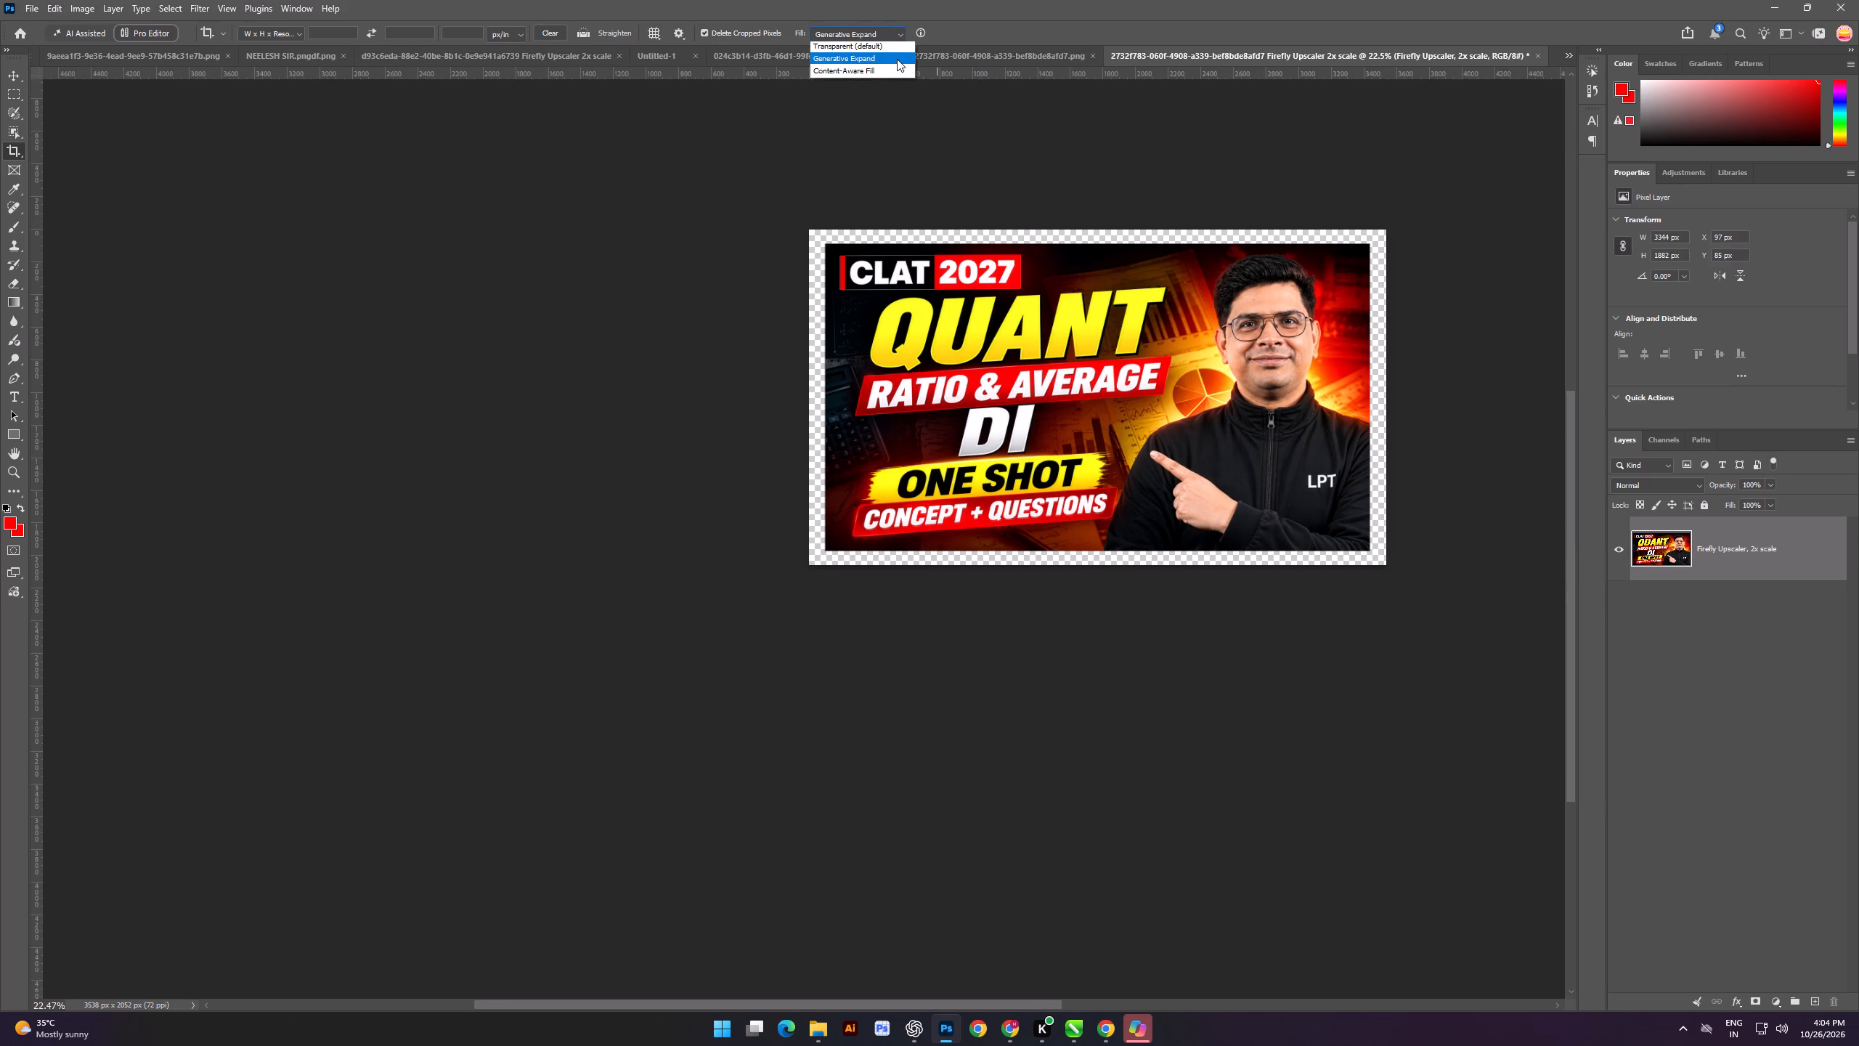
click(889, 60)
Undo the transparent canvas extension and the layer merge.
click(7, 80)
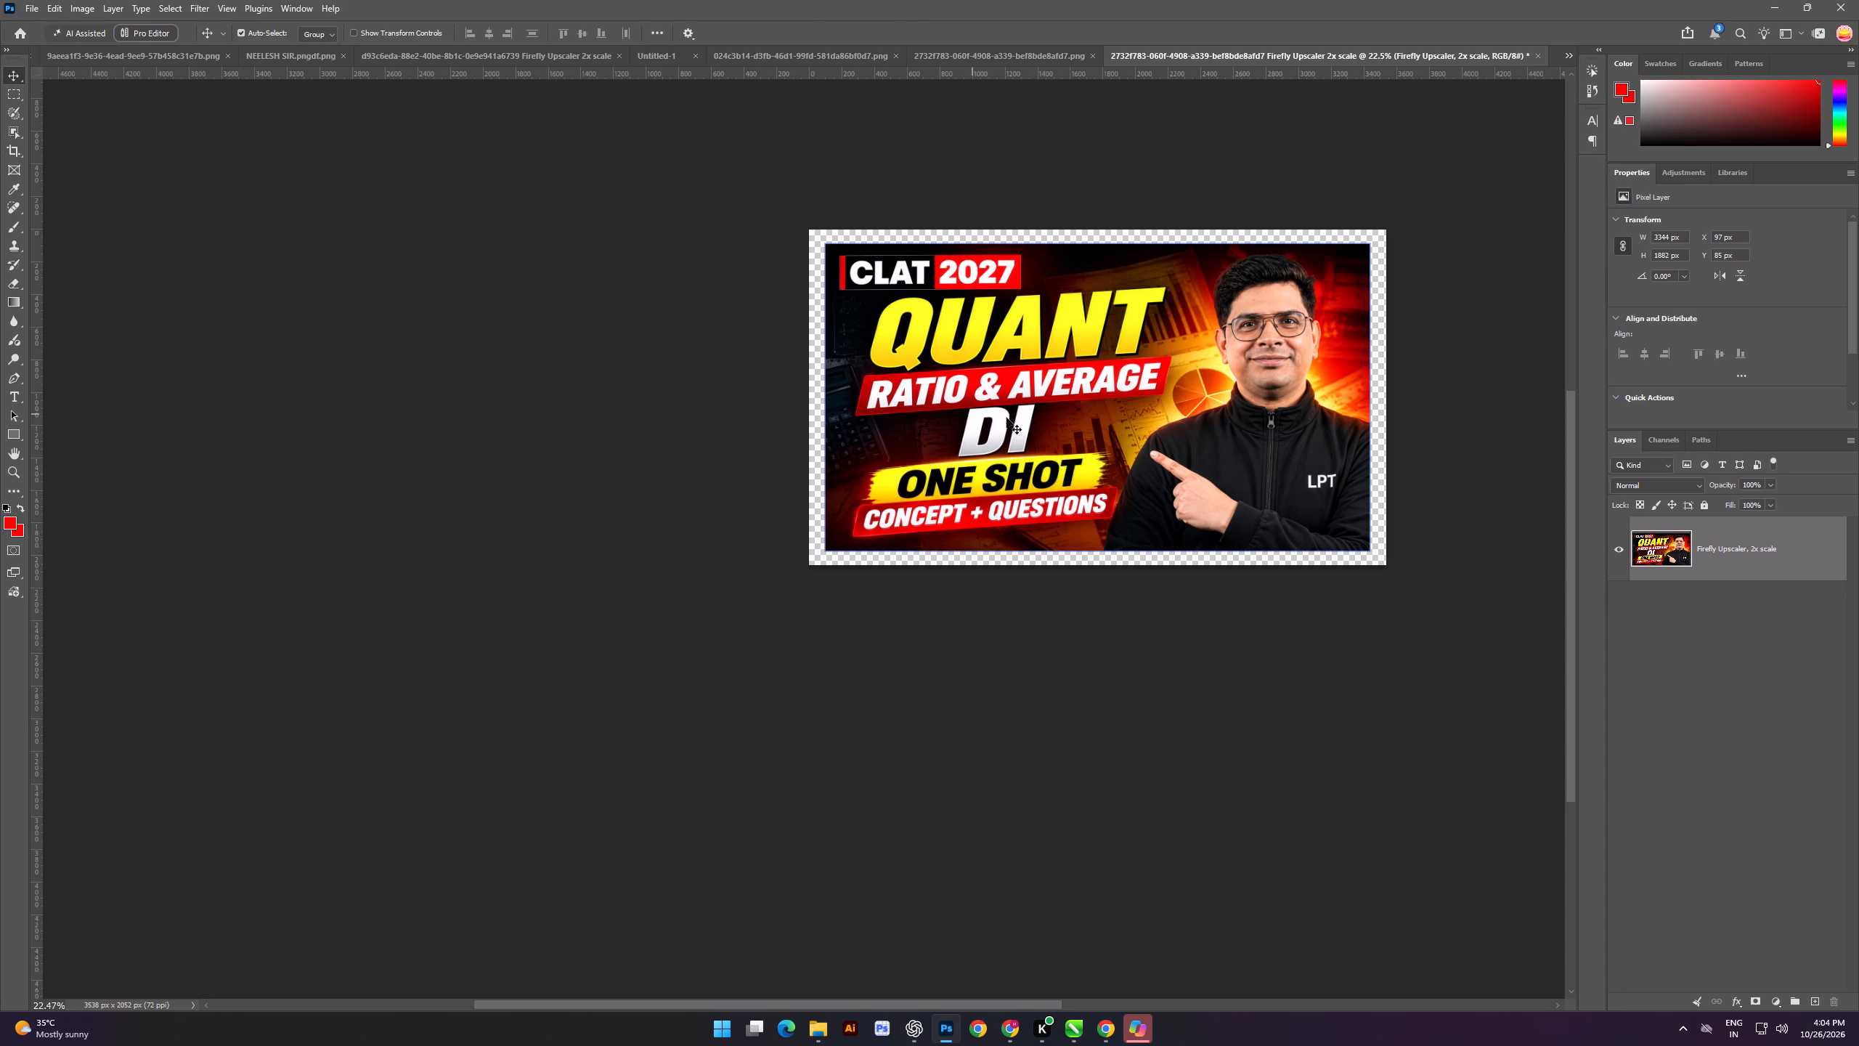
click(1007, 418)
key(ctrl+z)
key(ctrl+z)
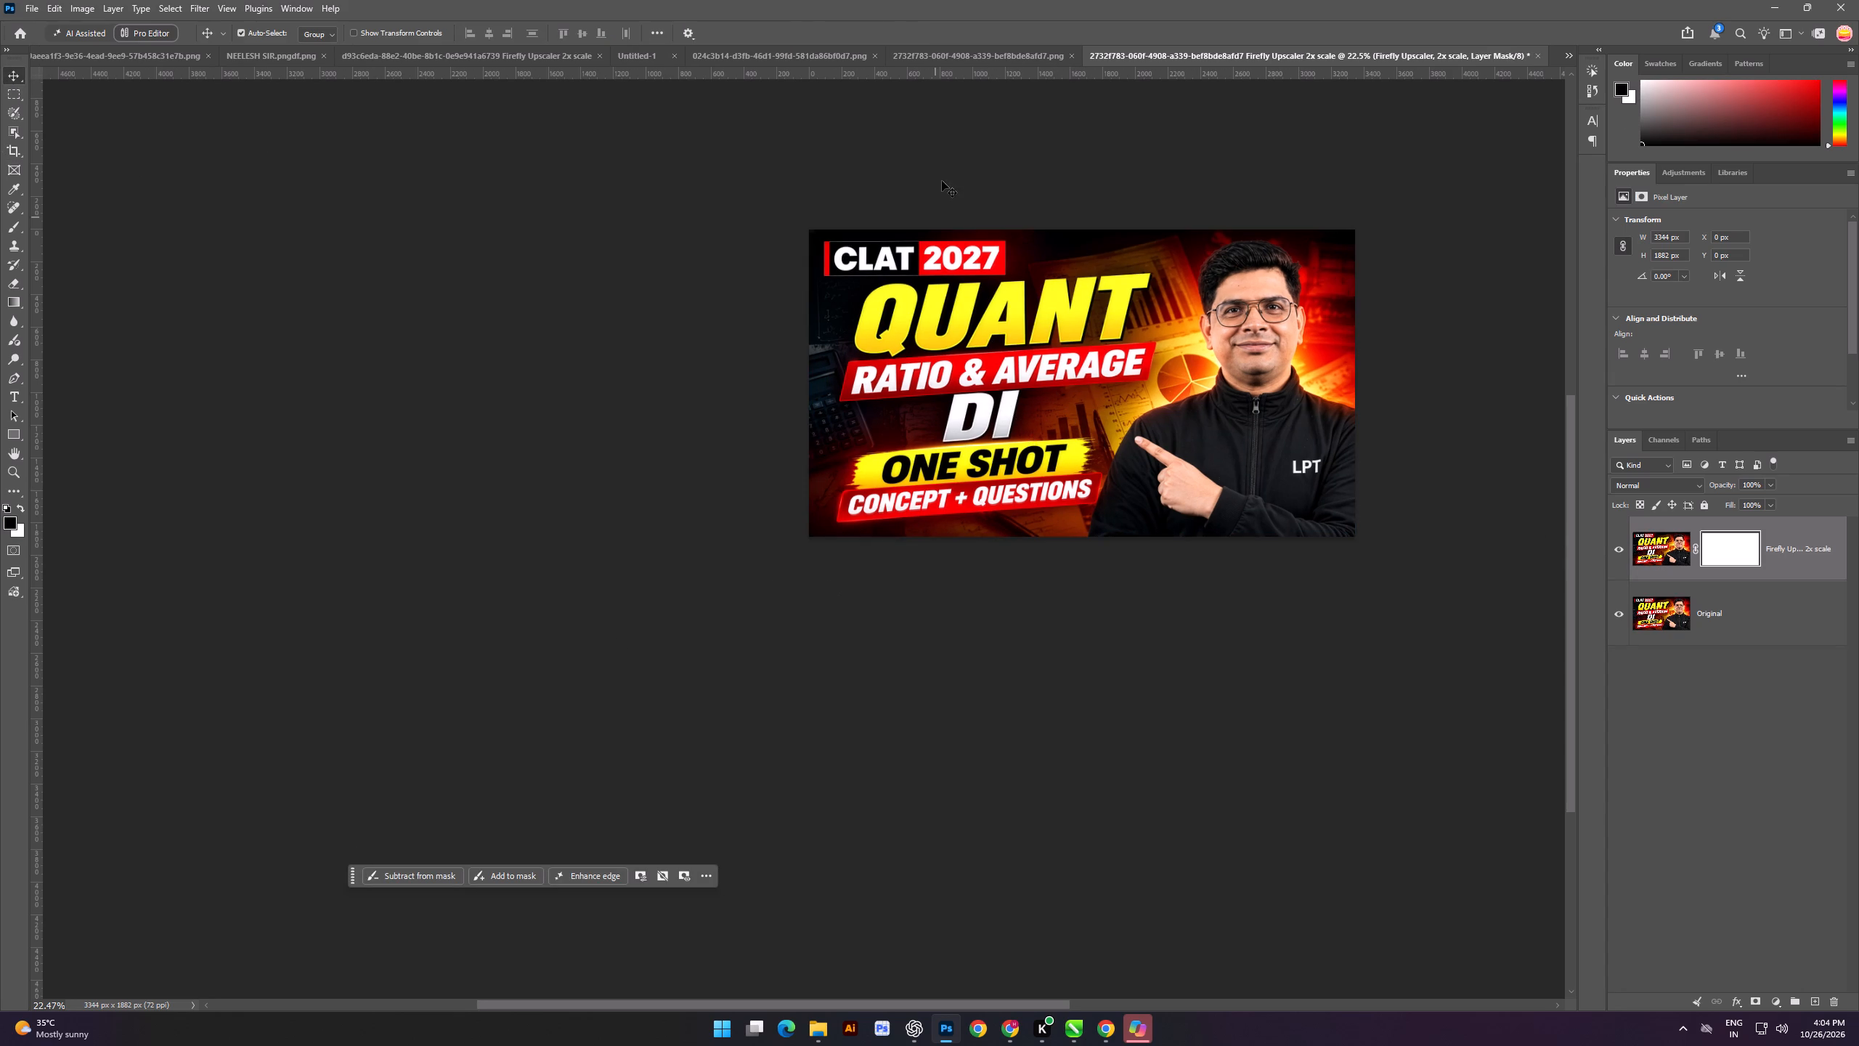
Merge the Firefly Upscaler 2x layer and the Original layer into one layer.
click(1073, 399)
shift+click(1721, 625)
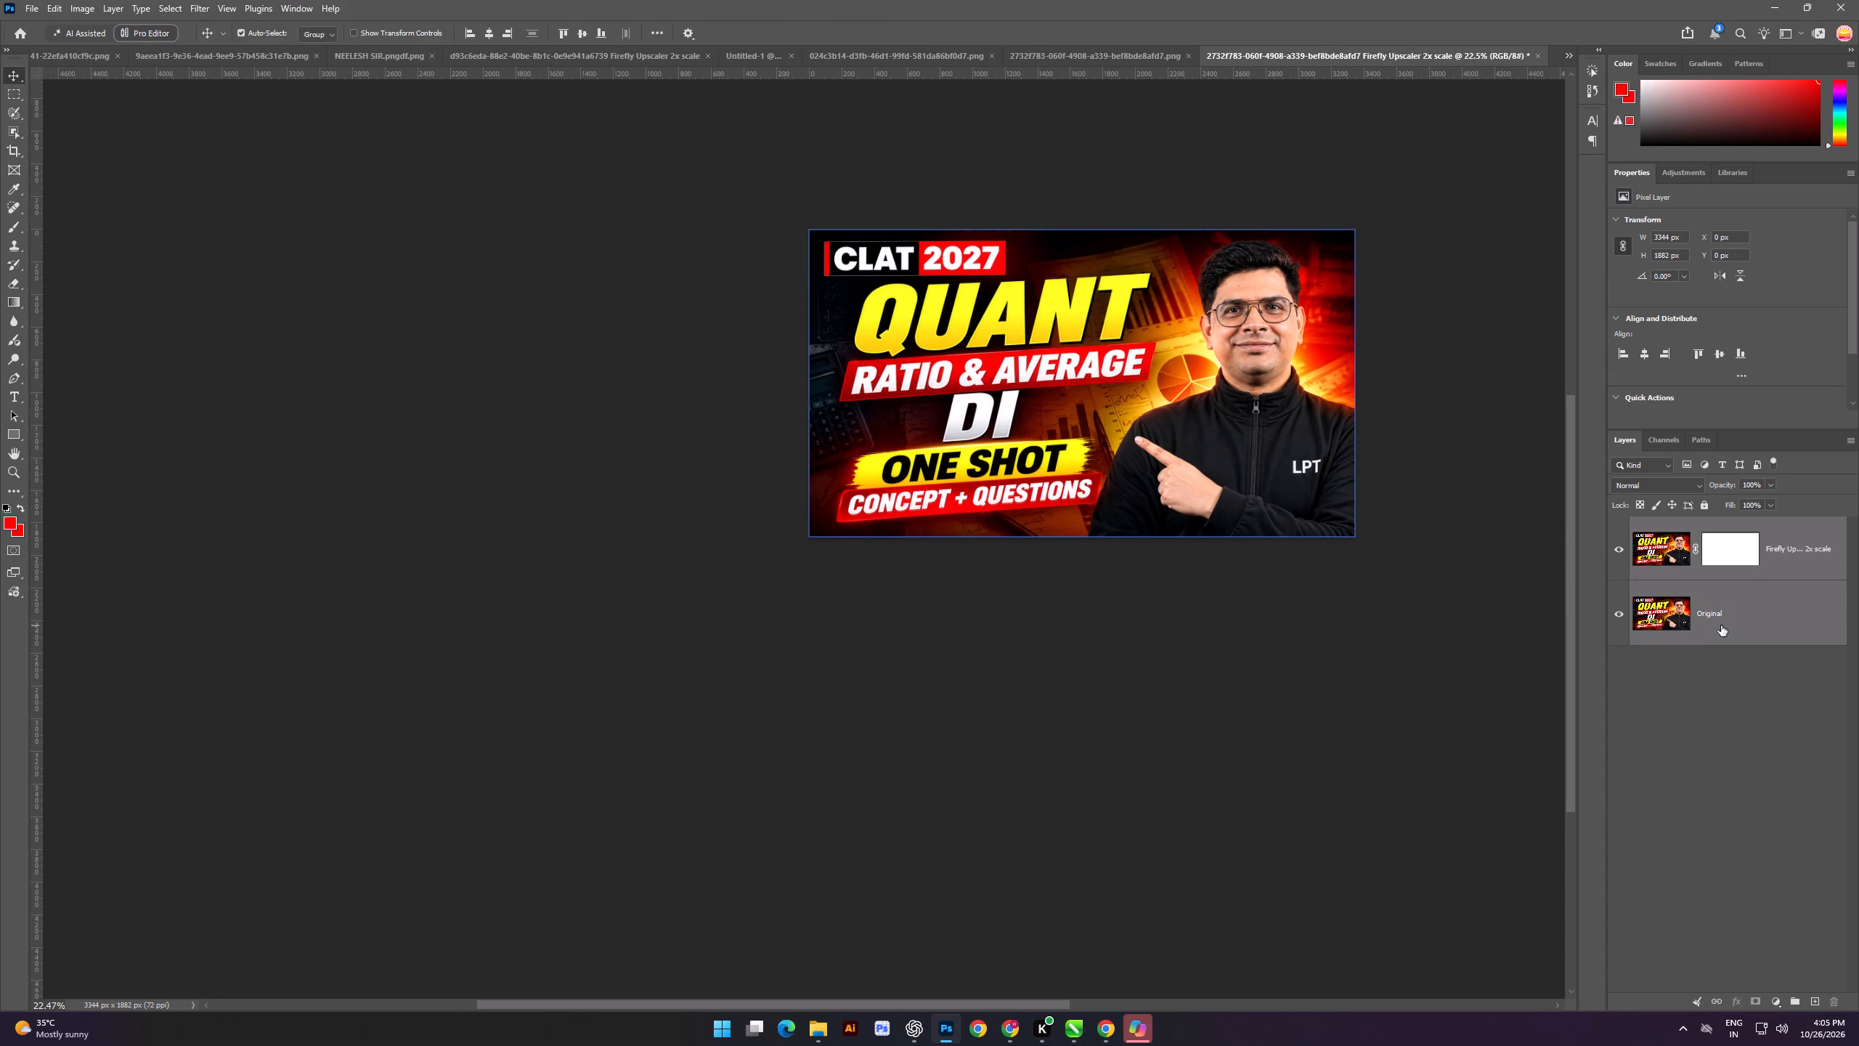
key(ctrl+e)
Extend the canvas on all sides to about 3726 × 2086 px and fill the new border with Generative Expand, without a prompt.
click(12, 148)
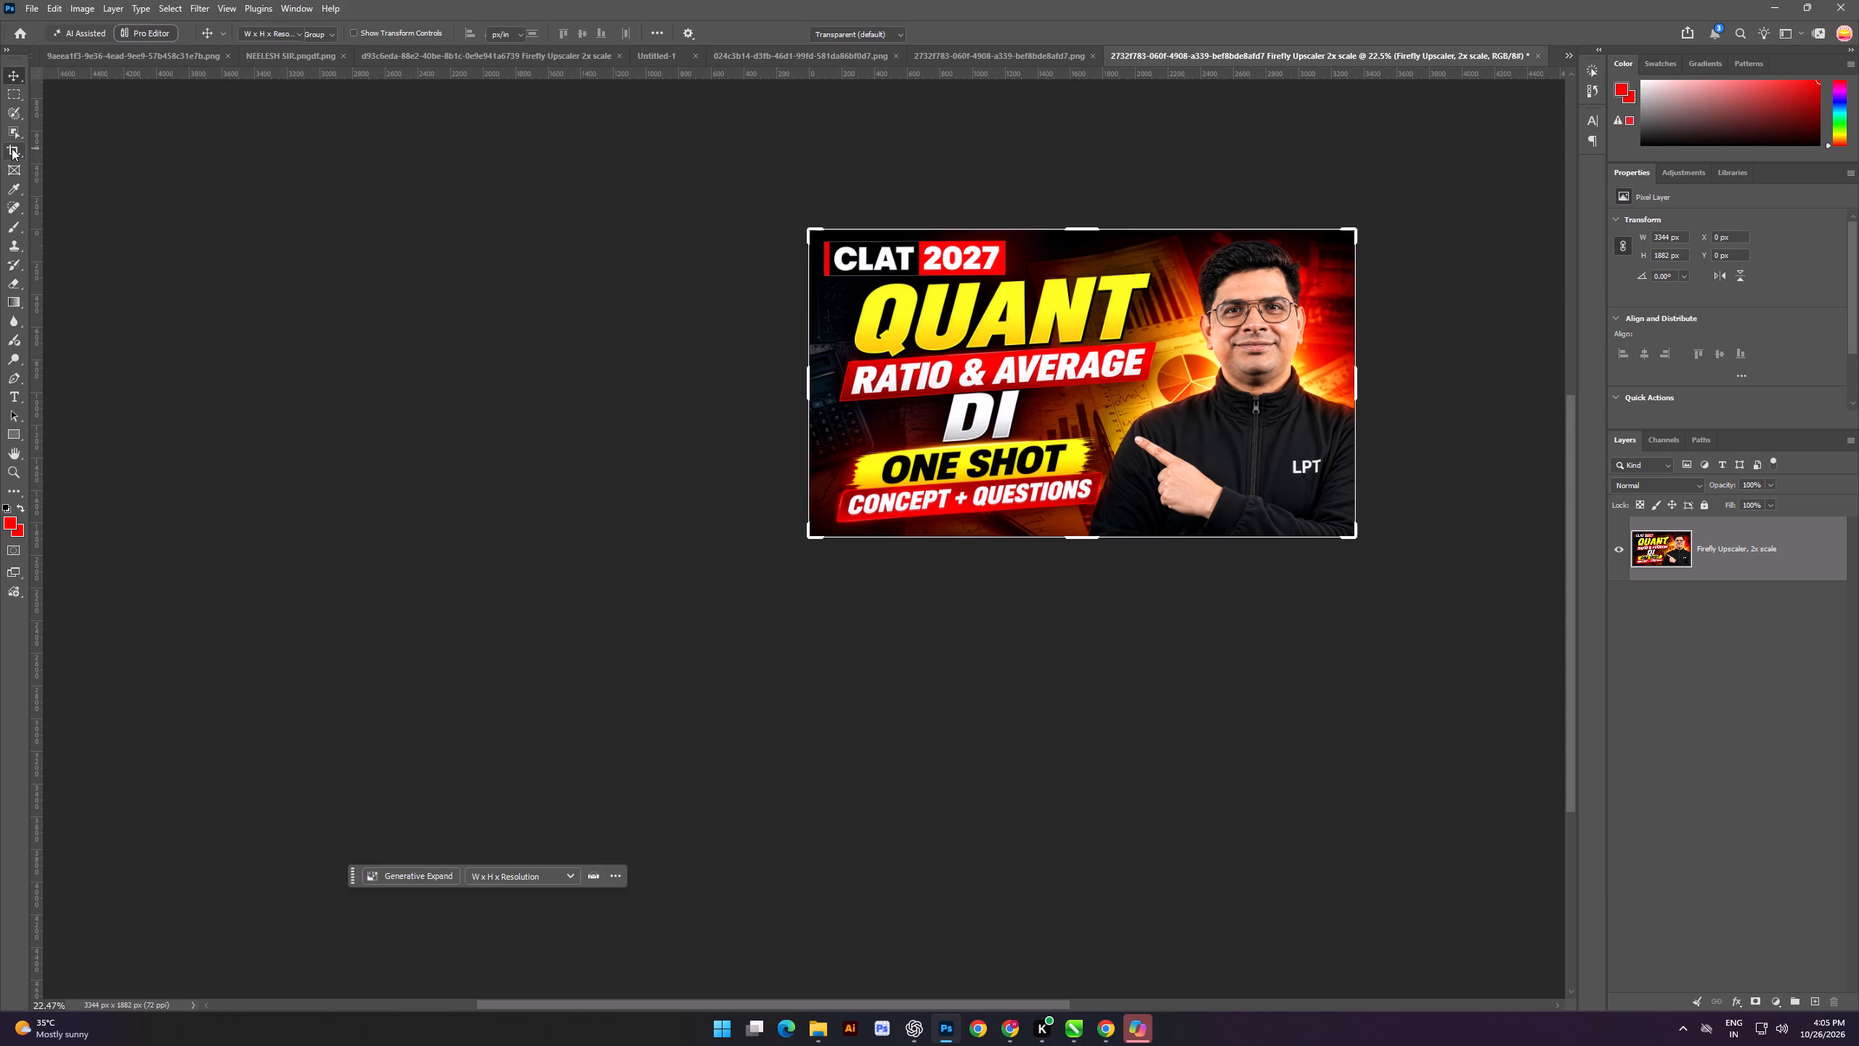
alt+drag(1089, 543, 1094, 559)
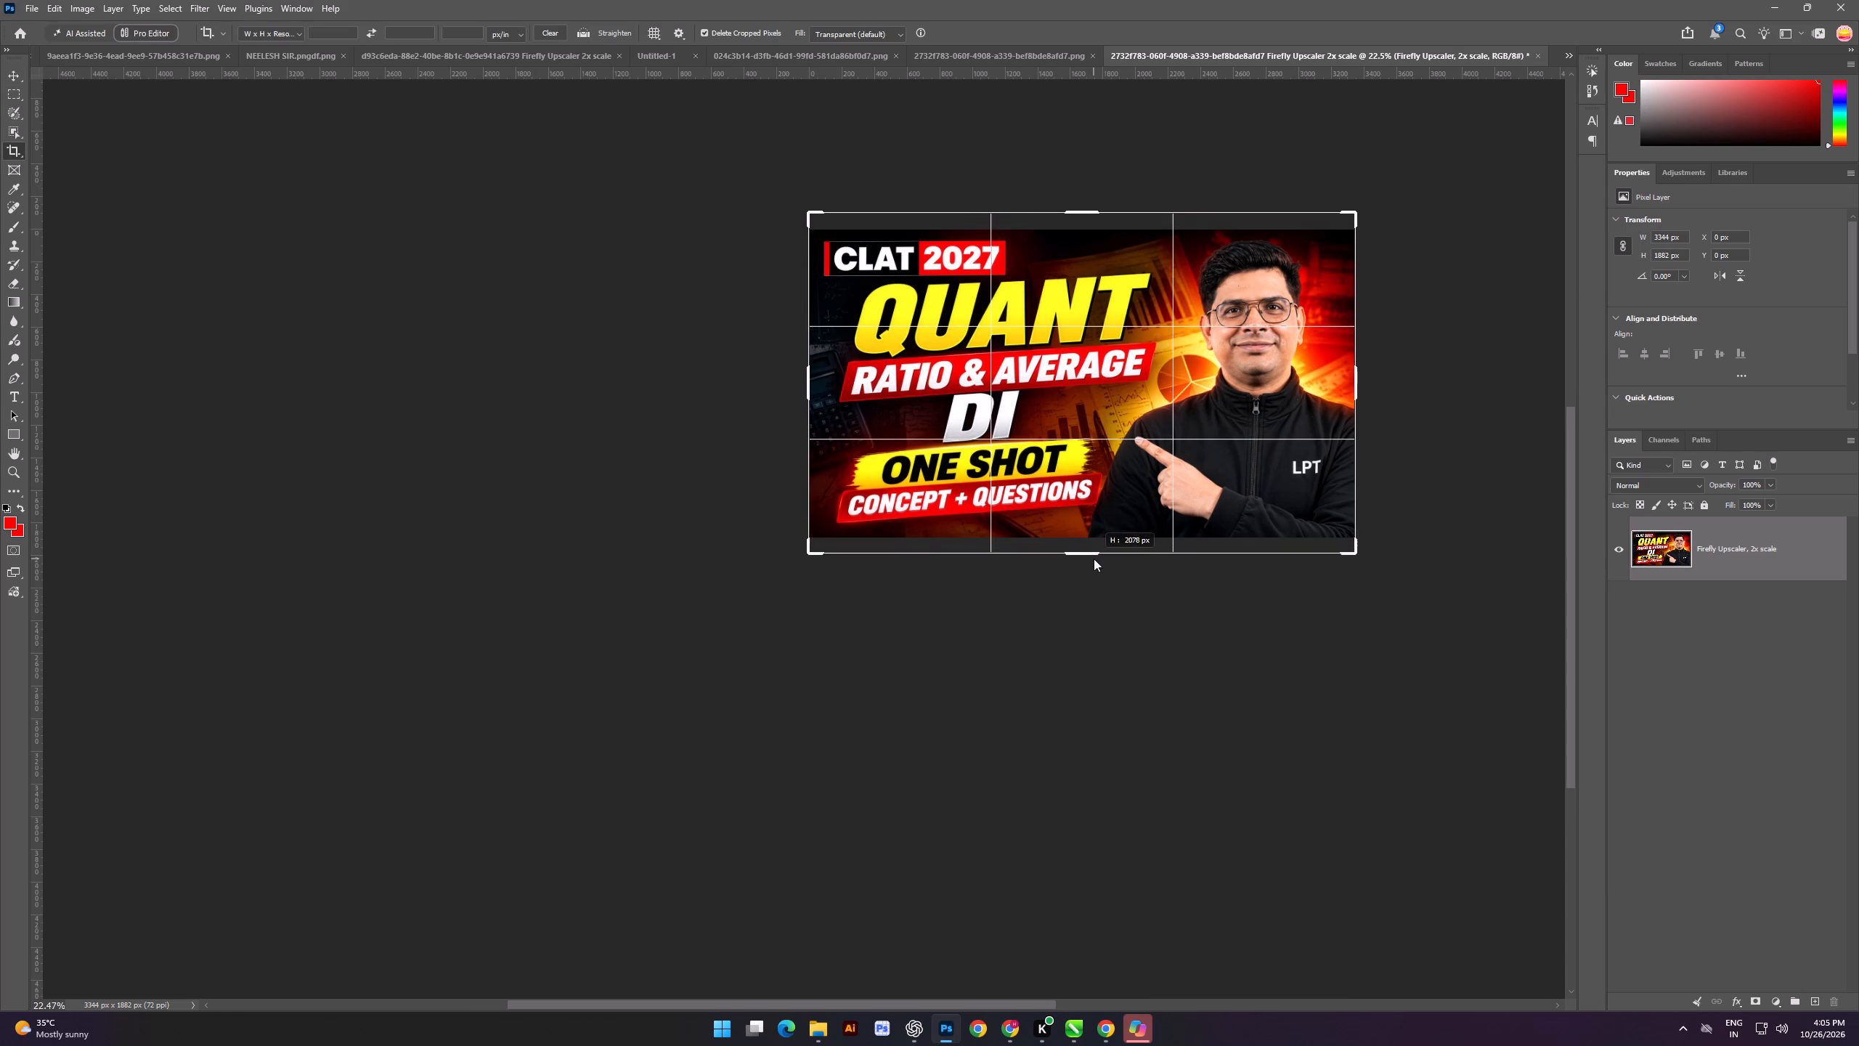
alt+drag(1094, 559, 1095, 559)
alt+drag(1359, 383, 1390, 382)
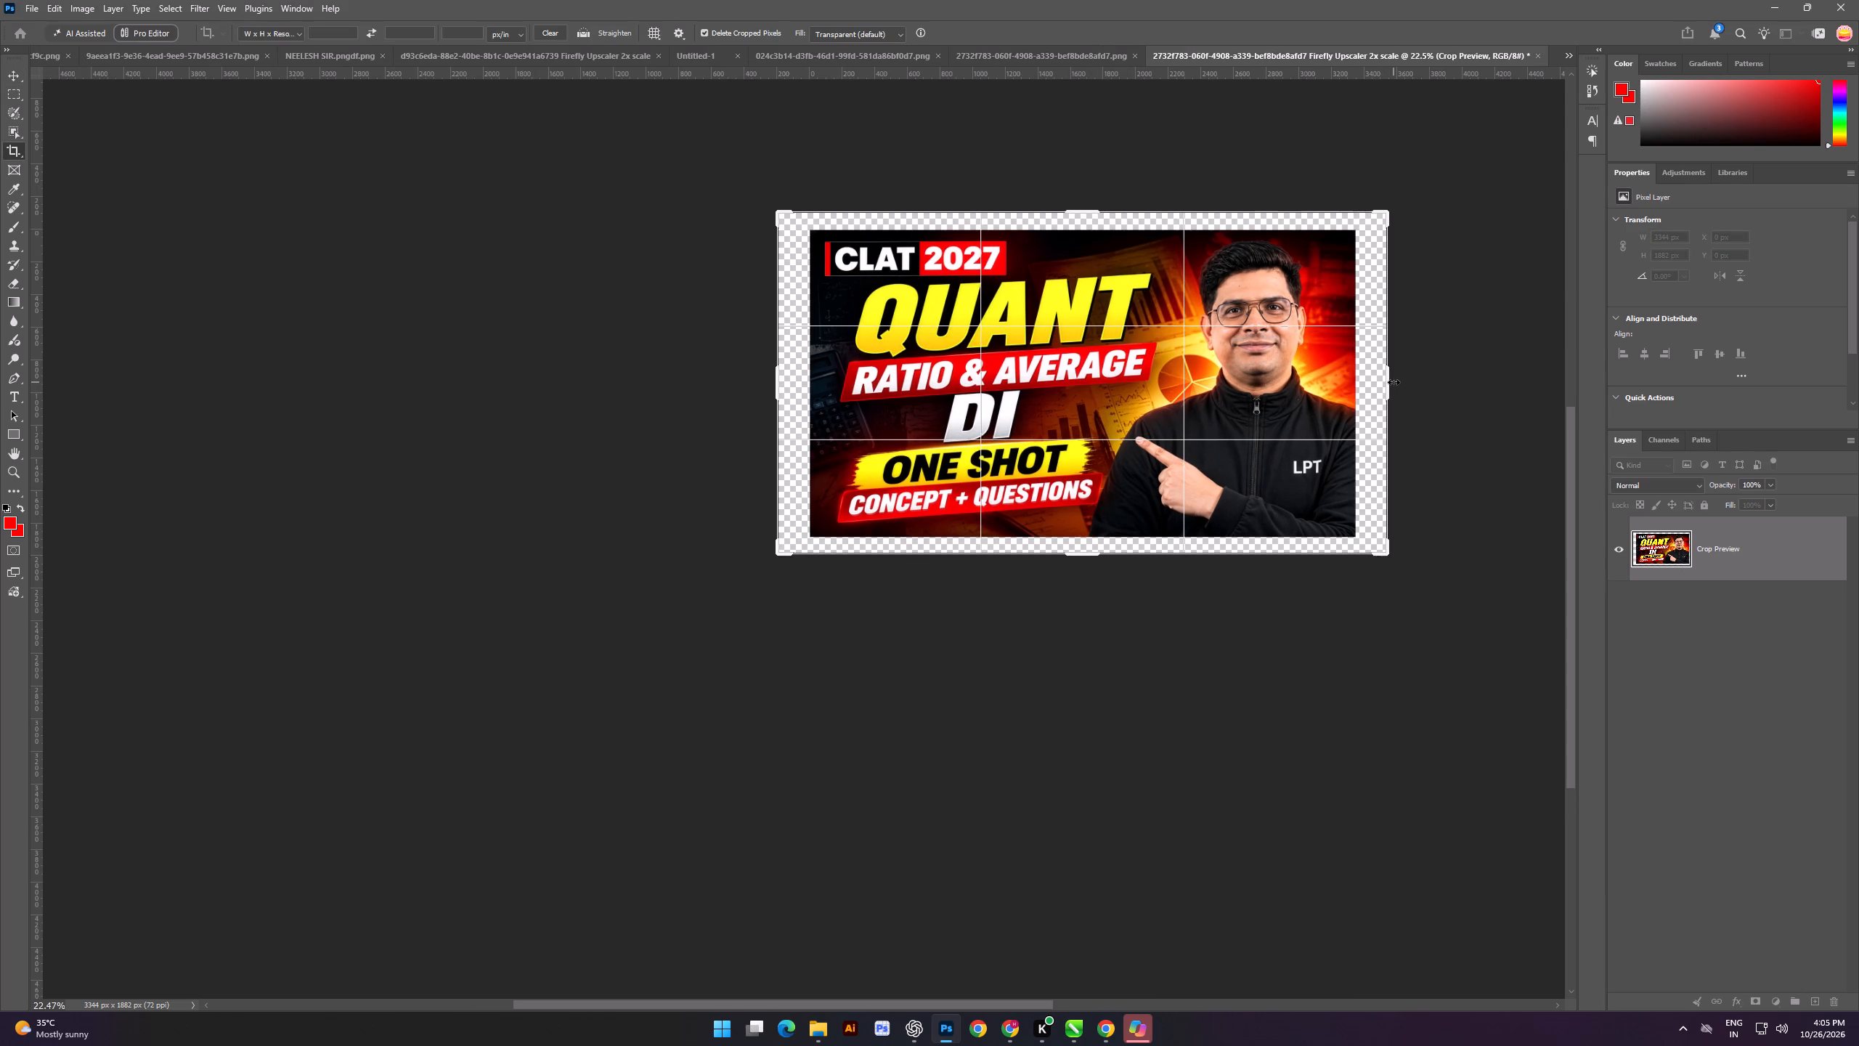
click(839, 33)
click(850, 65)
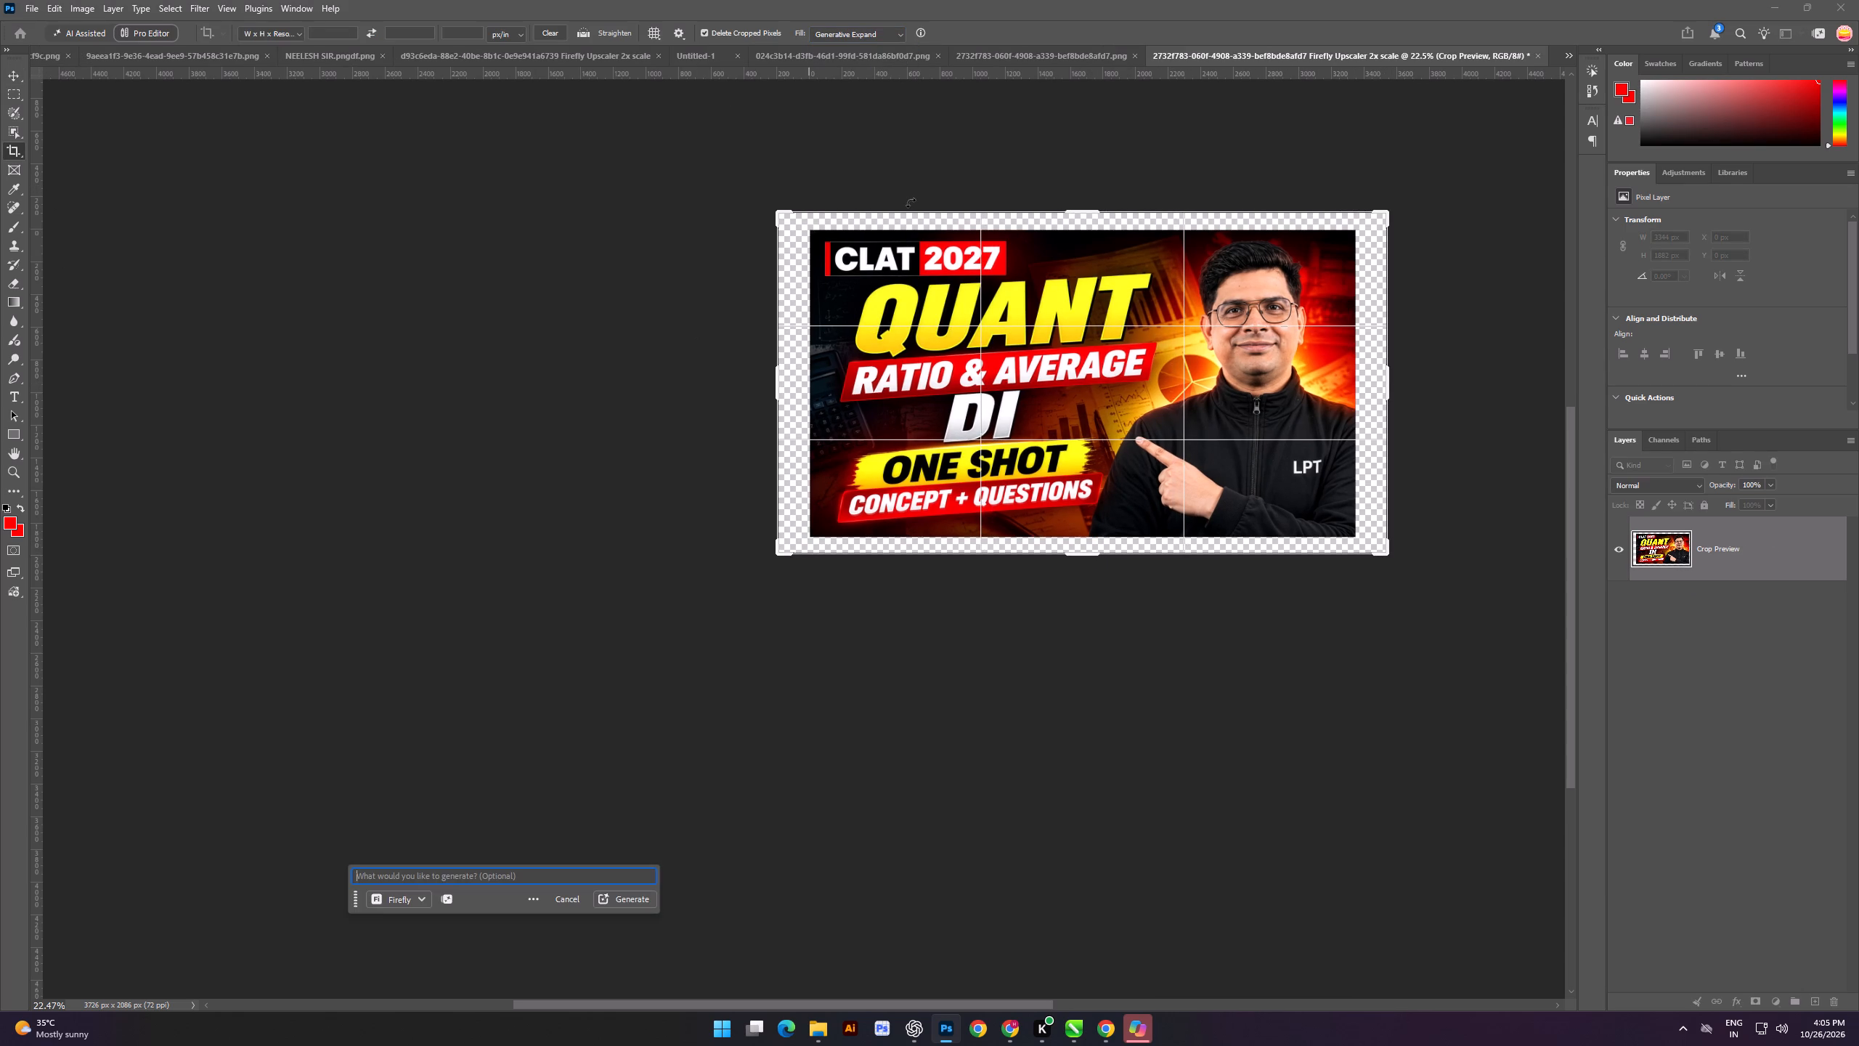
key(Return)
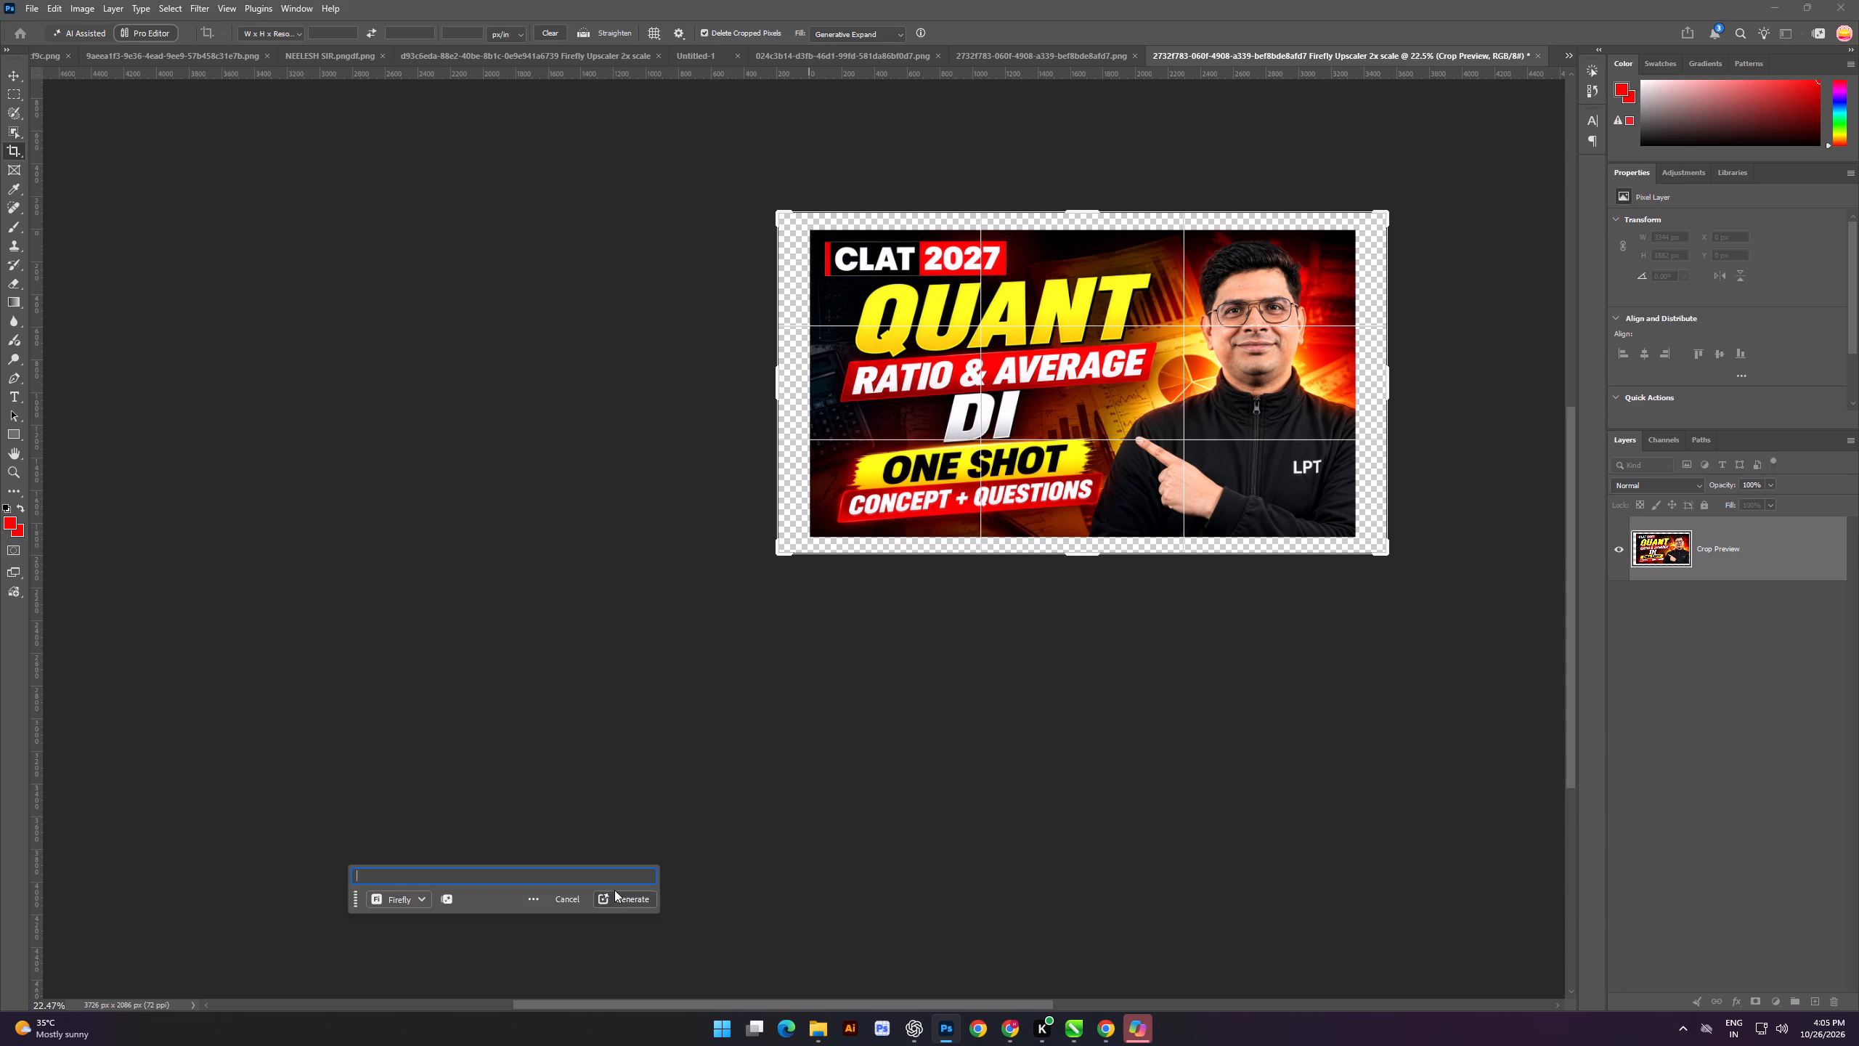
click(616, 887)
click(618, 892)
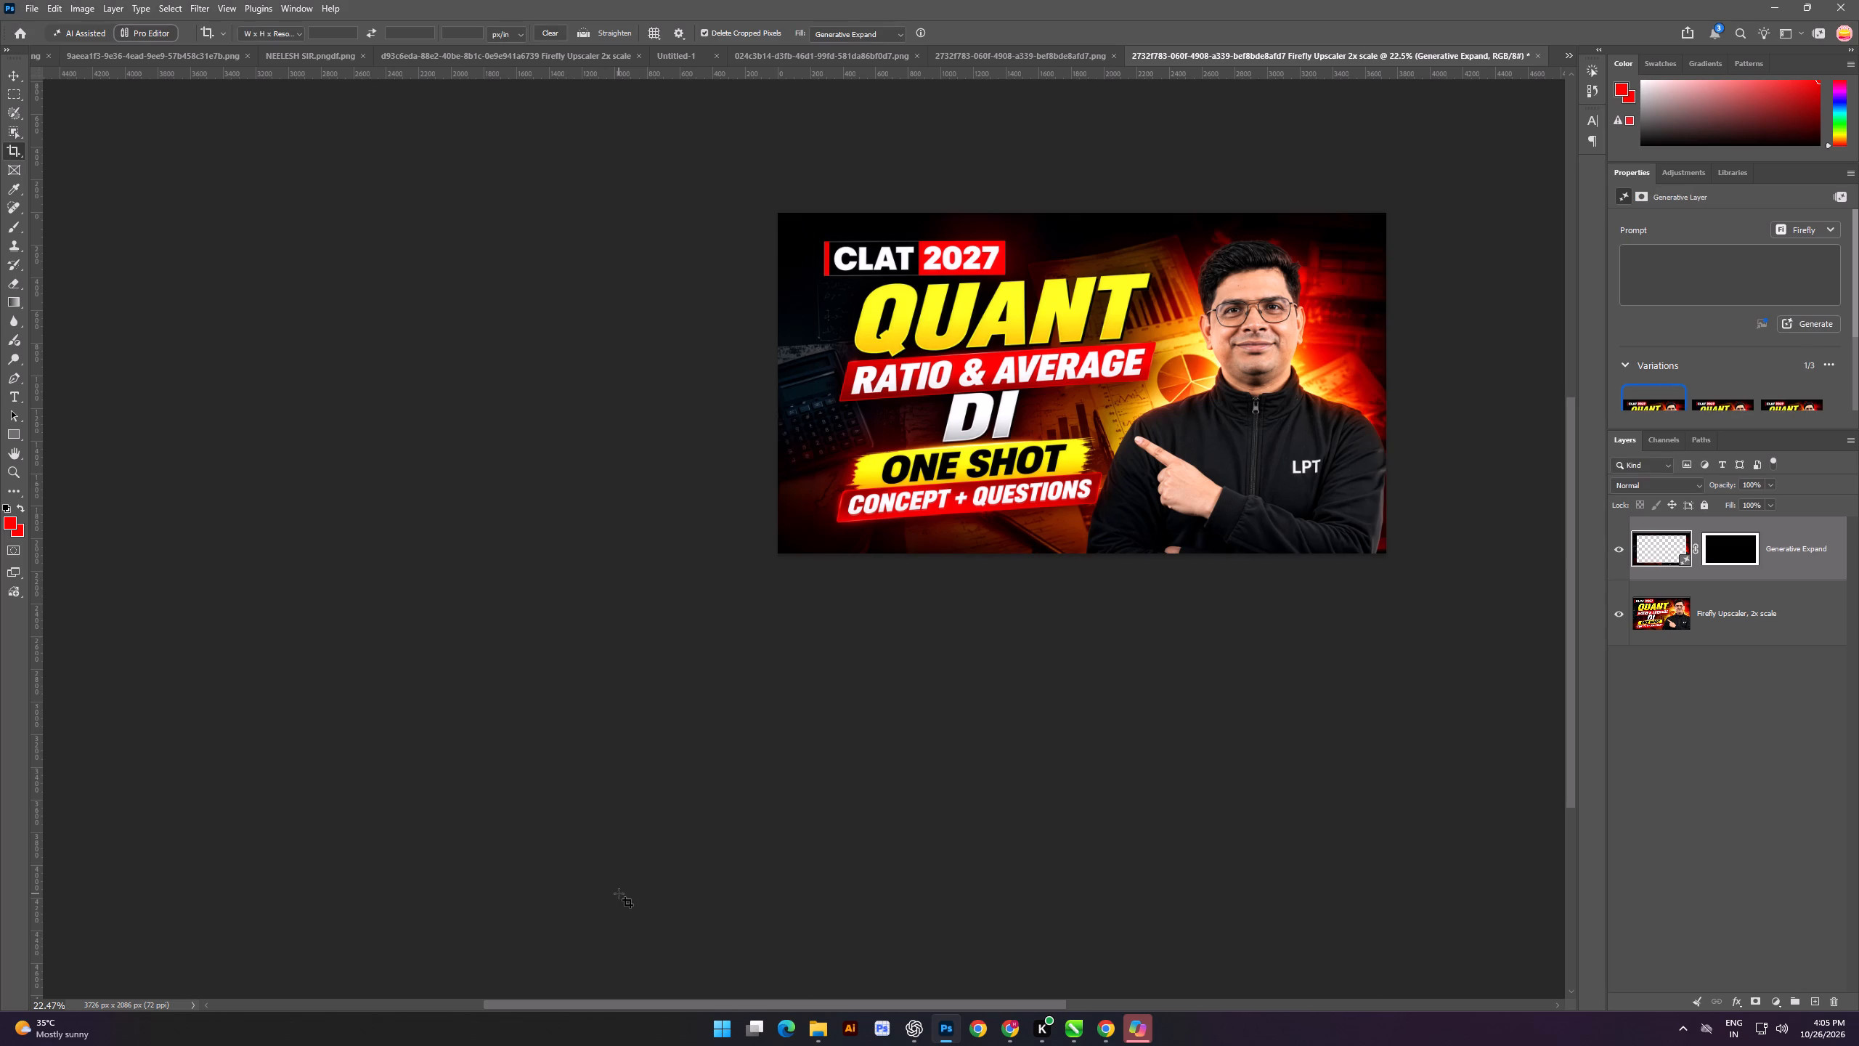
Compare the Generative Expand variations, choose the third one, and merge it with the upscaled thumbnail layer.
scroll(619, 893, up, 3)
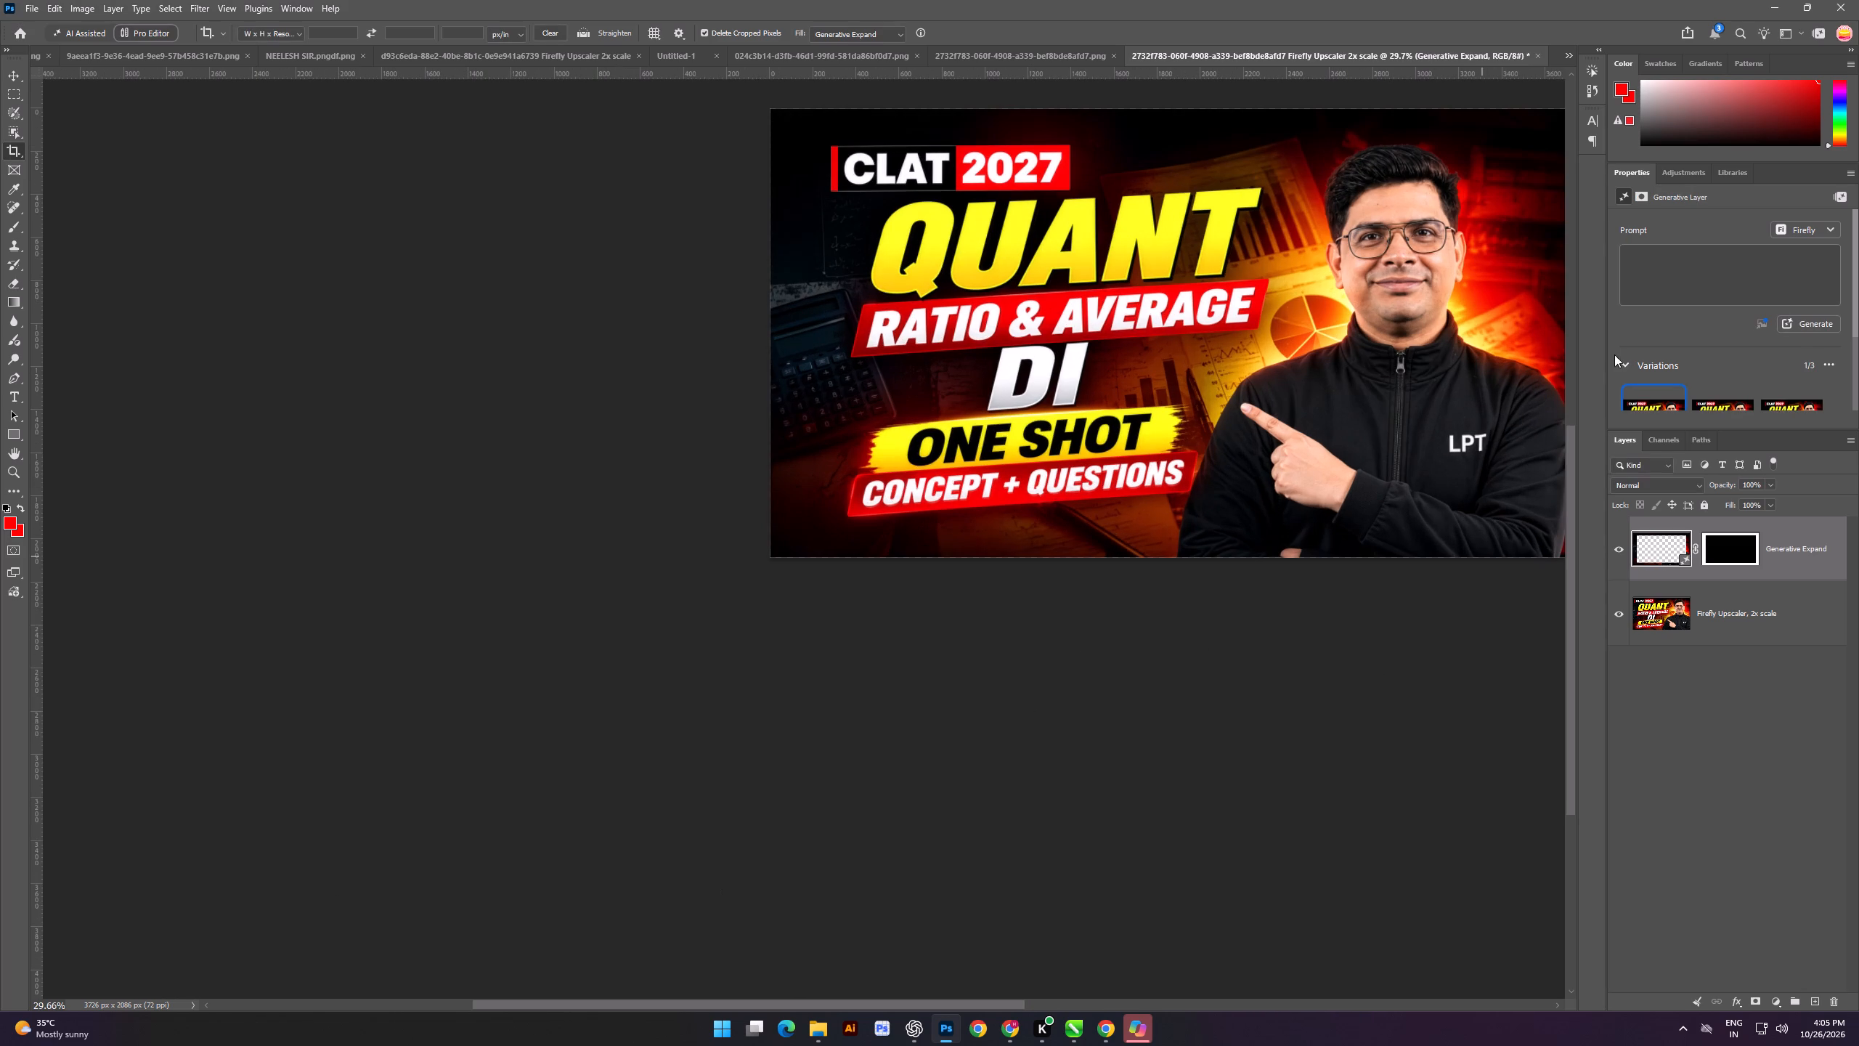
click(1728, 397)
click(1781, 406)
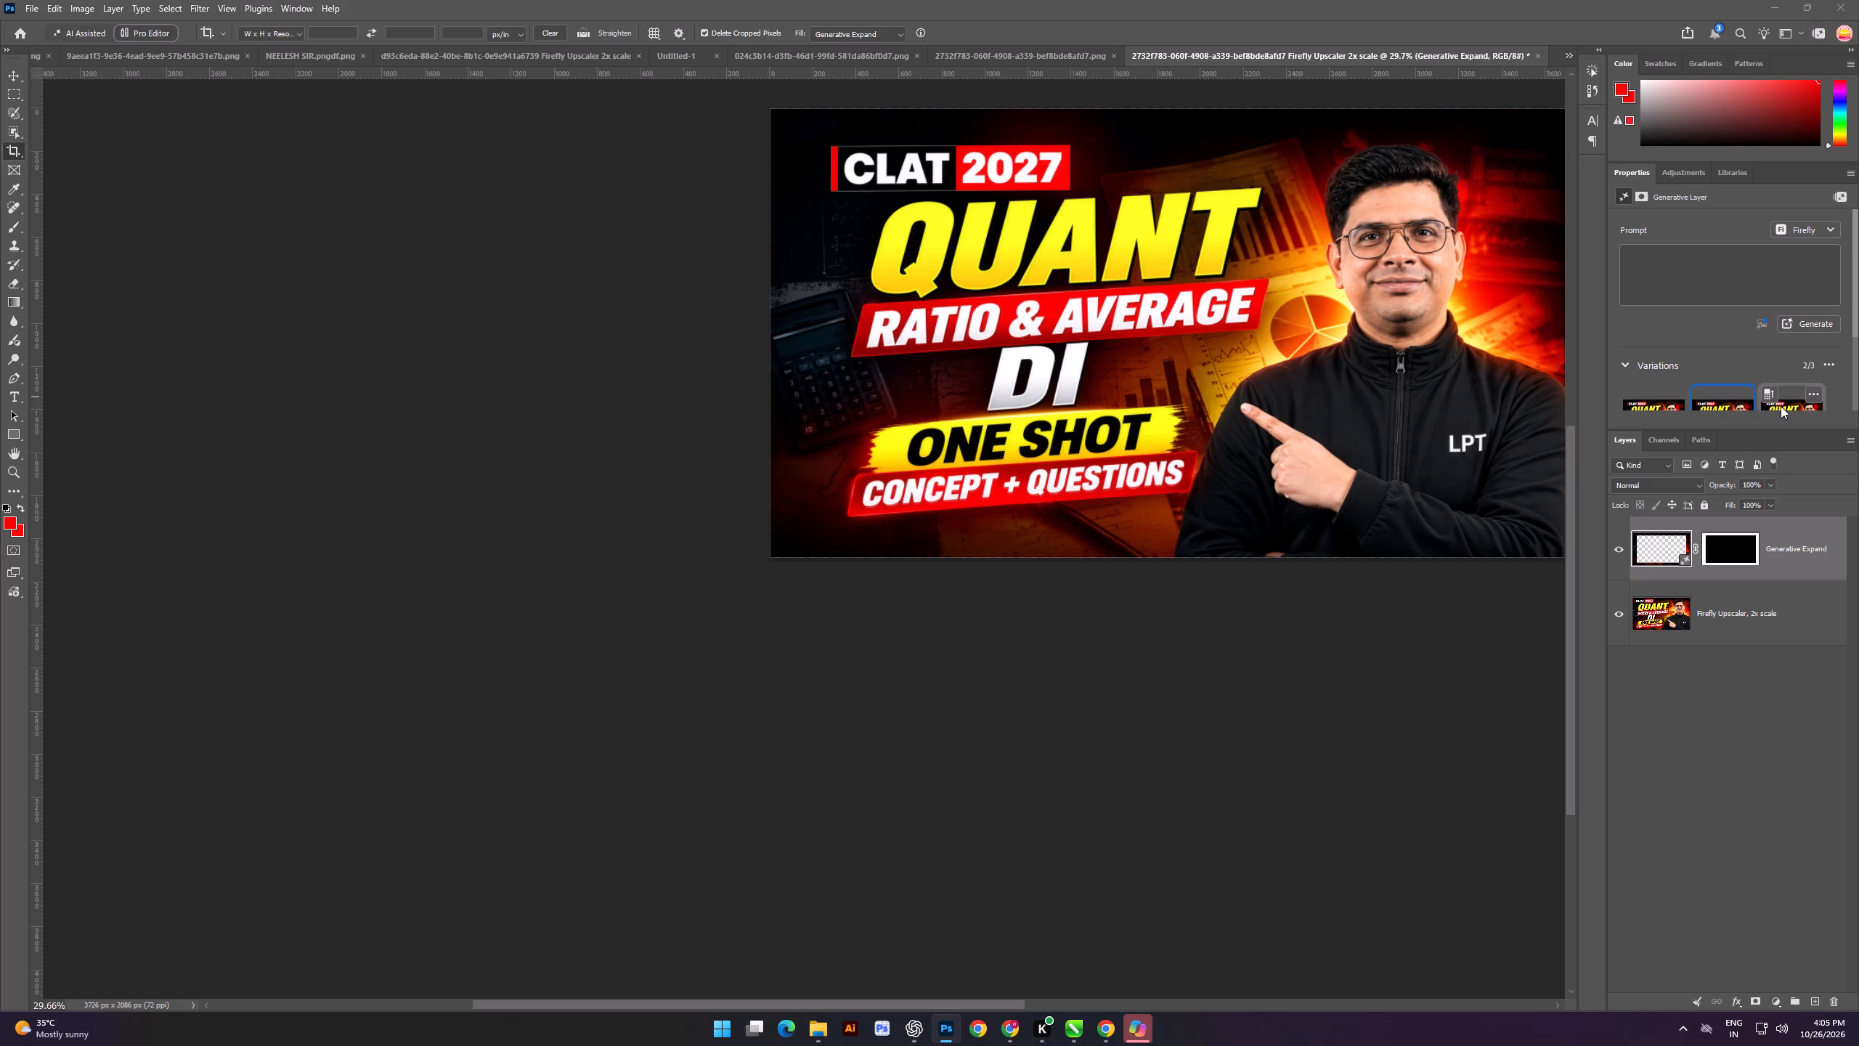
ctrl+click(1723, 619)
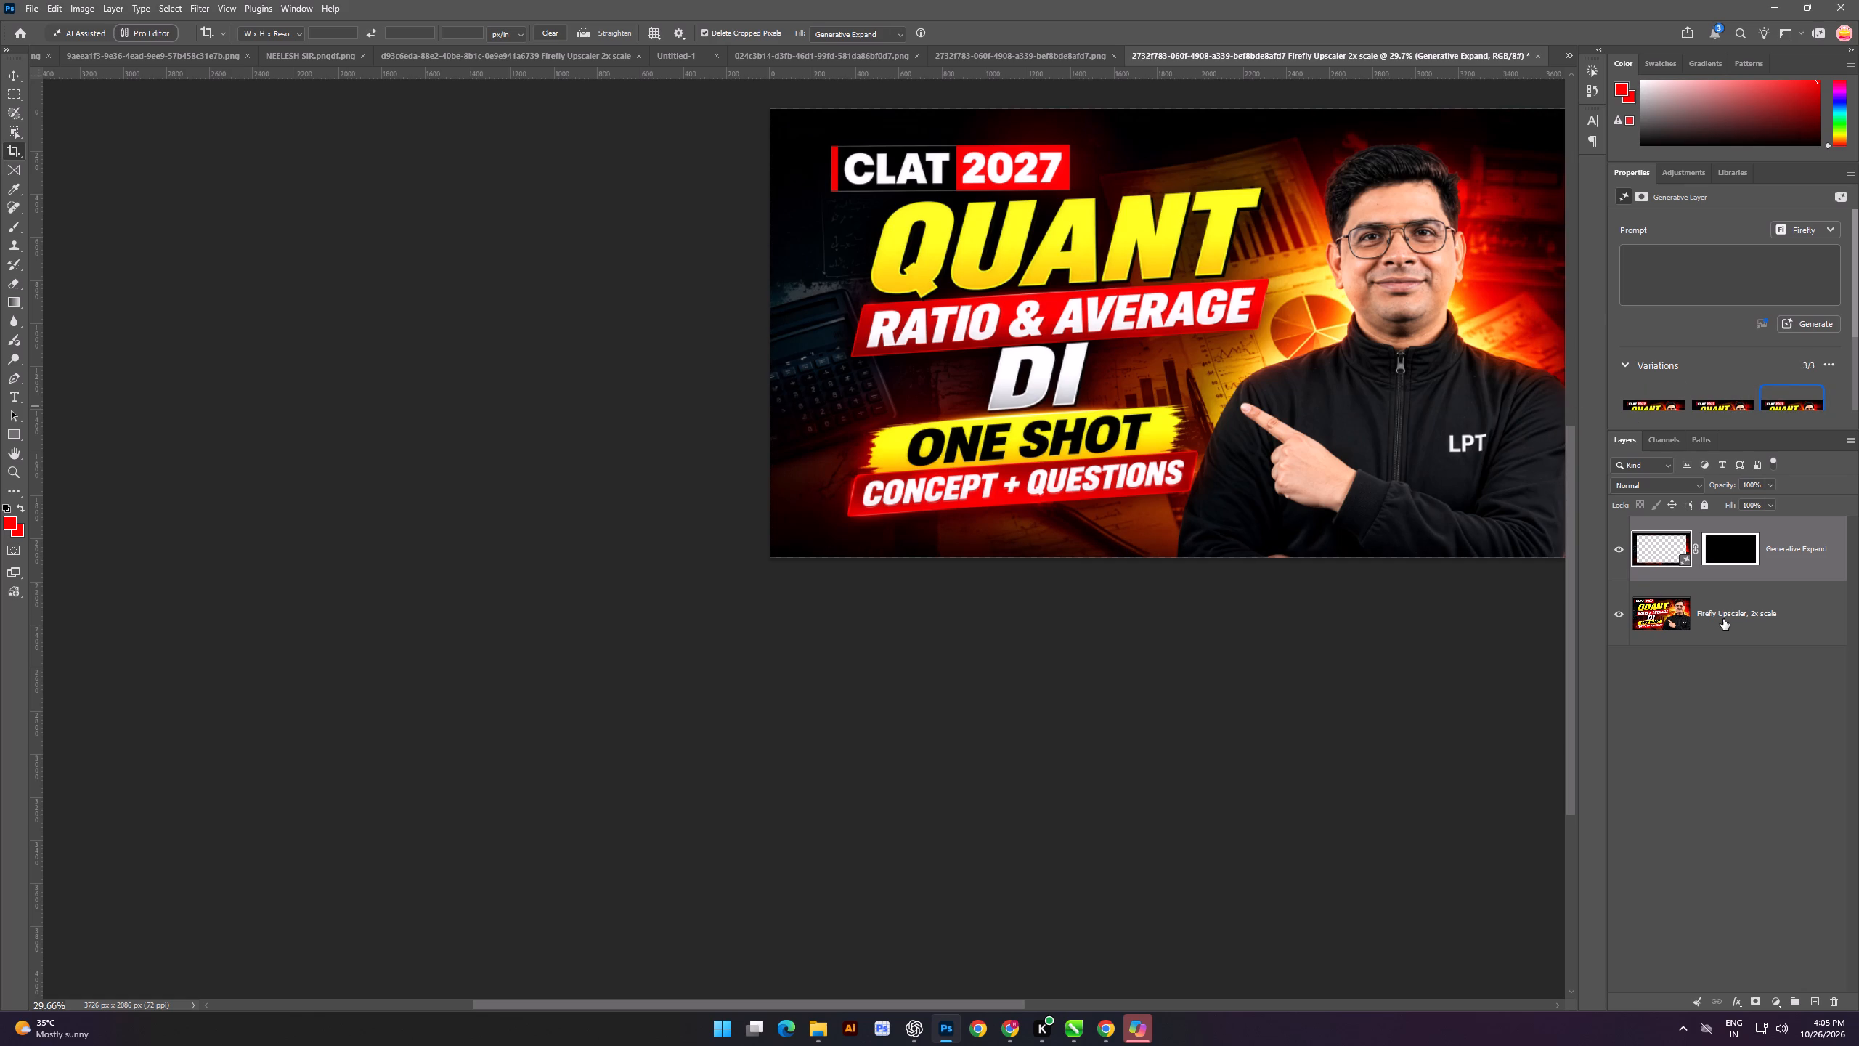
key(ctrl+e)
Open the merged thumbnail layer in Camera Raw and set Texture +46, Clarity +16, Dehaze +7 and Grain 24.
scroll(1092, 403, down, 3)
scroll(1328, 358, up, 1)
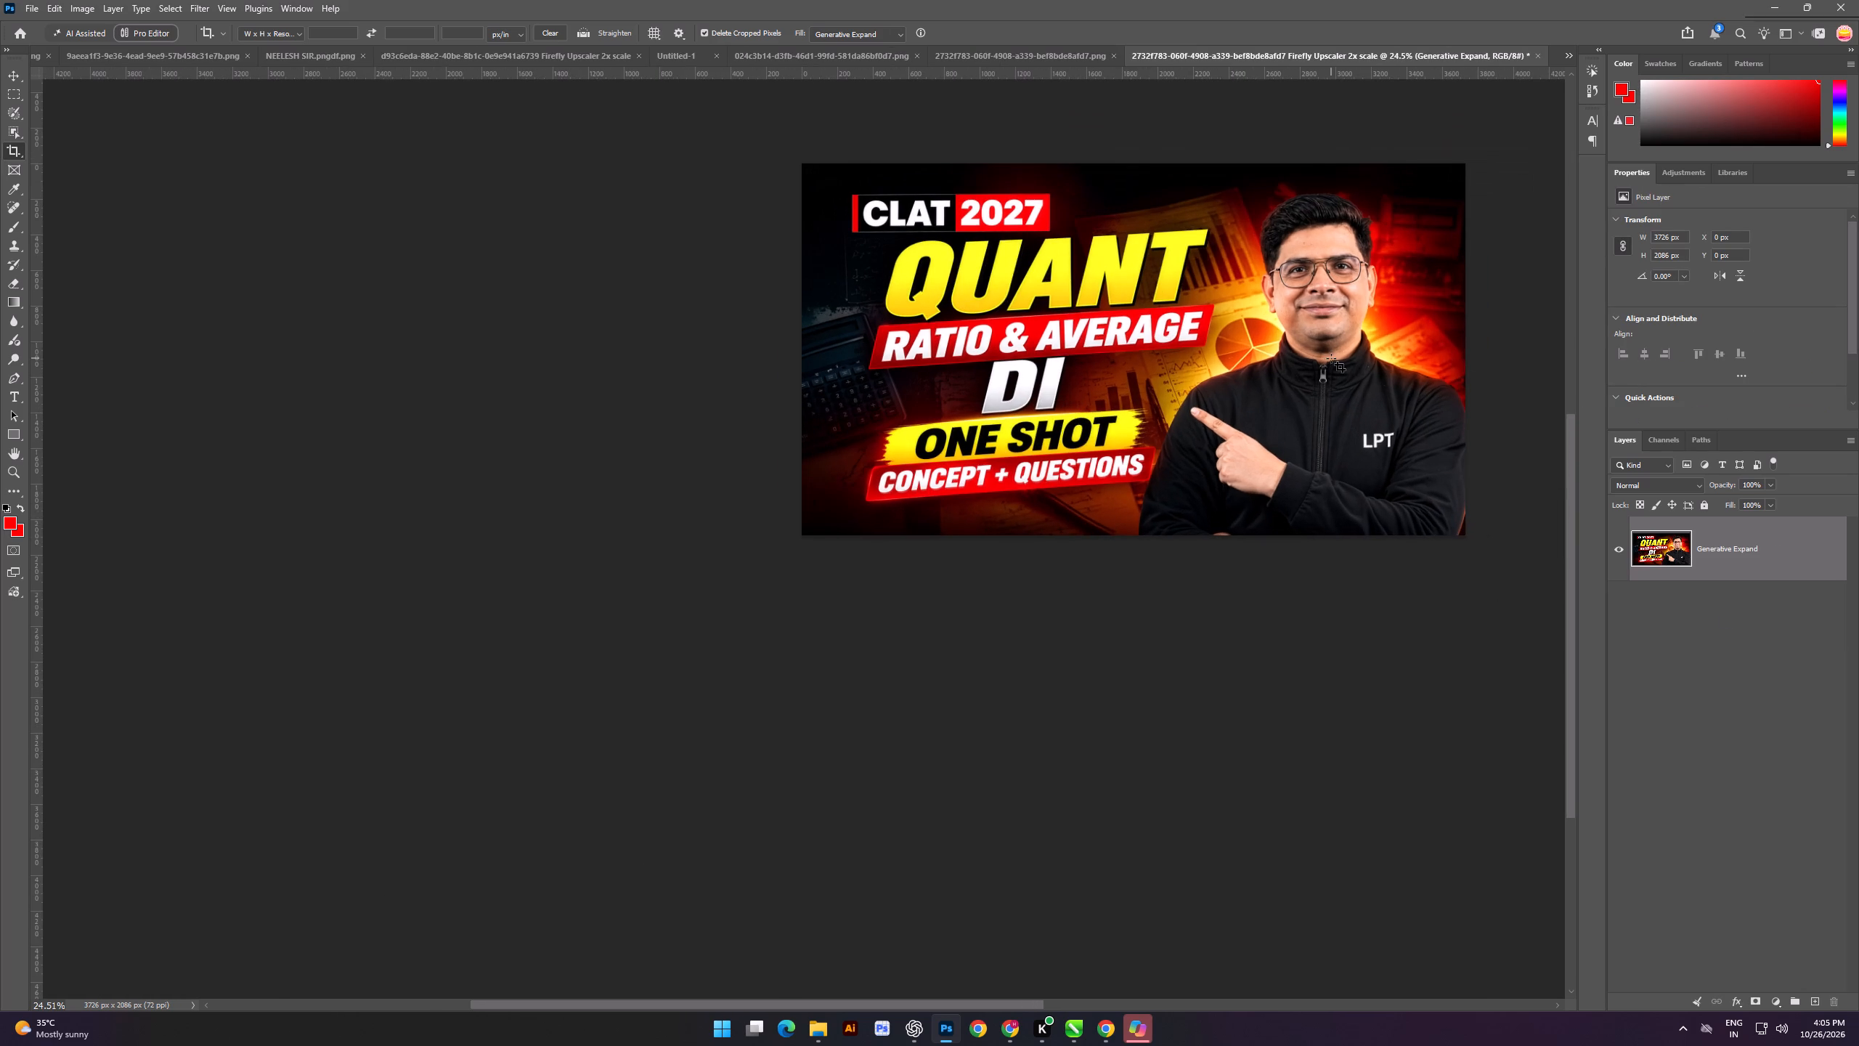
scroll(1407, 363, up, 1)
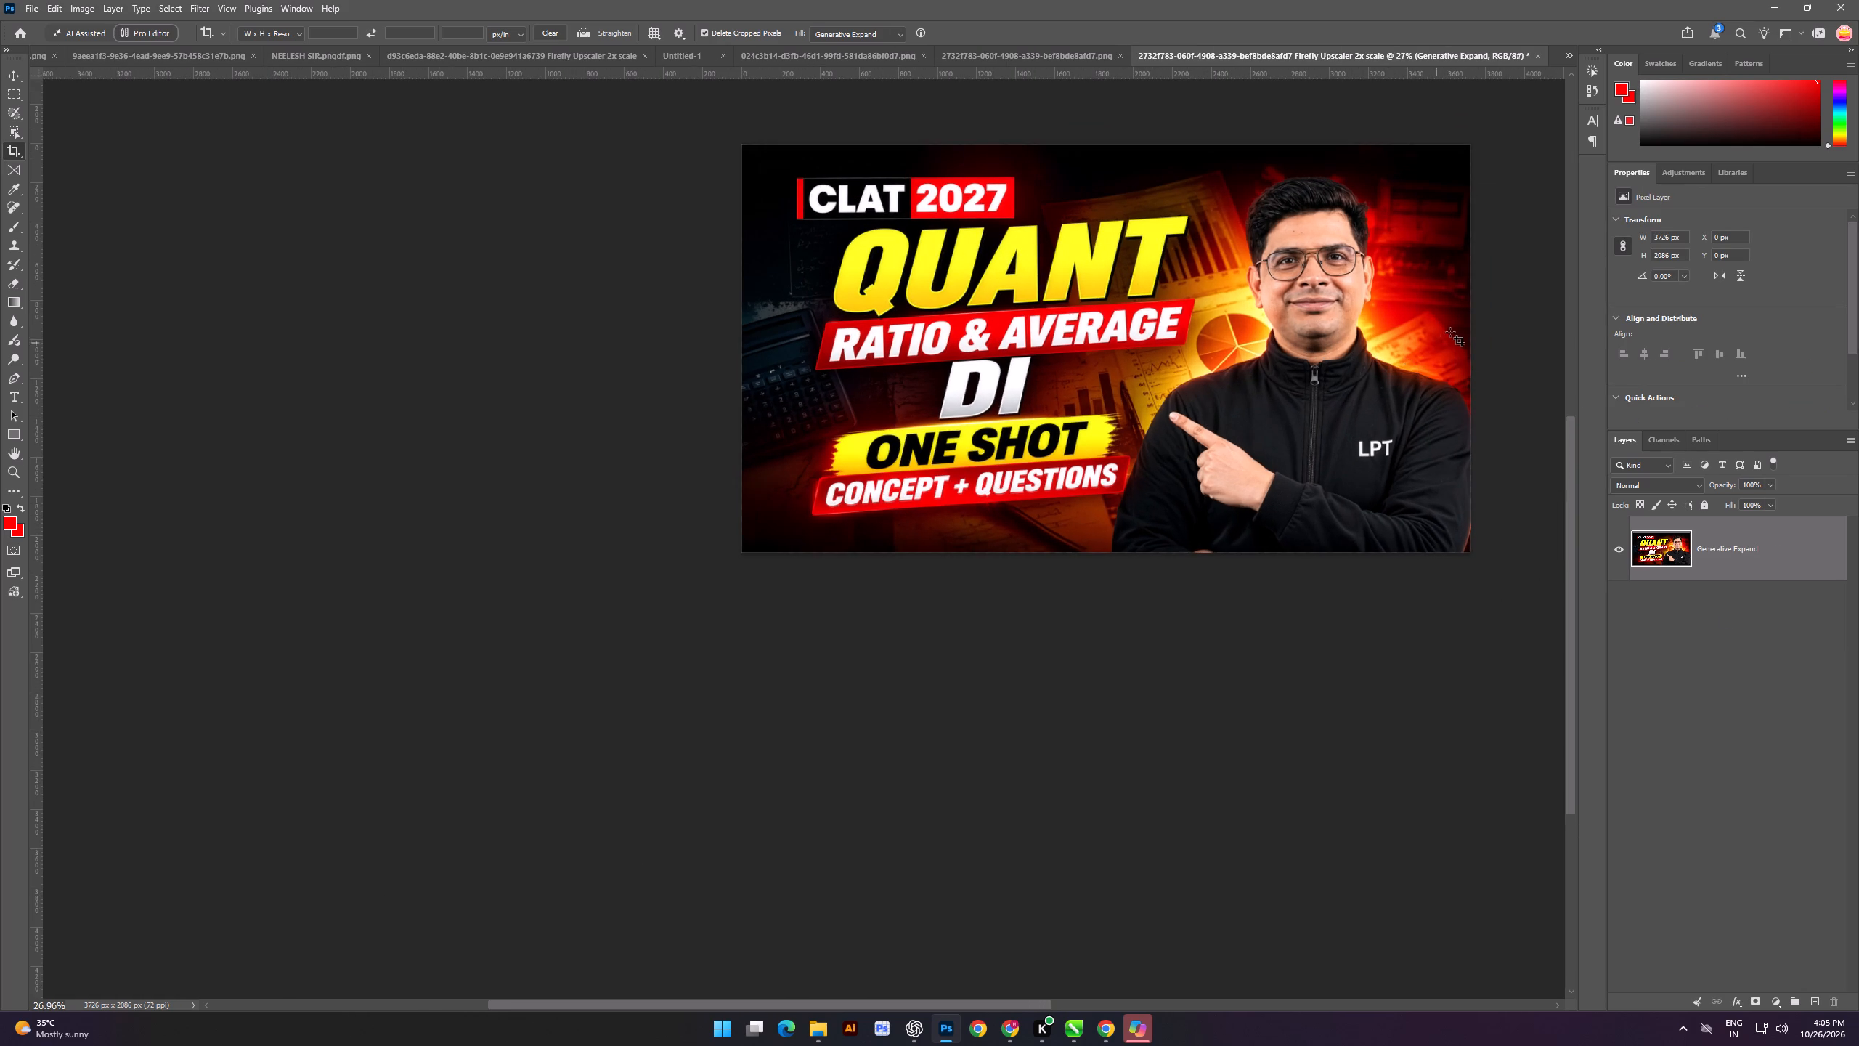
click(1649, 552)
key(ctrl+shift+a)
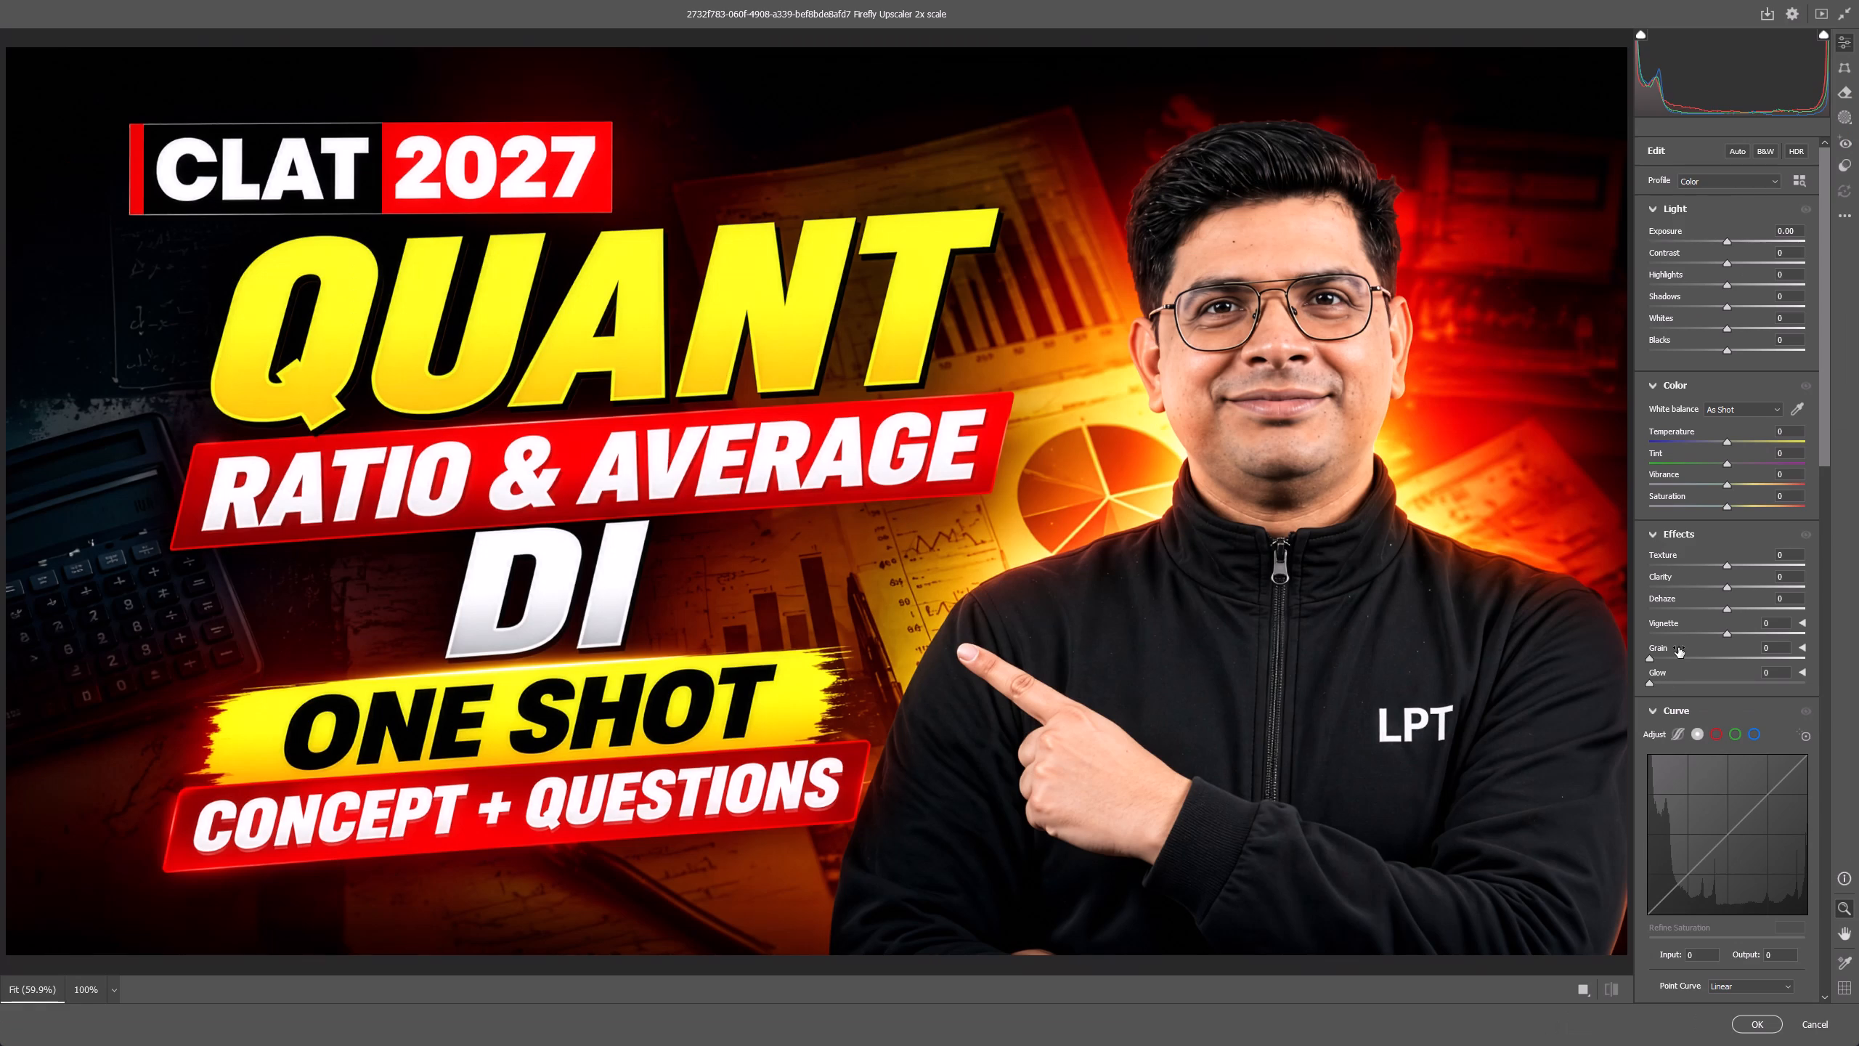
drag(1663, 656, 1687, 657)
drag(1730, 565, 1766, 565)
drag(1728, 585, 1743, 585)
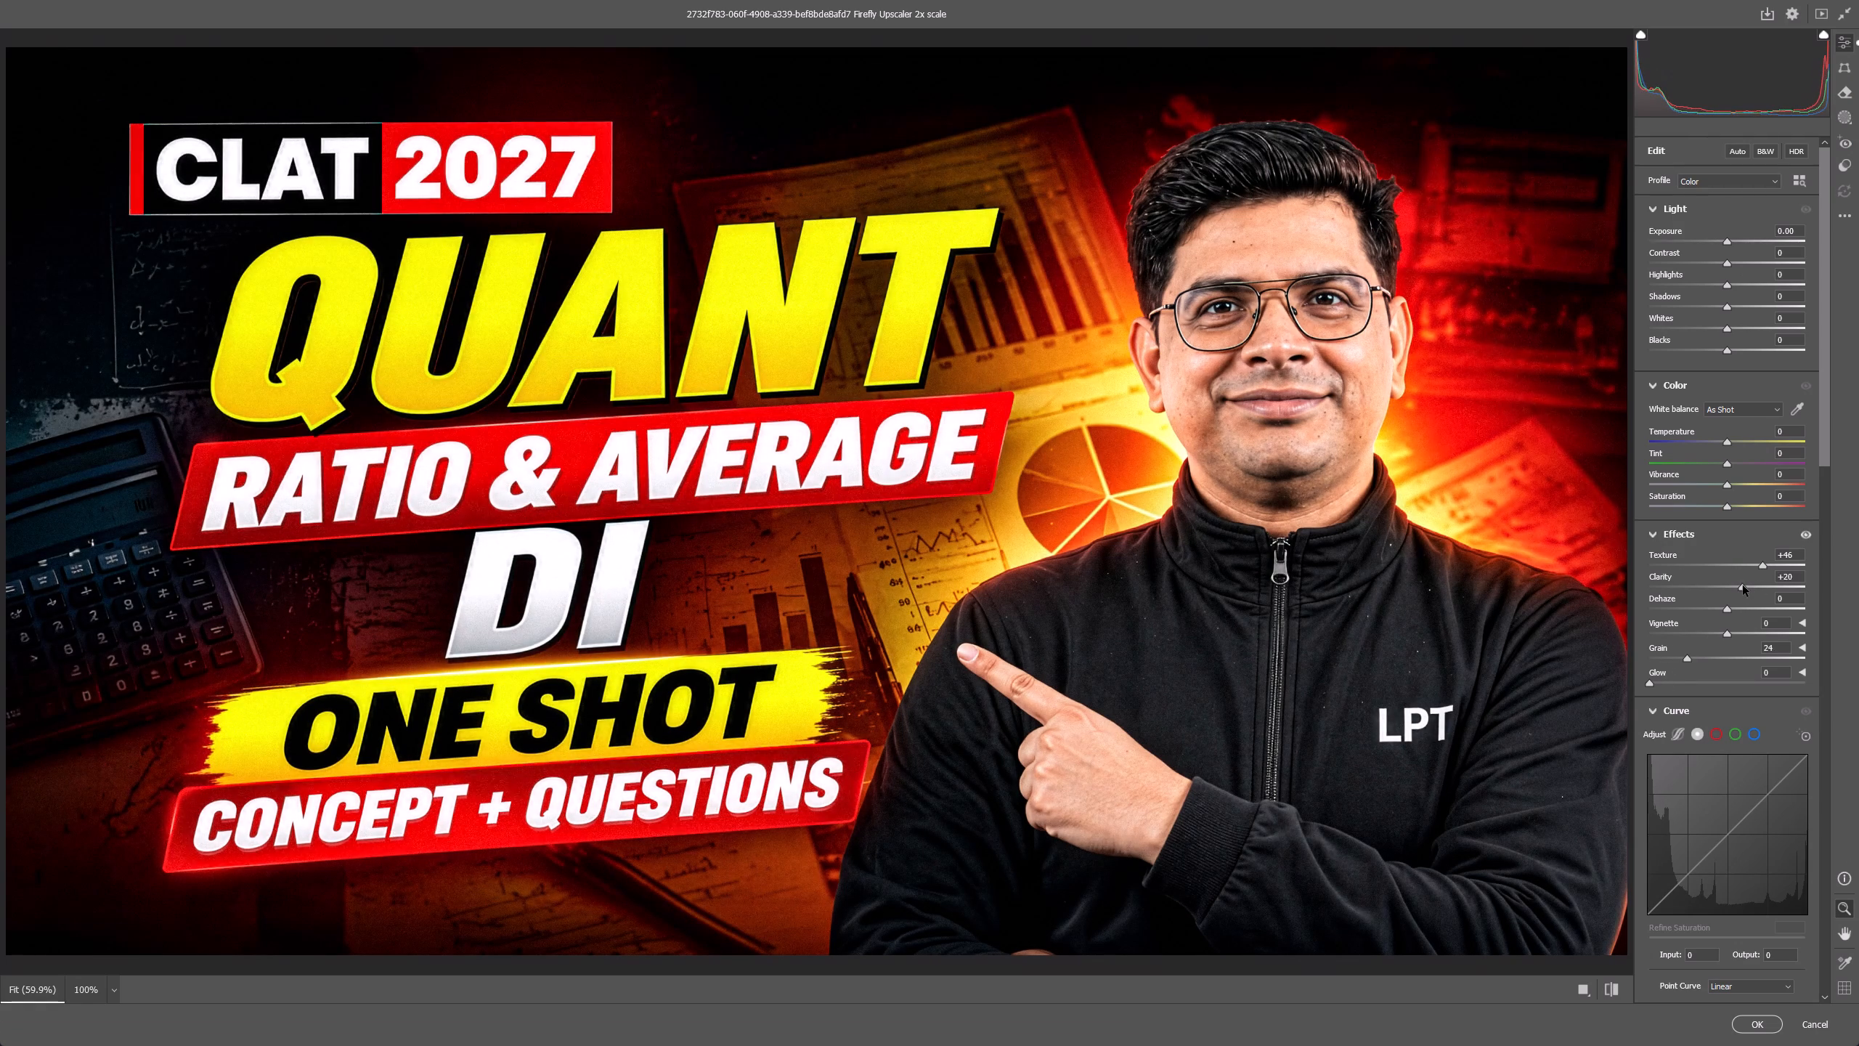
drag(1743, 585, 1741, 585)
click(1728, 607)
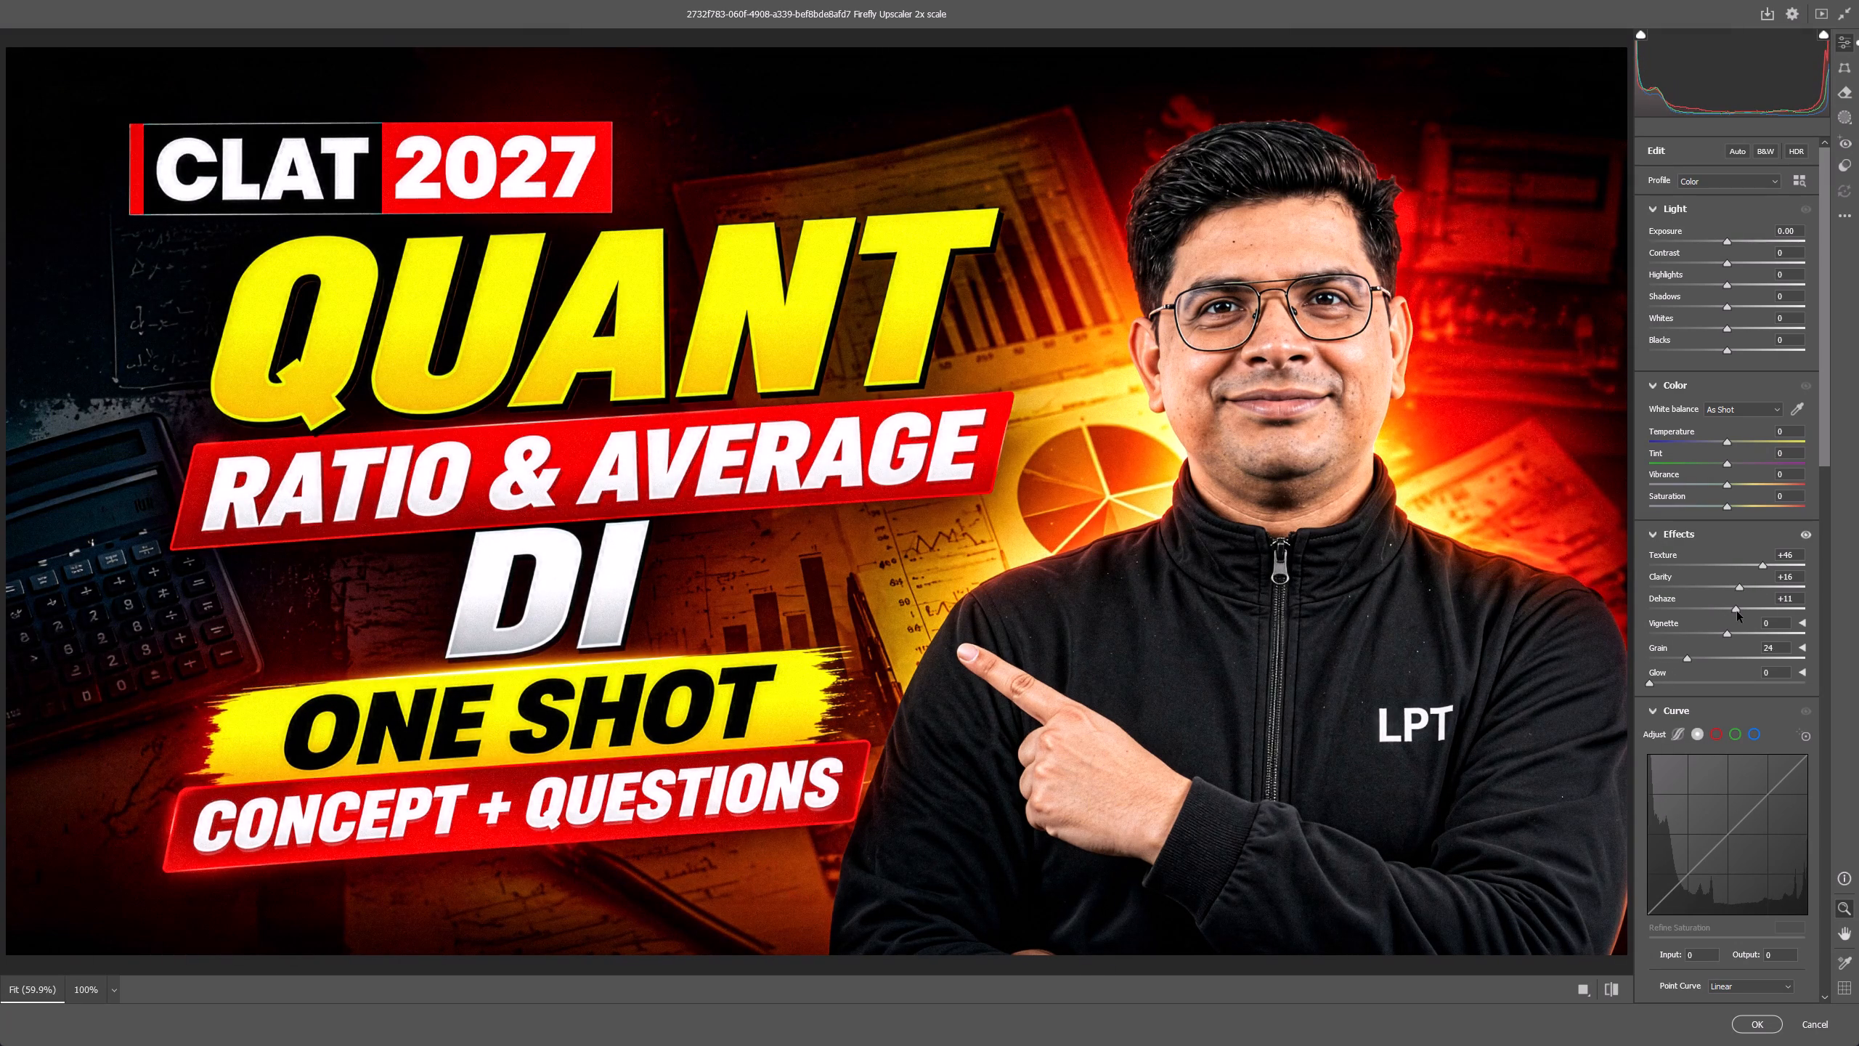
Set Vibrance to +21, Shadows to -23, Whites and Blacks to +11, Contrast to +9 and Exposure to +0.05.
drag(1725, 485, 1741, 485)
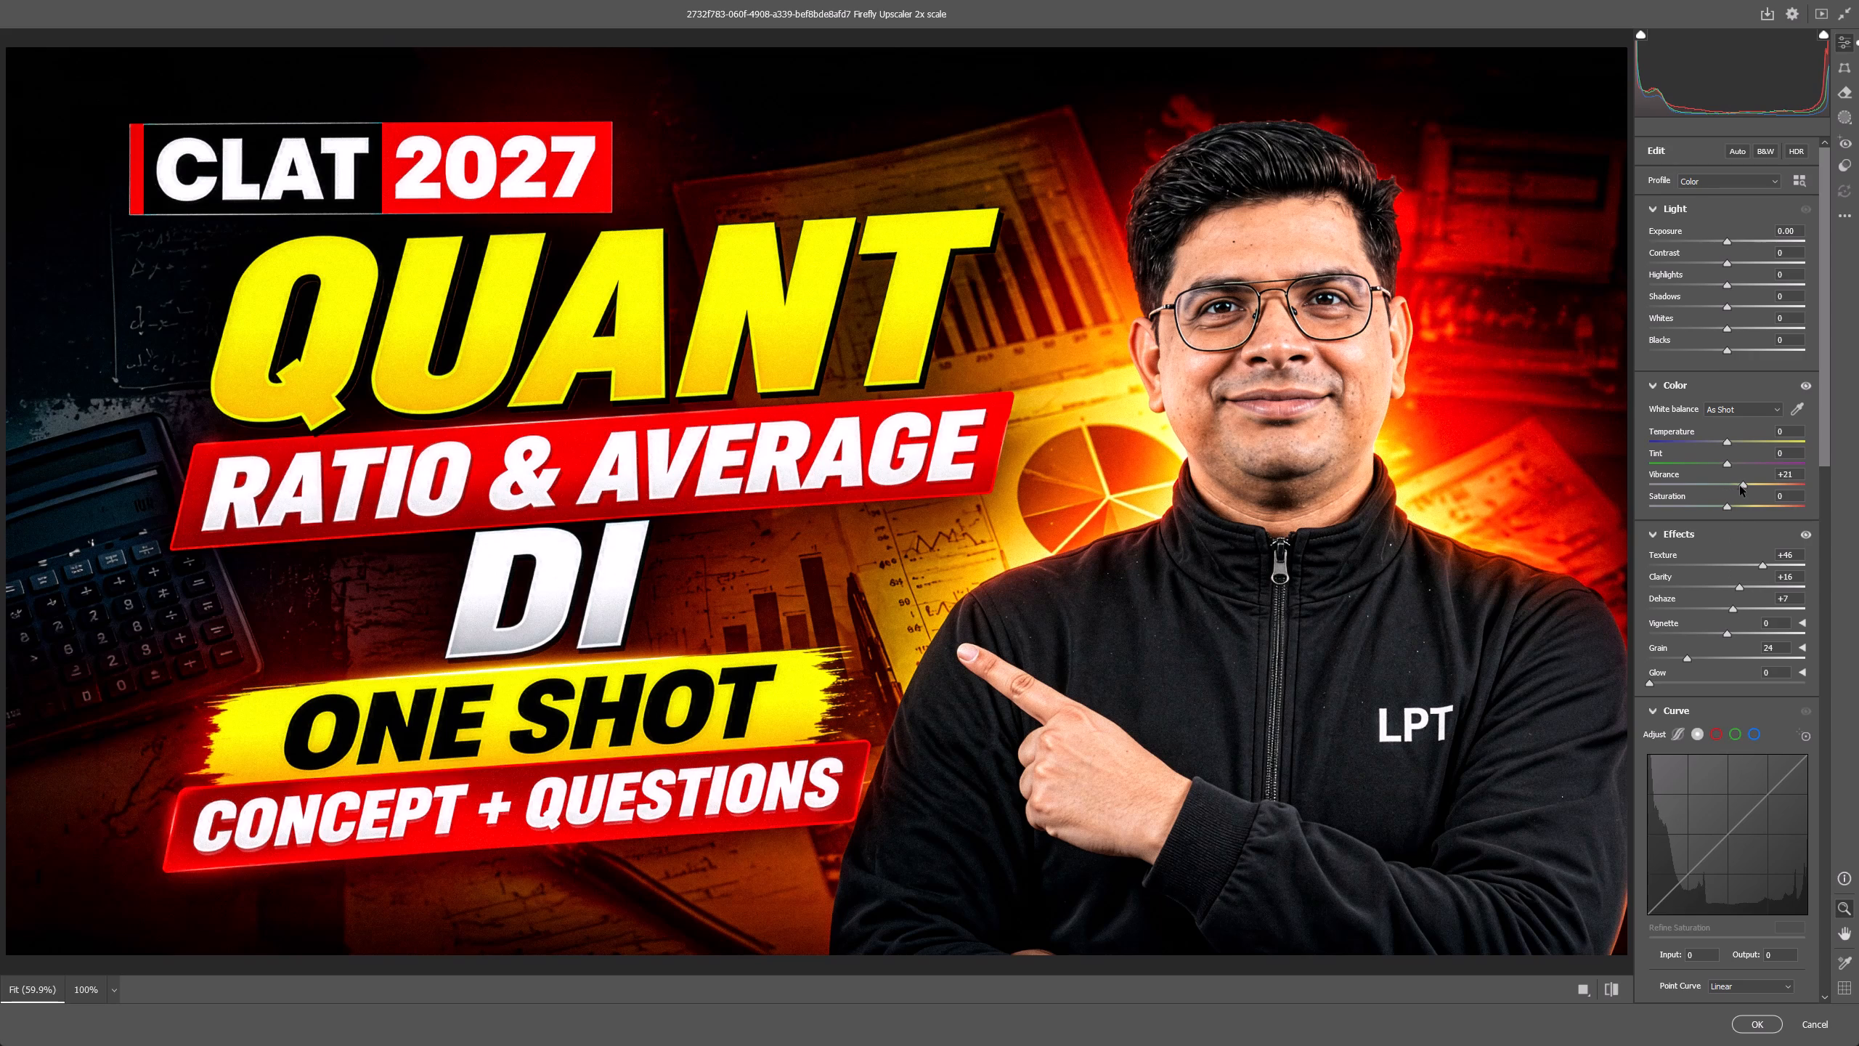
drag(1724, 303, 1706, 300)
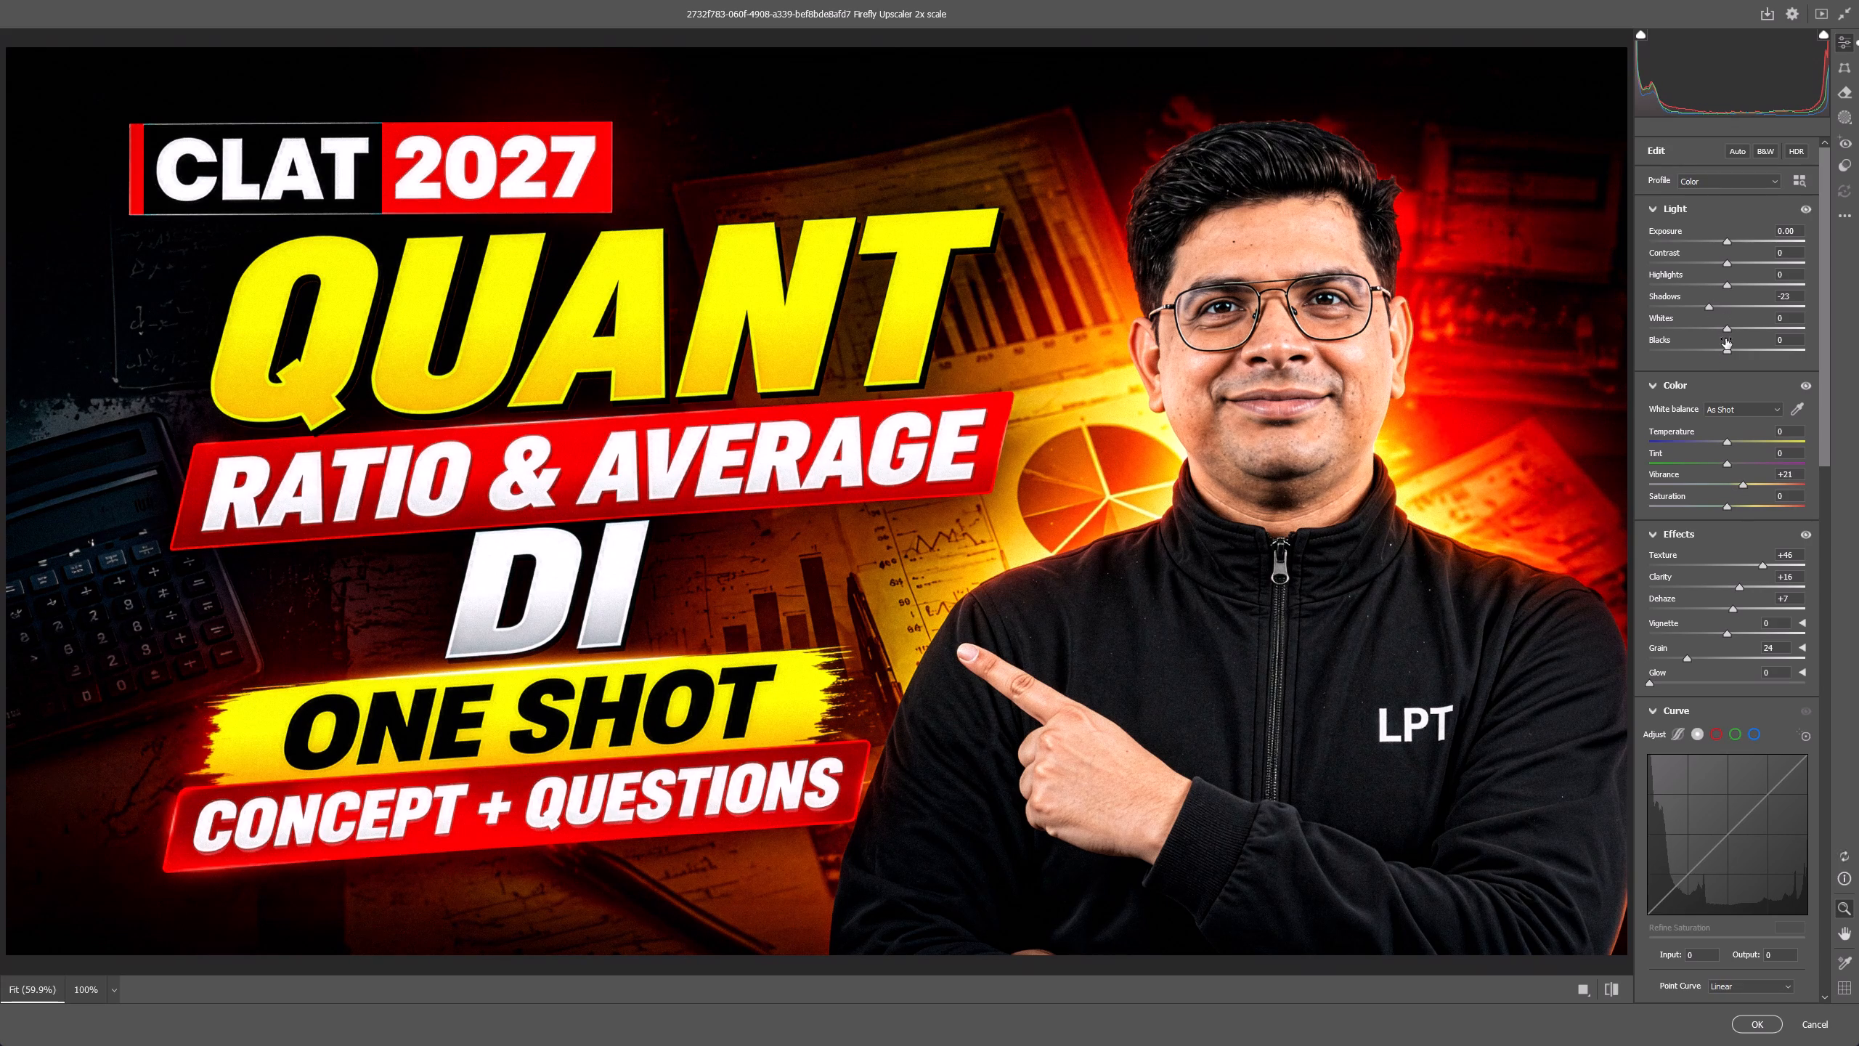
drag(1727, 330, 1757, 330)
drag(1729, 349, 1738, 346)
drag(1754, 329, 1733, 324)
drag(1729, 259, 1740, 261)
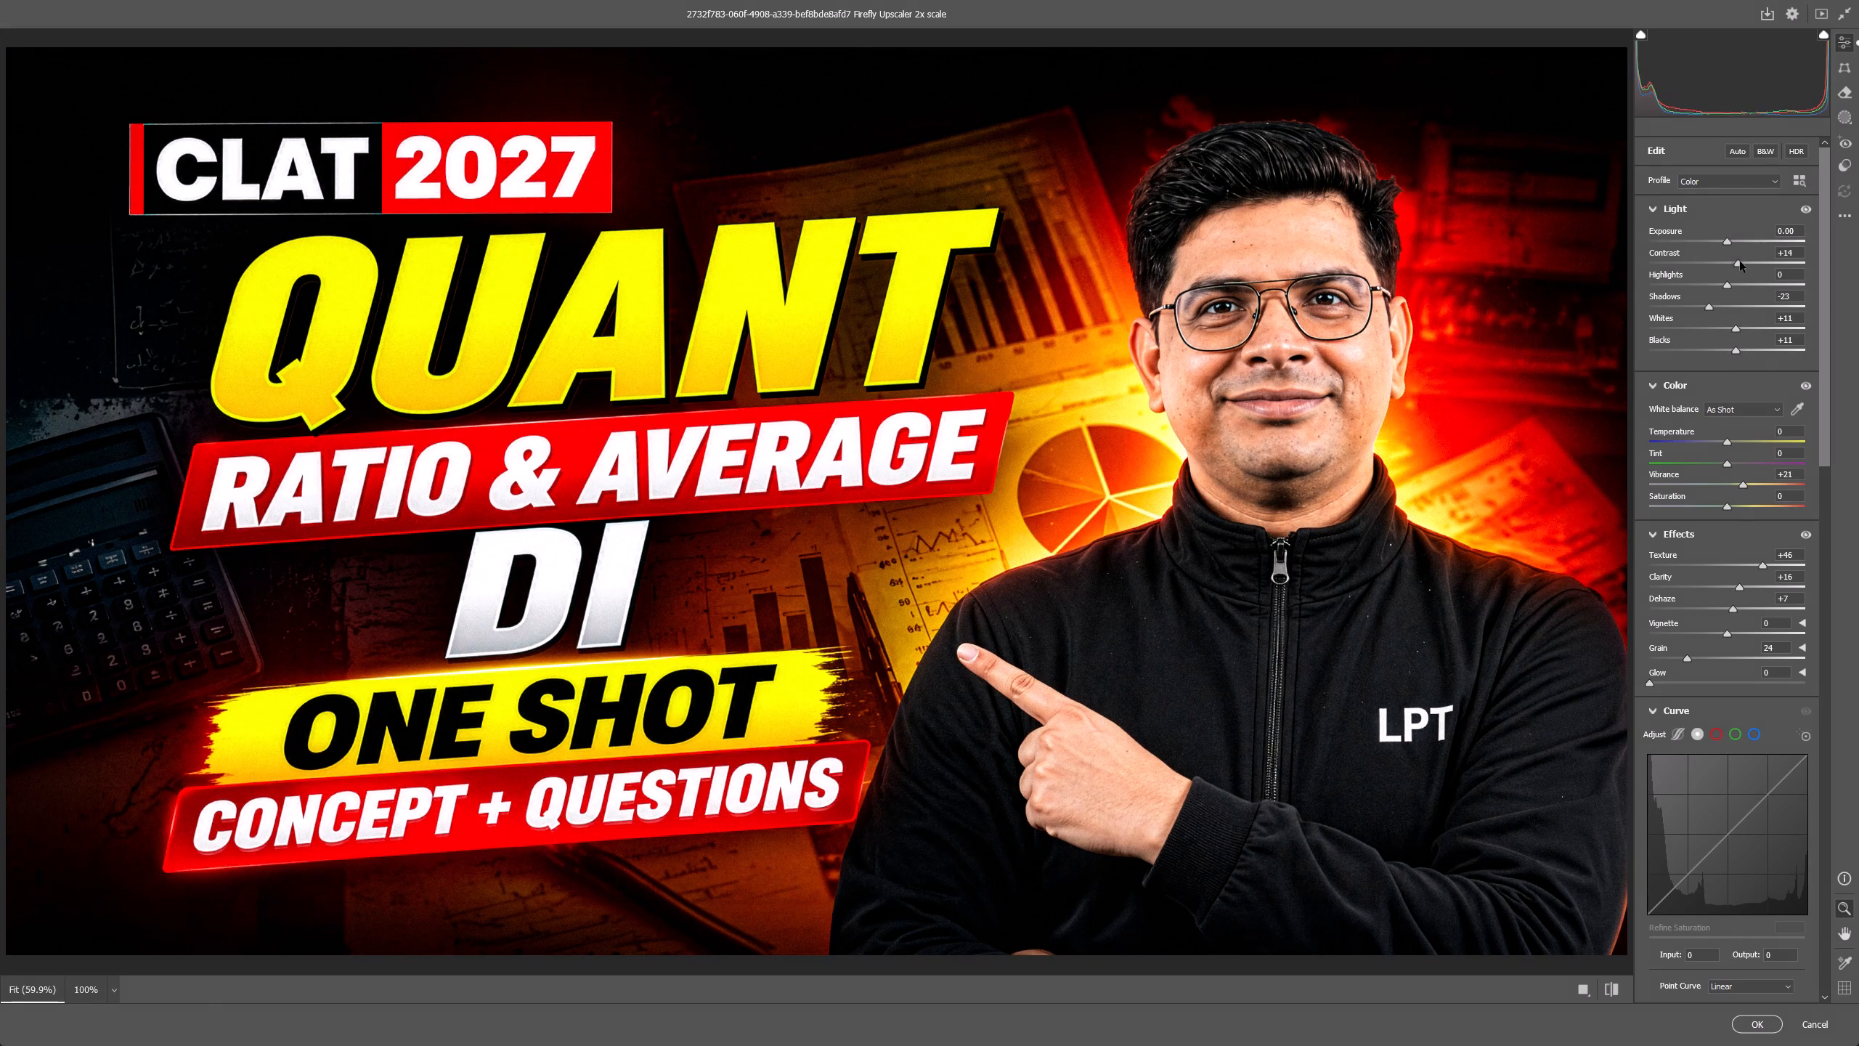
drag(1740, 261, 1736, 261)
click(1726, 238)
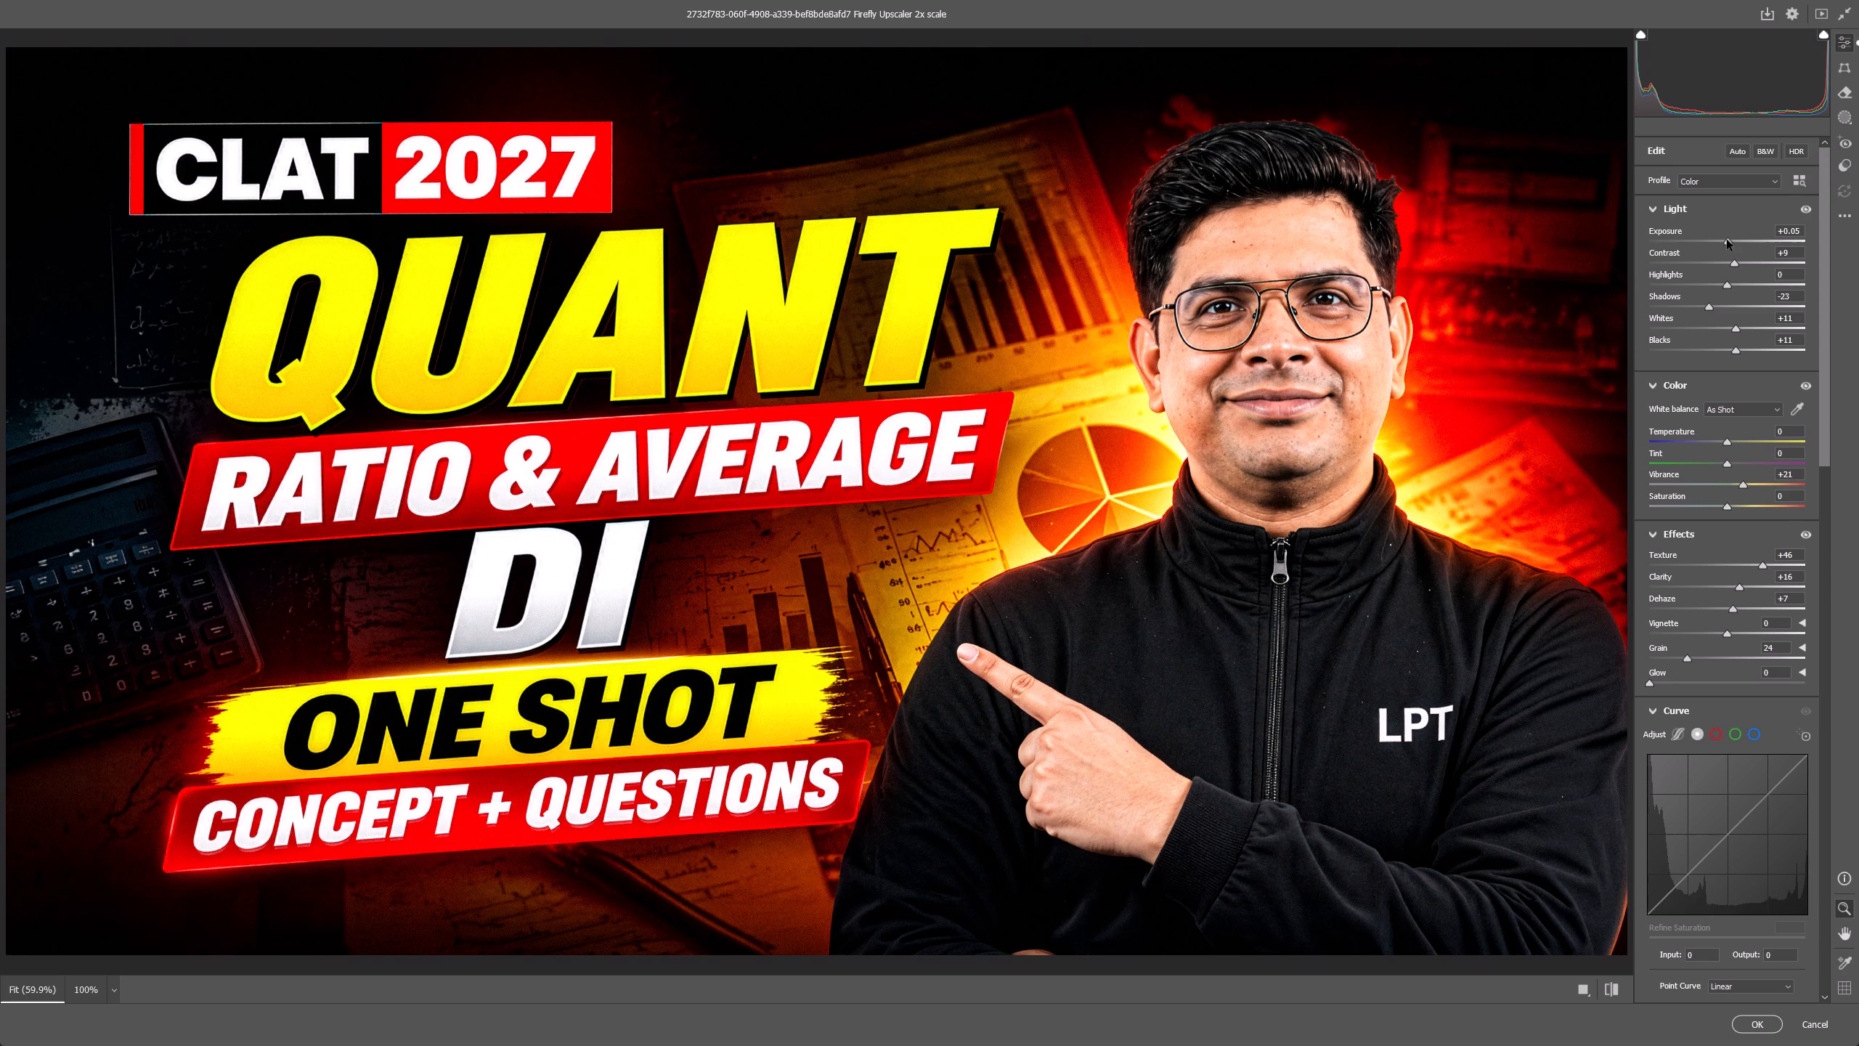
Add a subtle Glow of 6 to the thumbnail in the Camera Raw effects.
drag(1661, 686, 1671, 686)
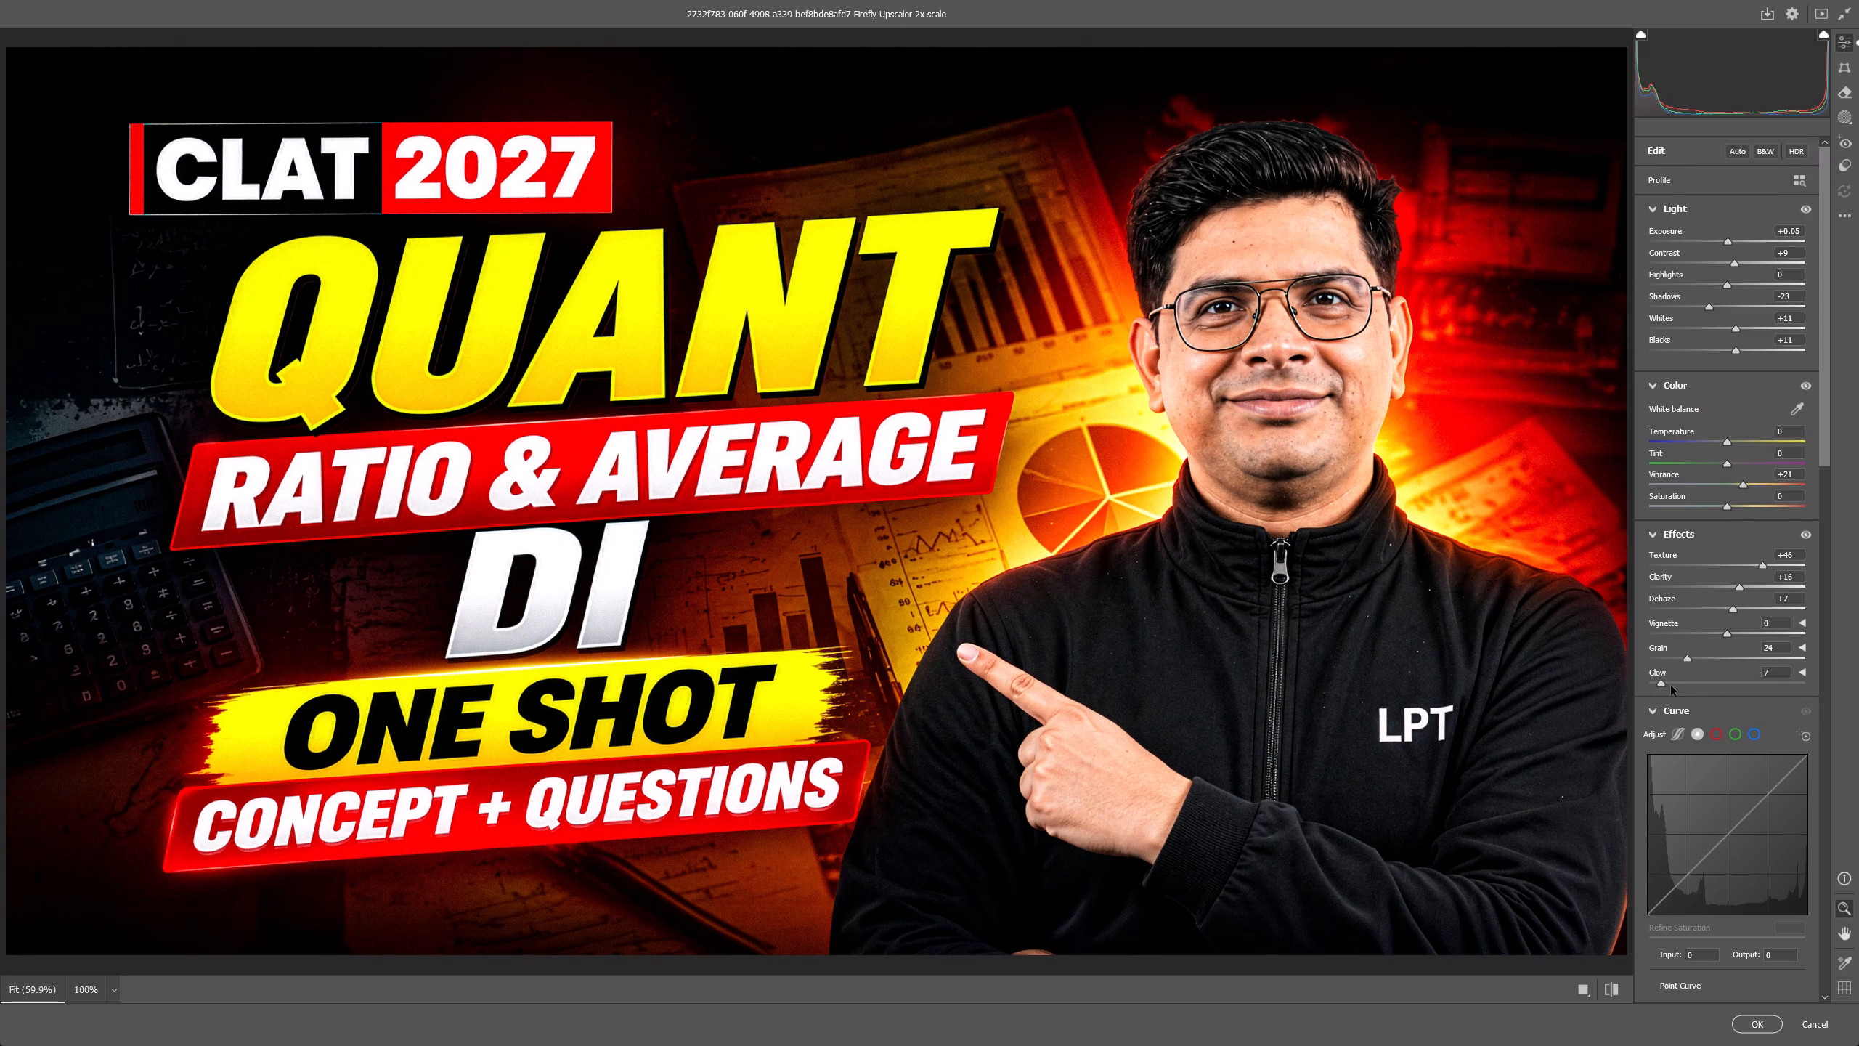
drag(1671, 686, 1668, 683)
drag(1666, 683, 1656, 682)
click(1656, 681)
Set Noise Reduction to about 9, add slight Sharpening, and apply the Camera Raw grade.
scroll(1656, 681, down, 2)
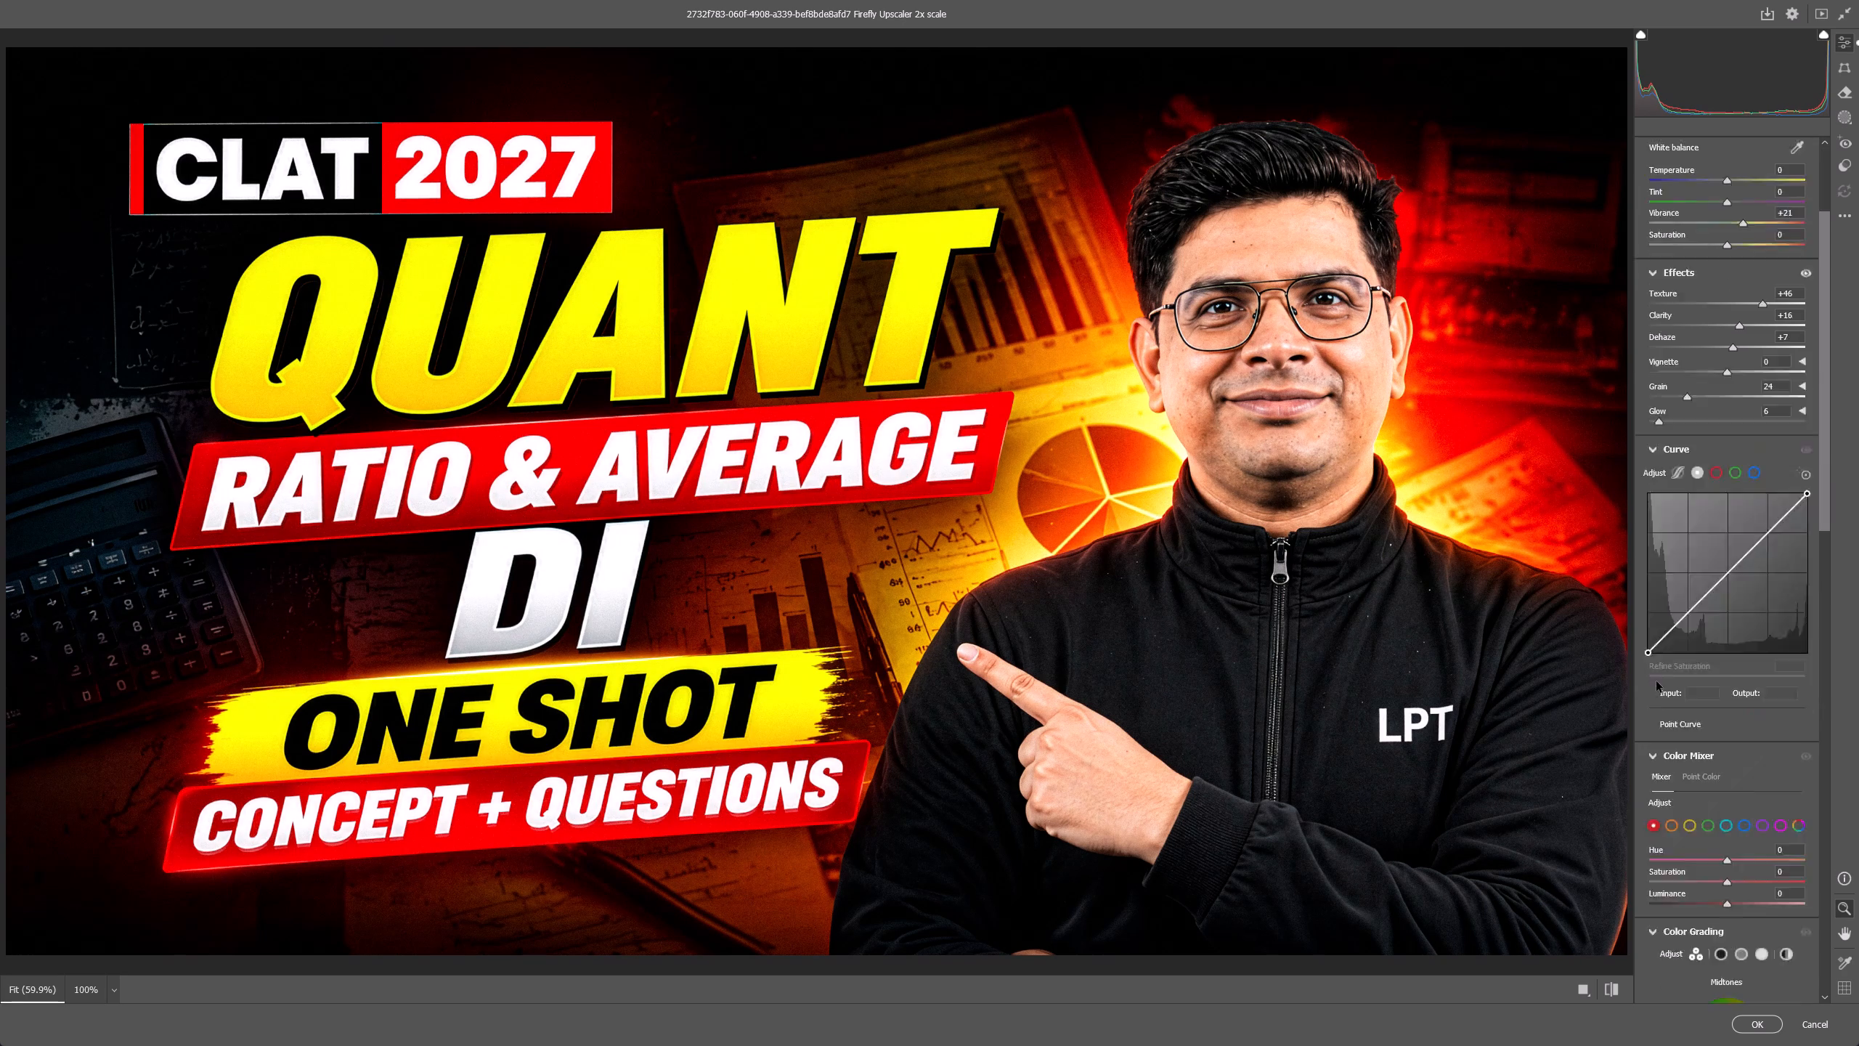
scroll(1656, 681, down, 9)
click(1658, 654)
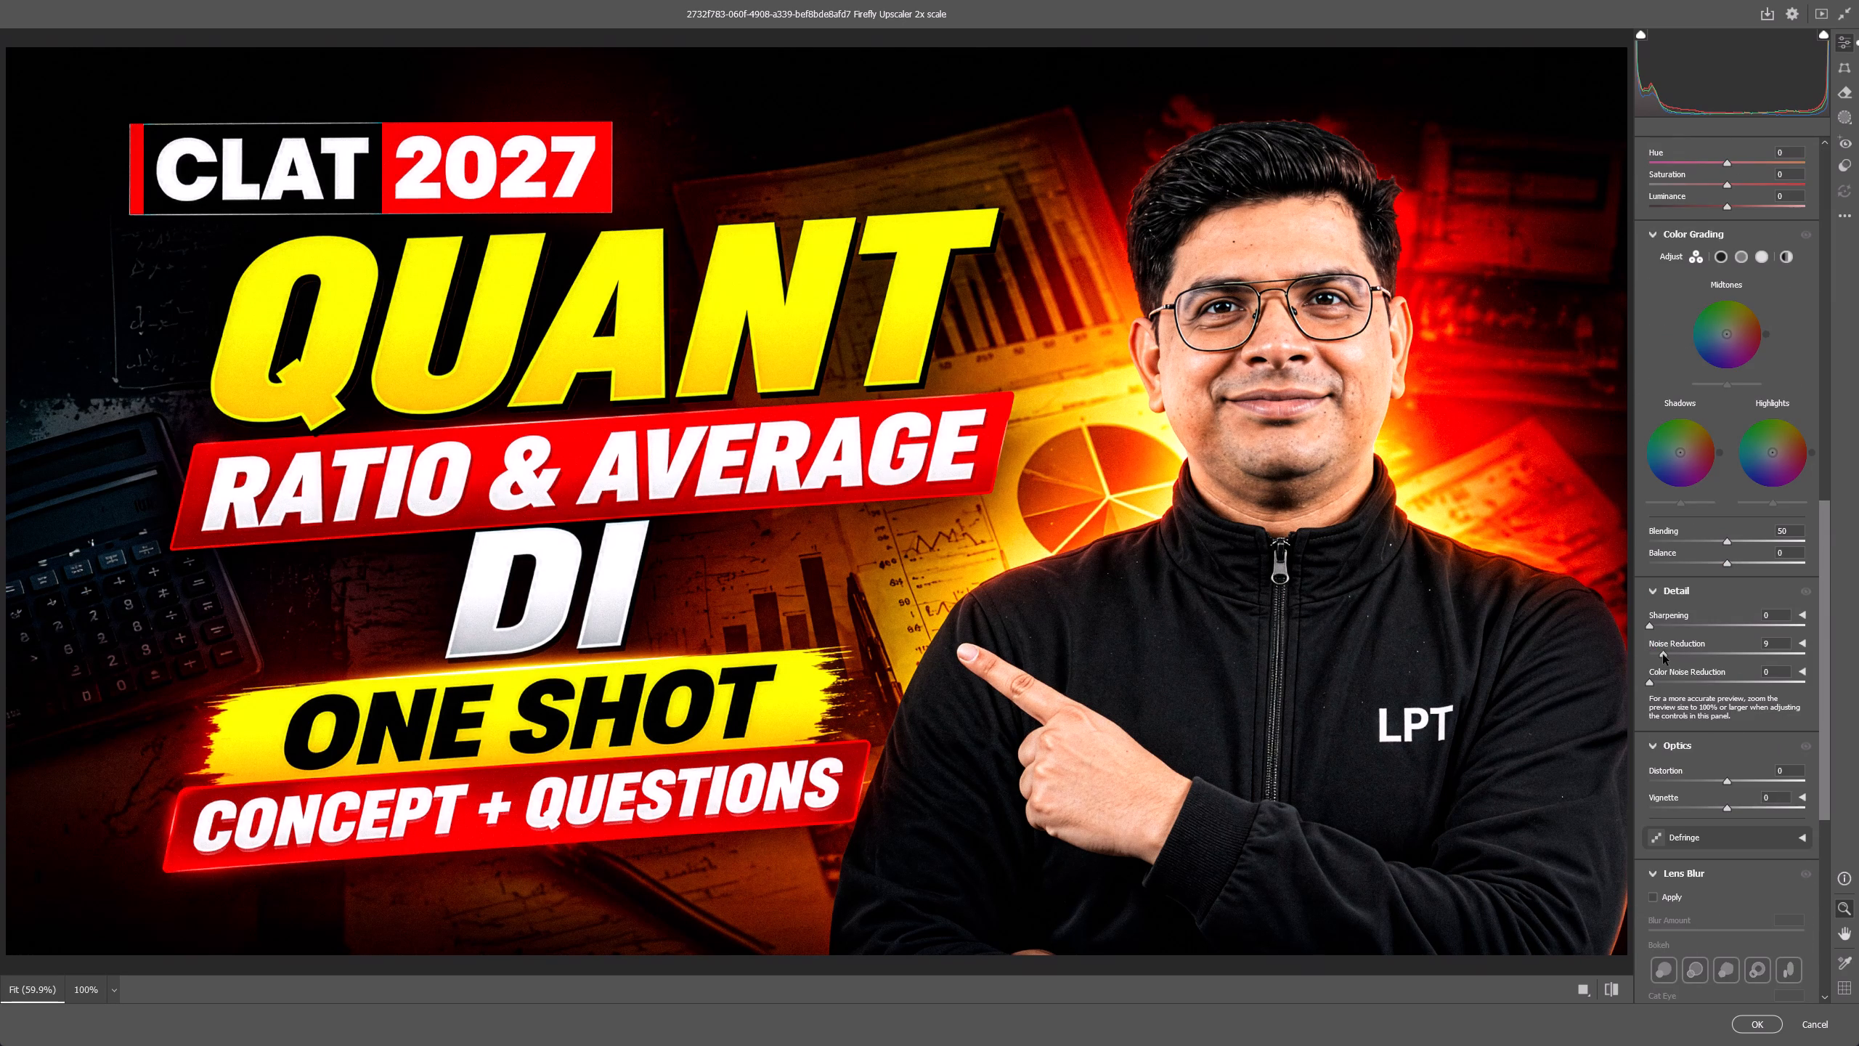
drag(1659, 623, 1665, 623)
click(1769, 1020)
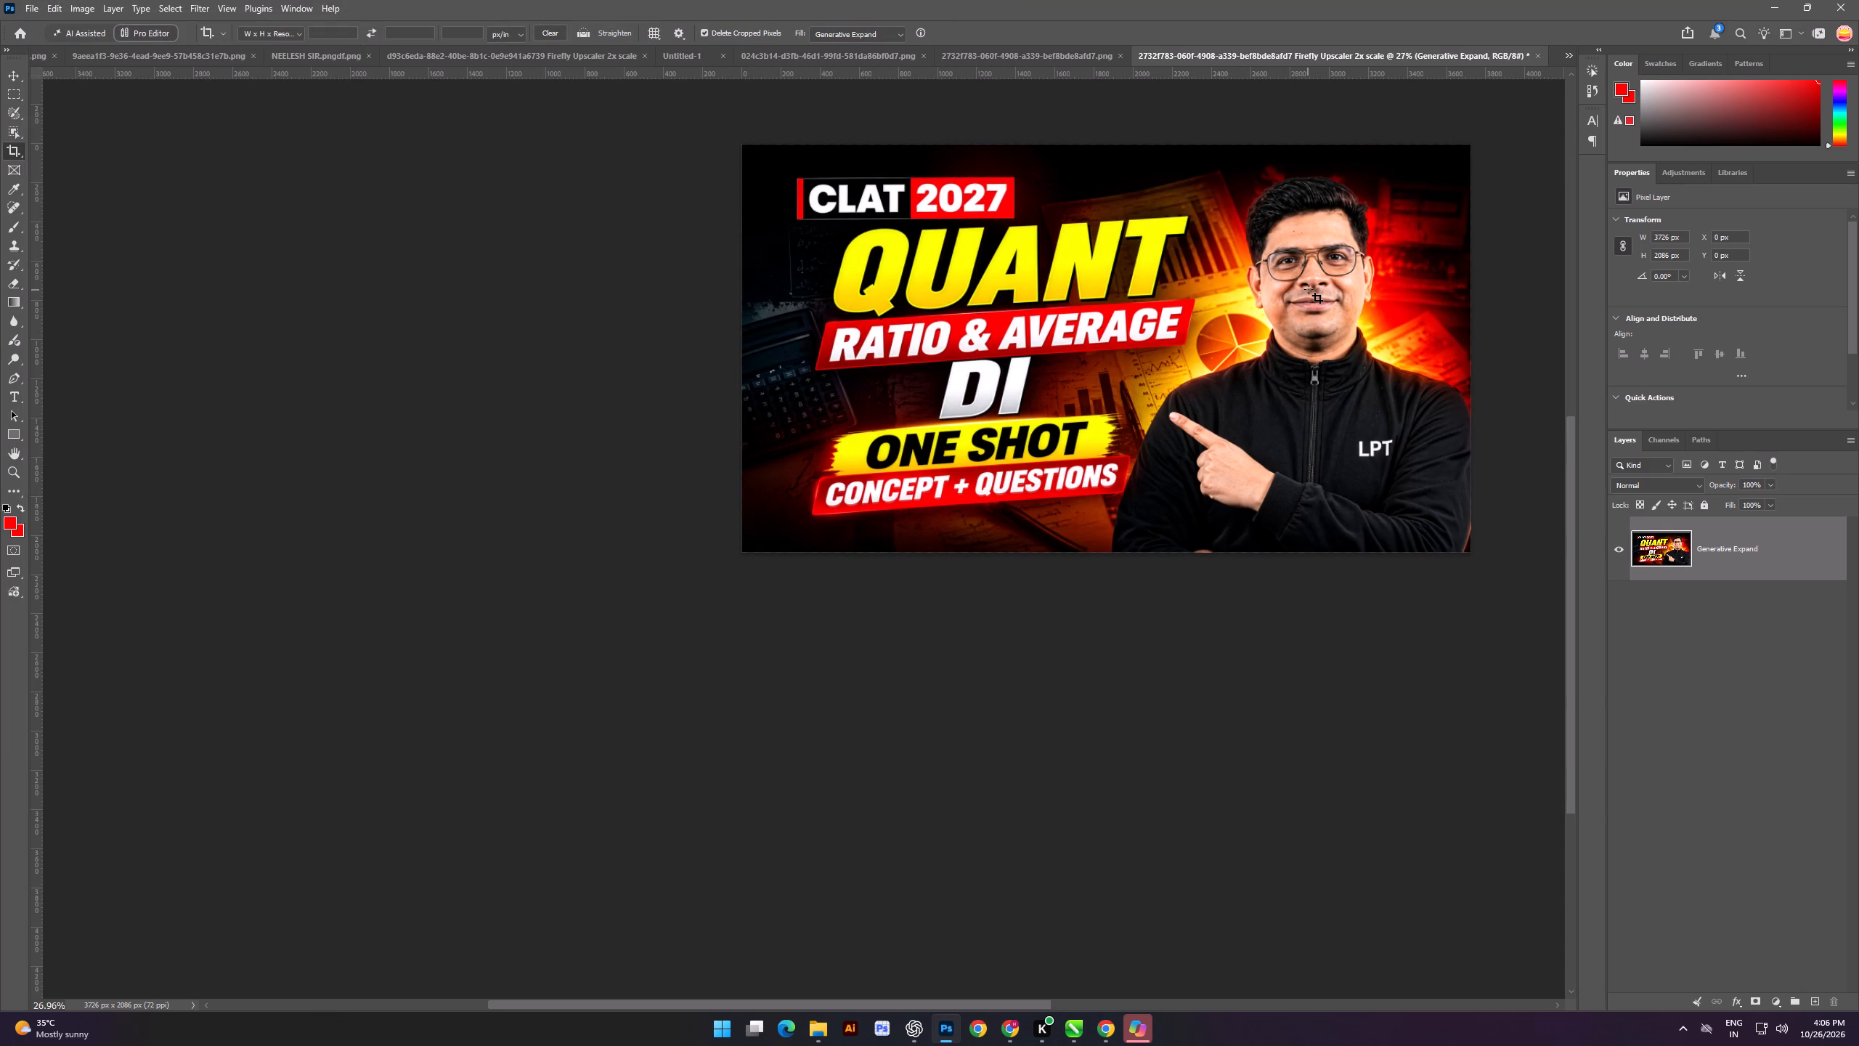
Copy the graded Generative Expand layer into the Untitled-1 document that holds the GK Marathon thumbnail.
scroll(1309, 289, up, 1)
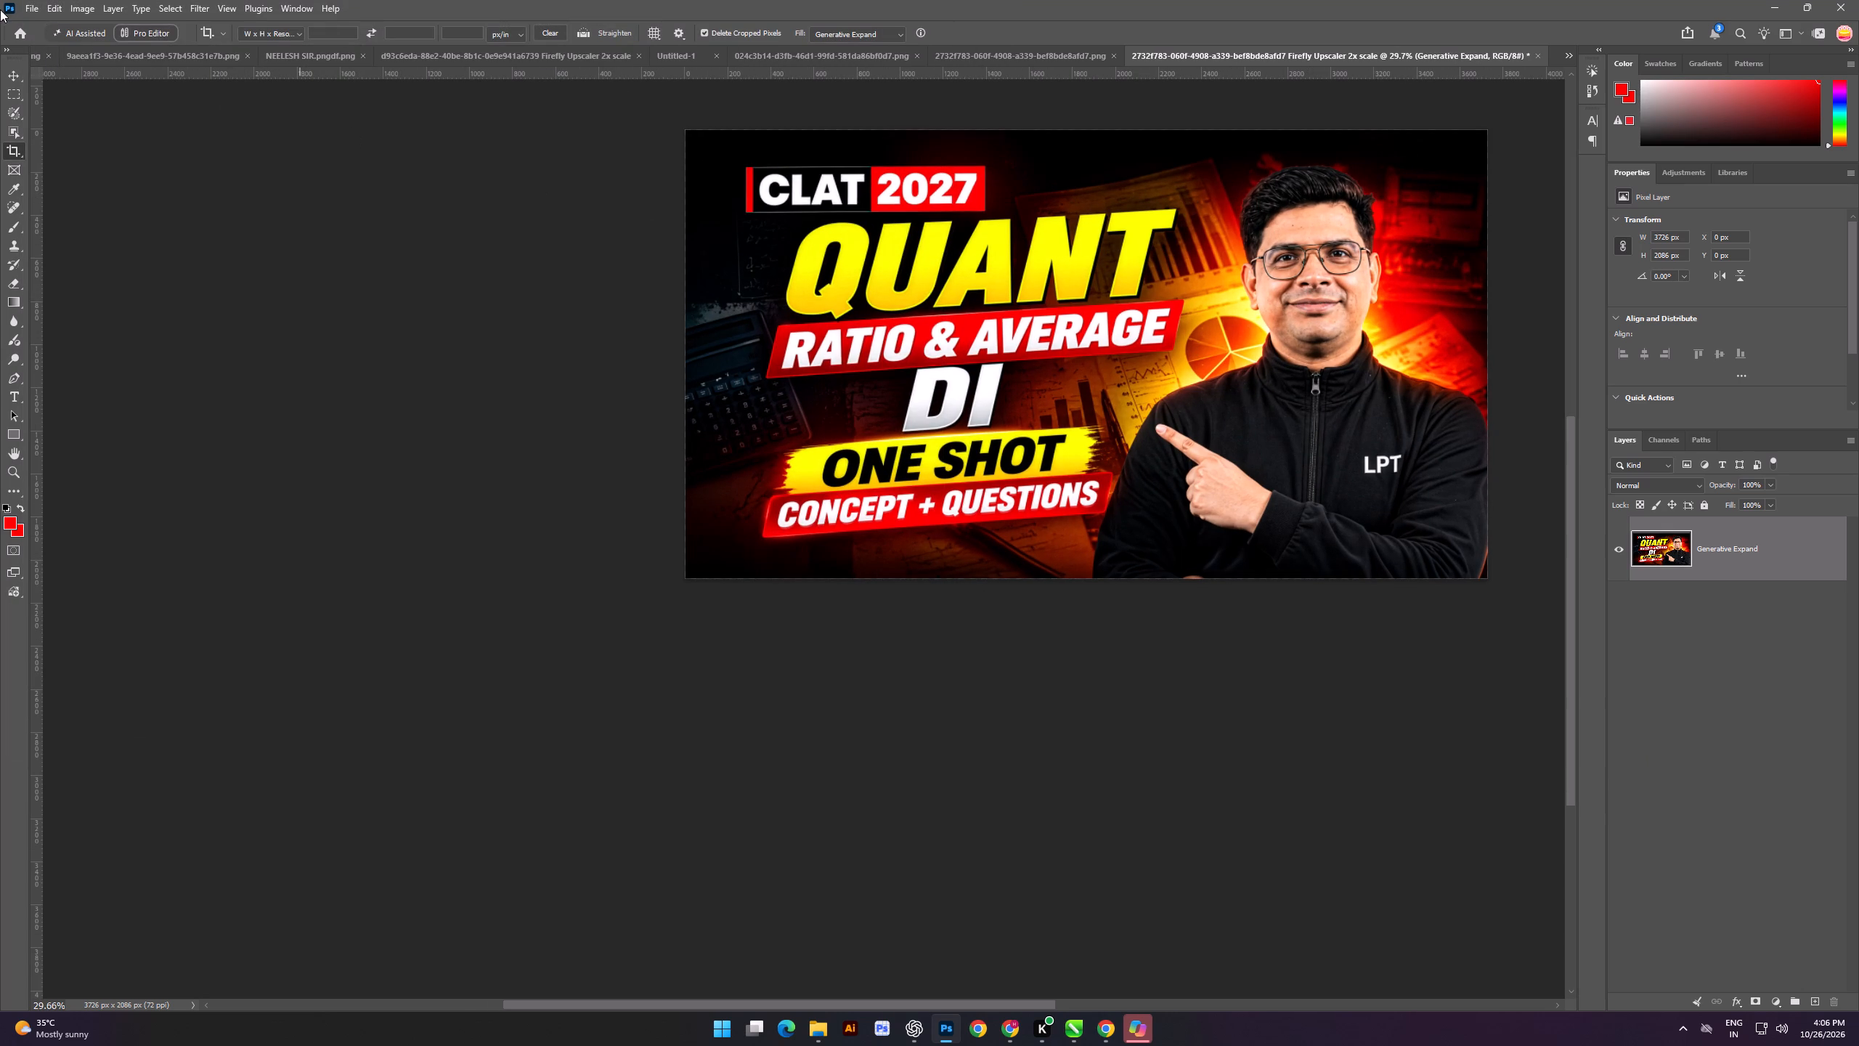
click(1002, 54)
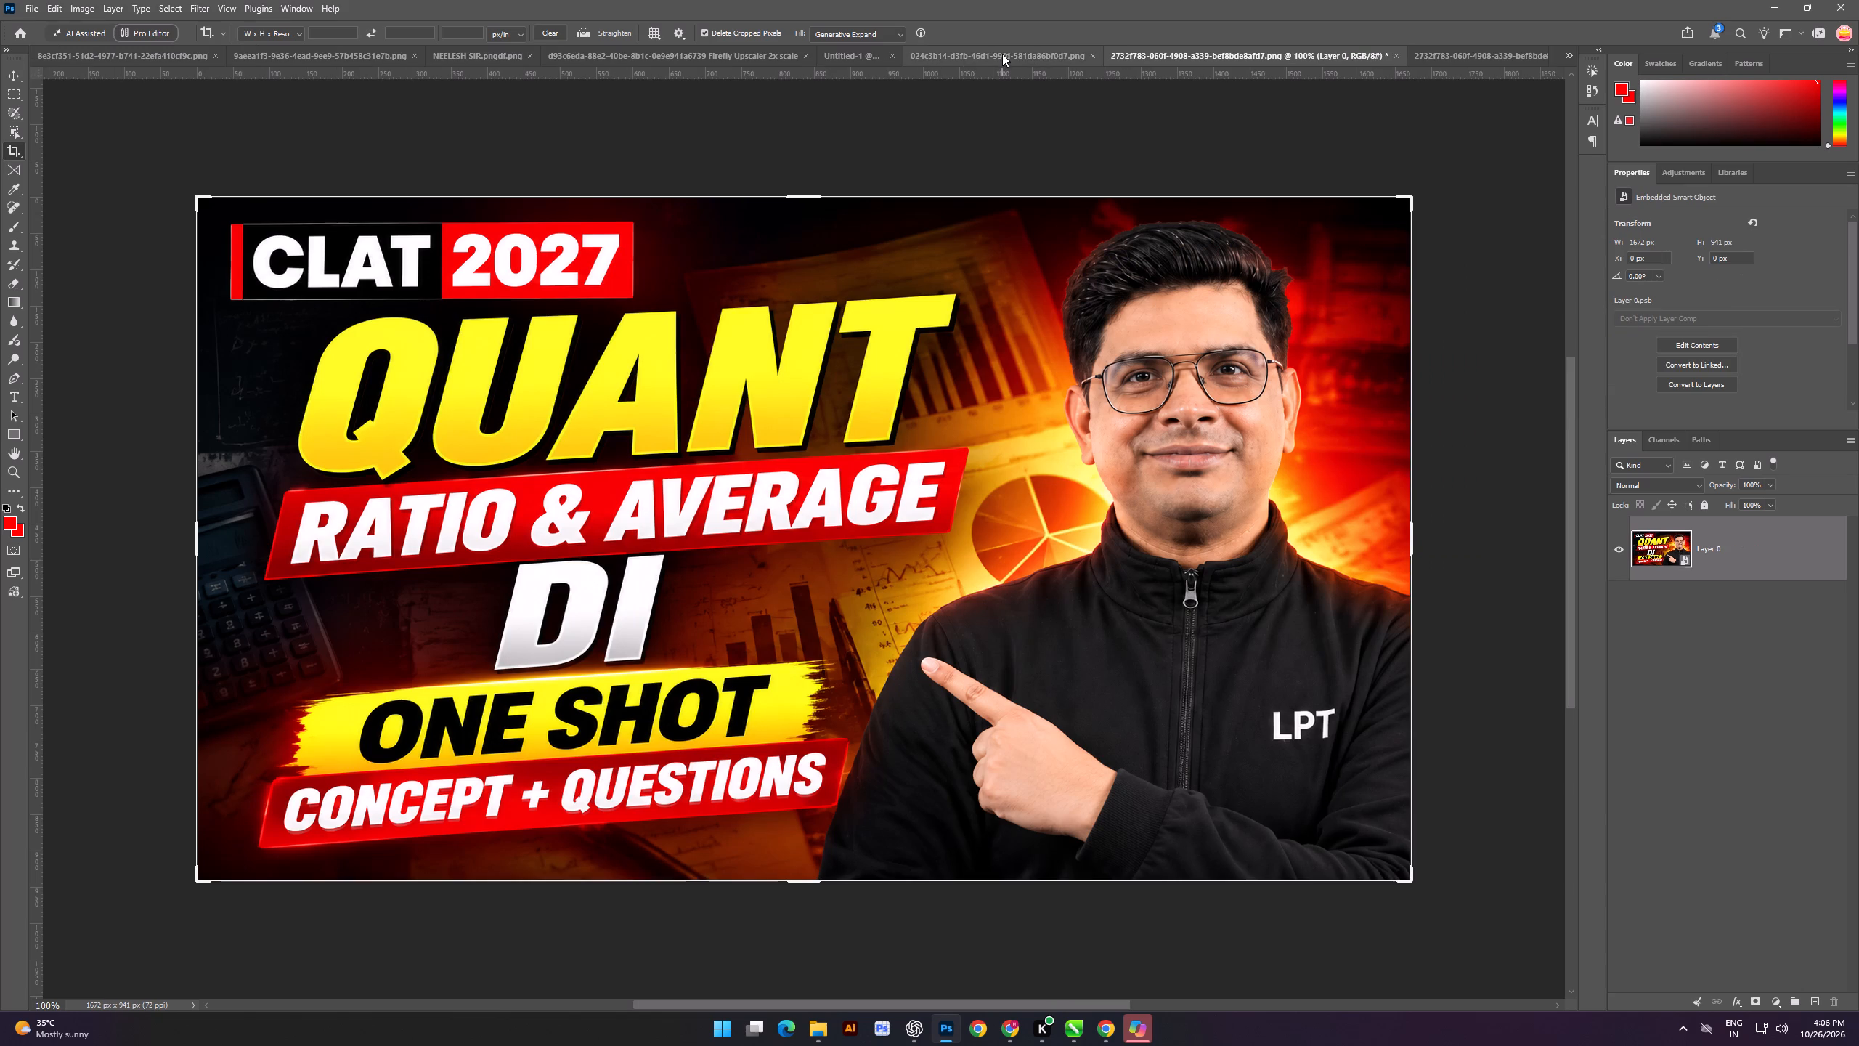
click(843, 55)
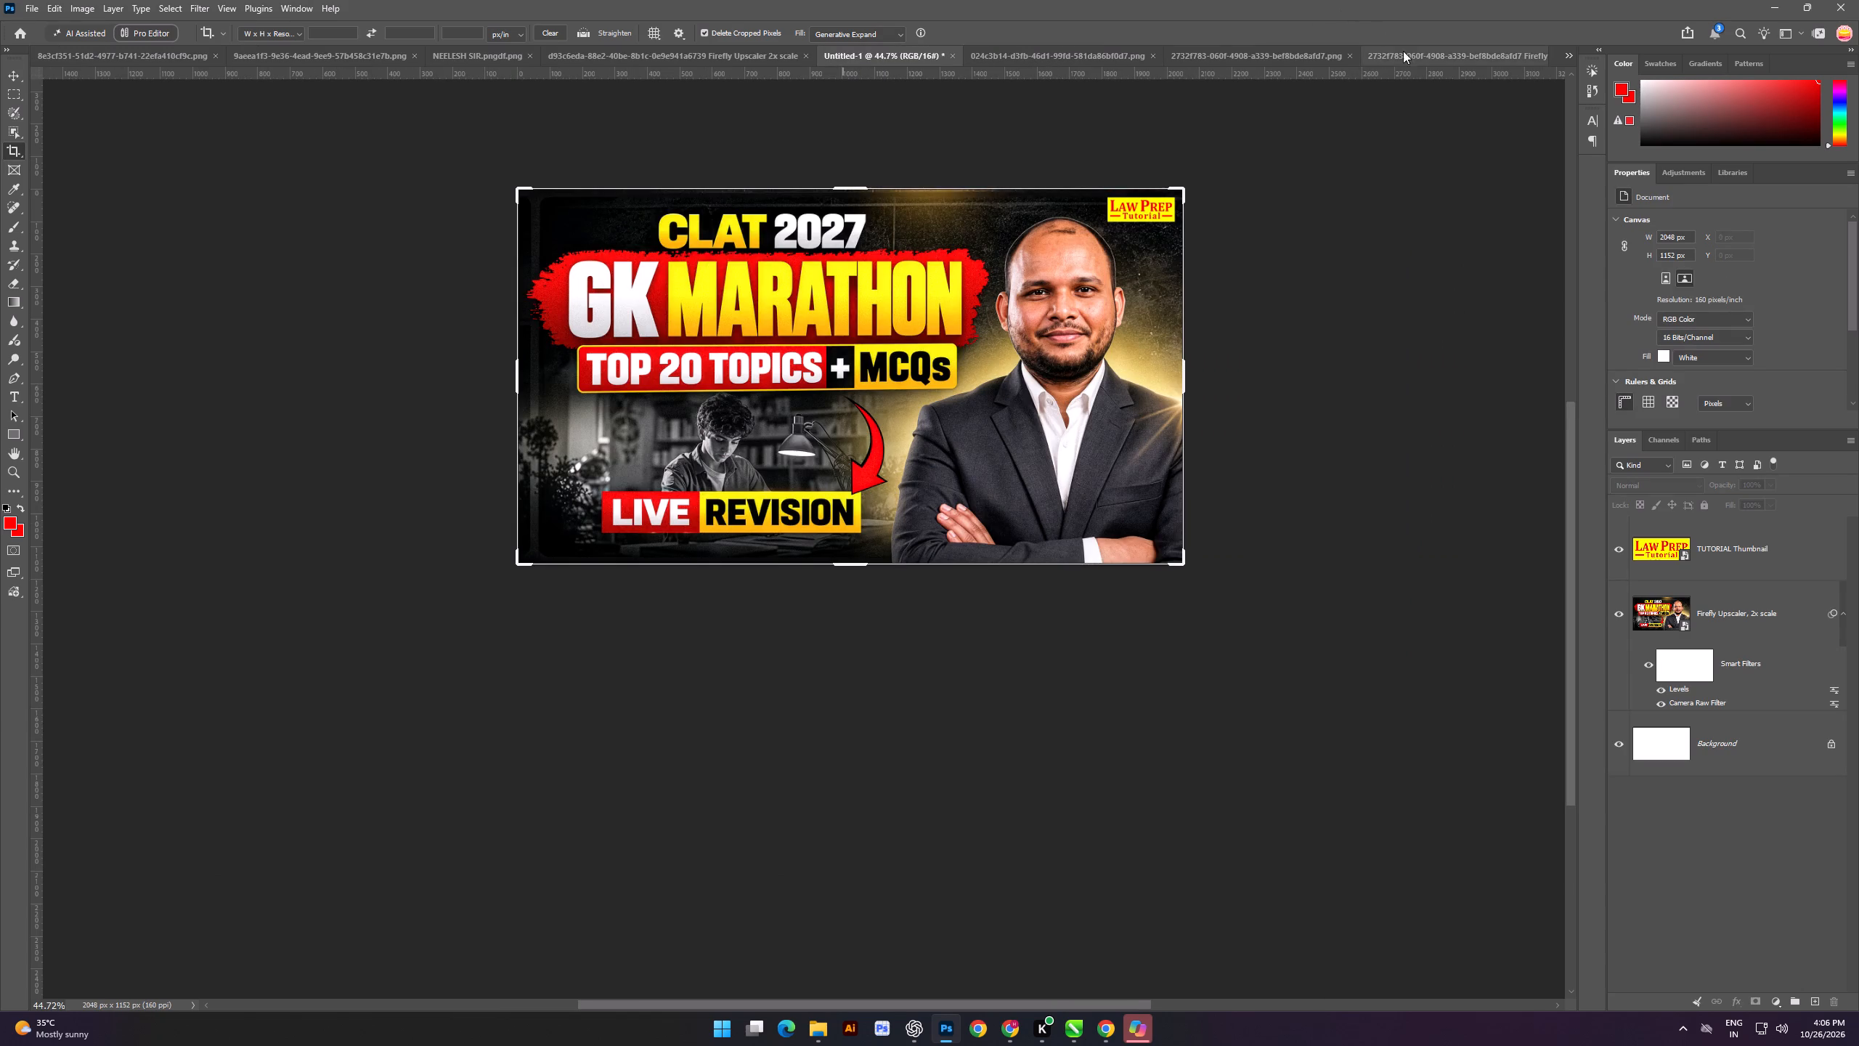
click(1403, 51)
drag(1720, 551, 1062, 86)
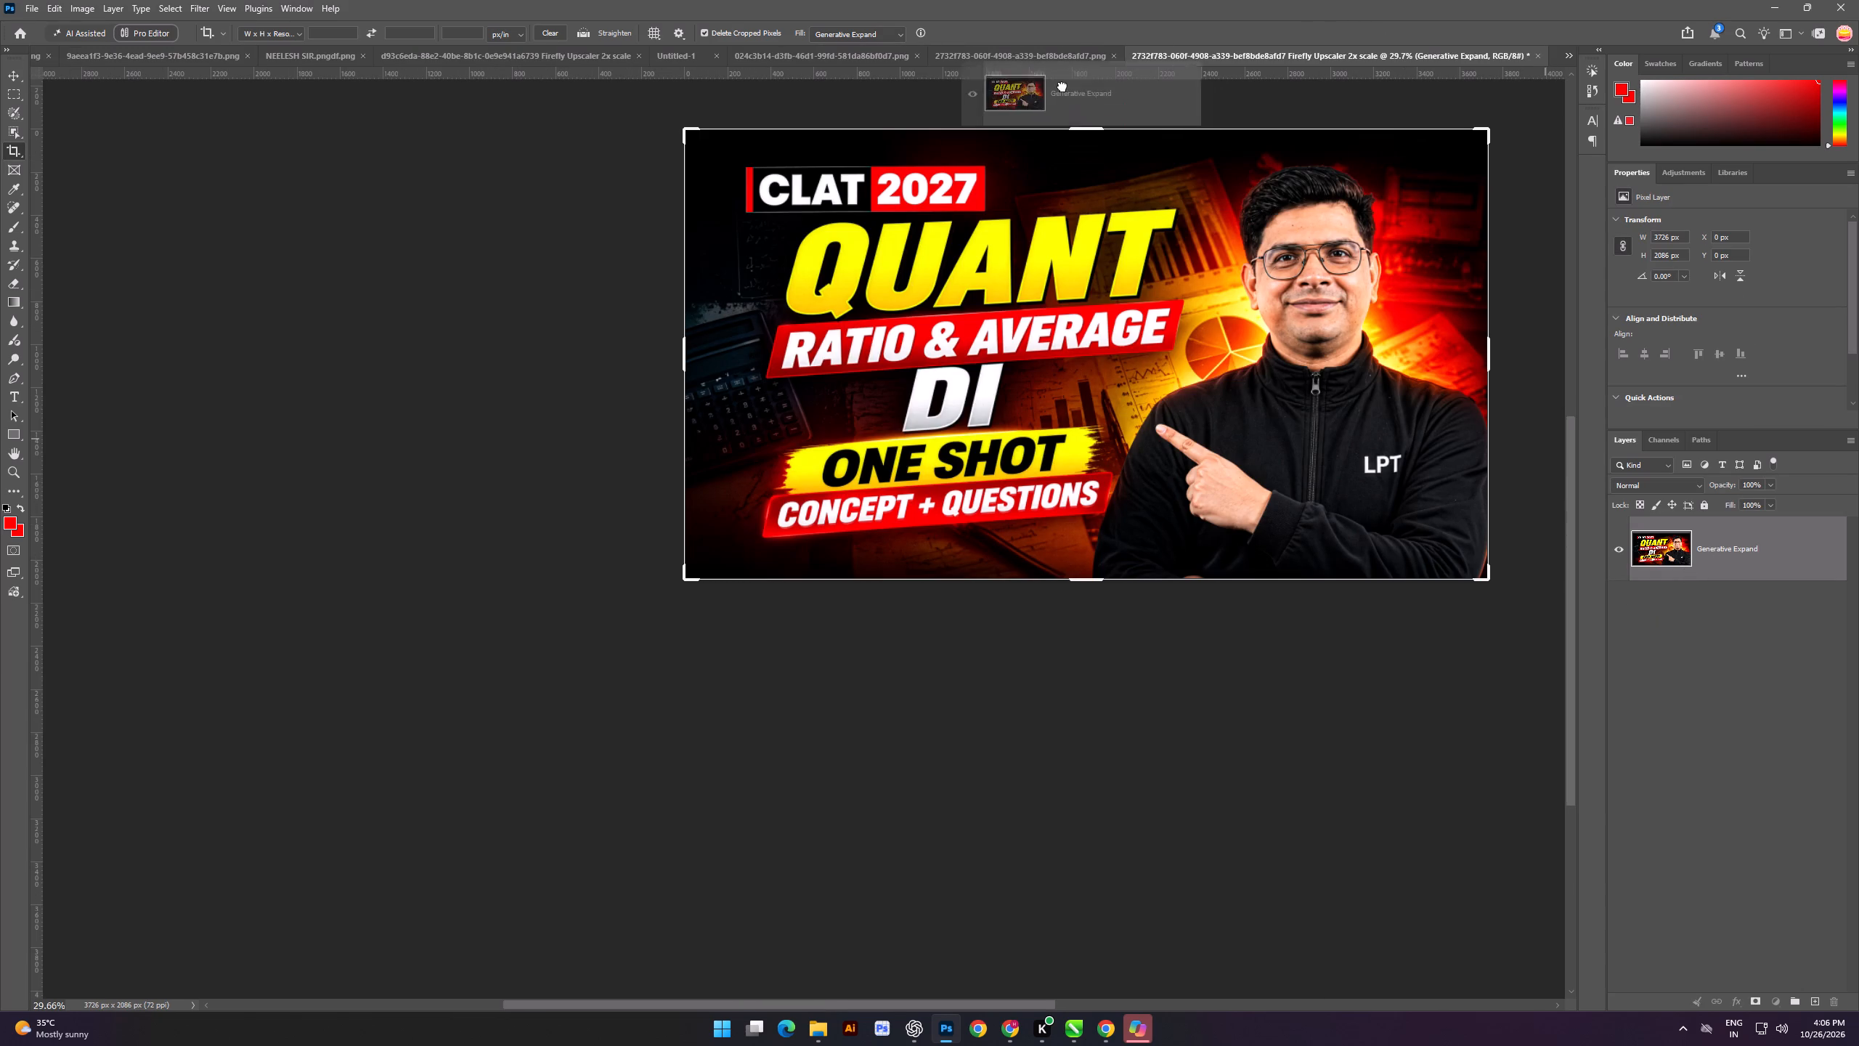
drag(1062, 86, 860, 60)
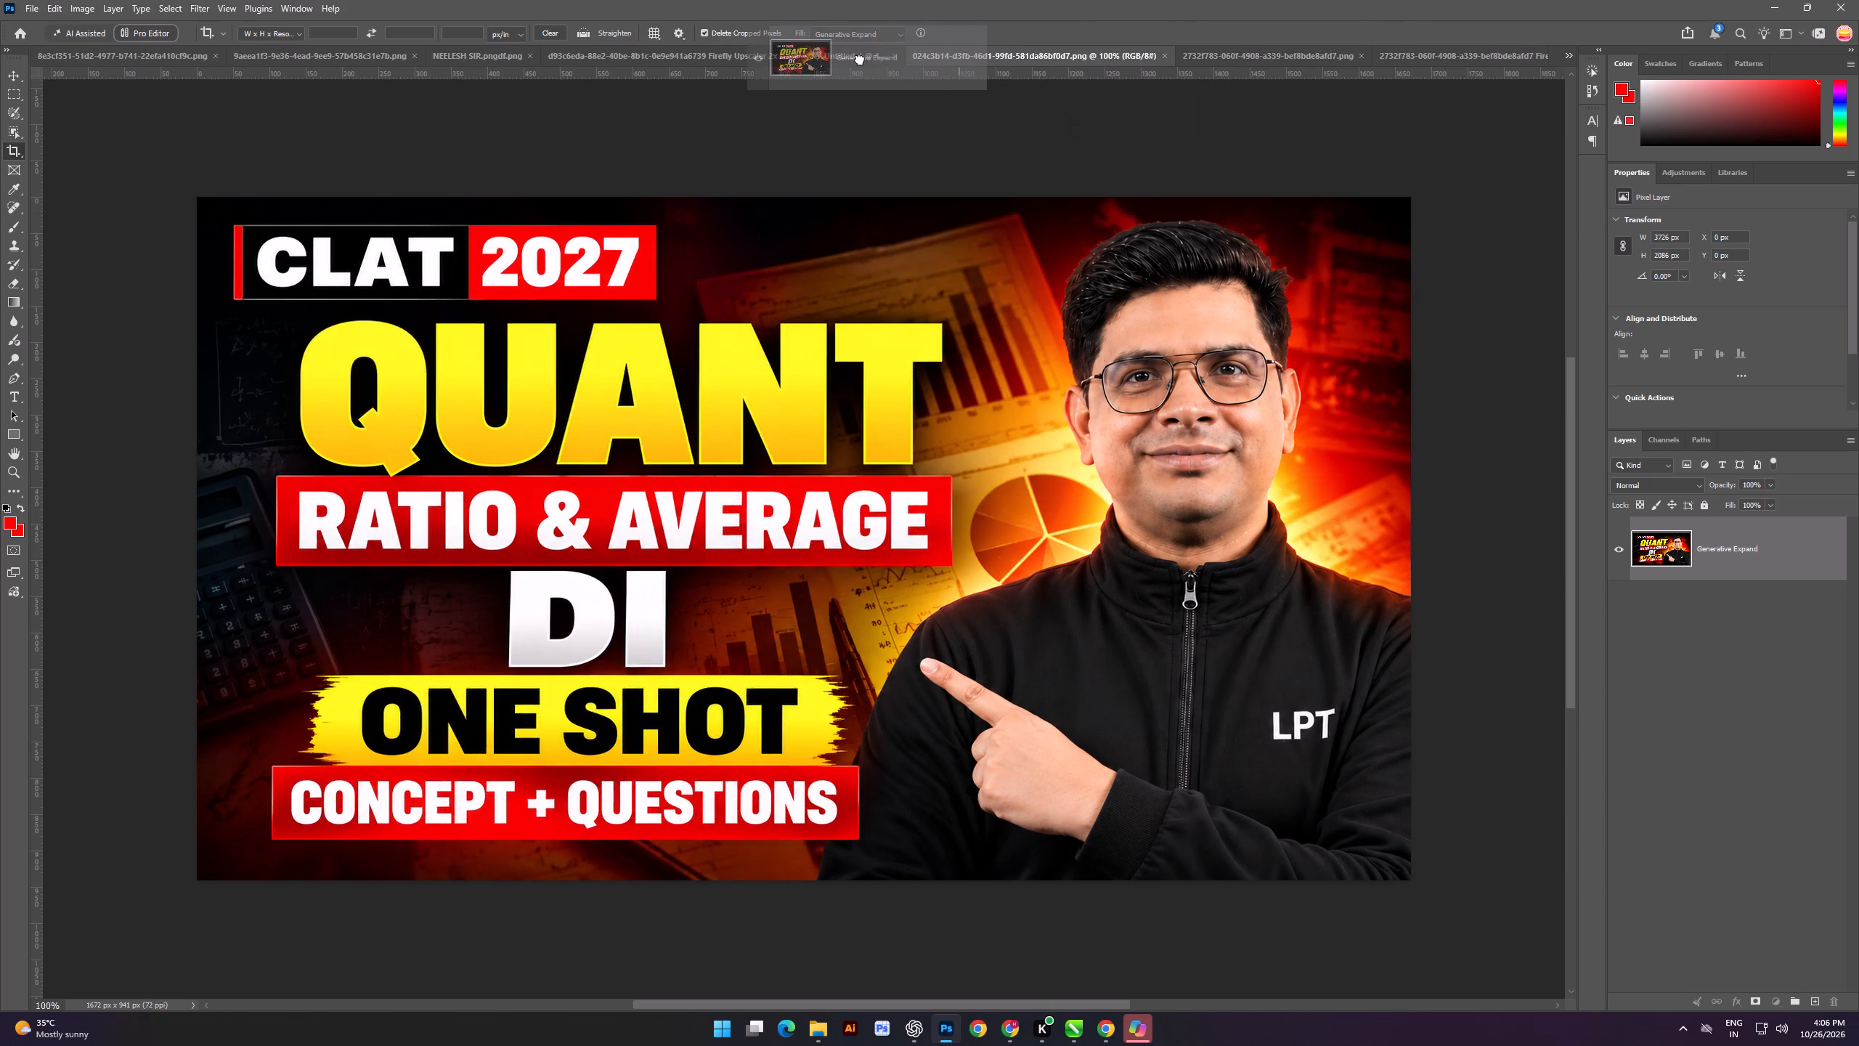
drag(860, 60, 919, 388)
click(922, 384)
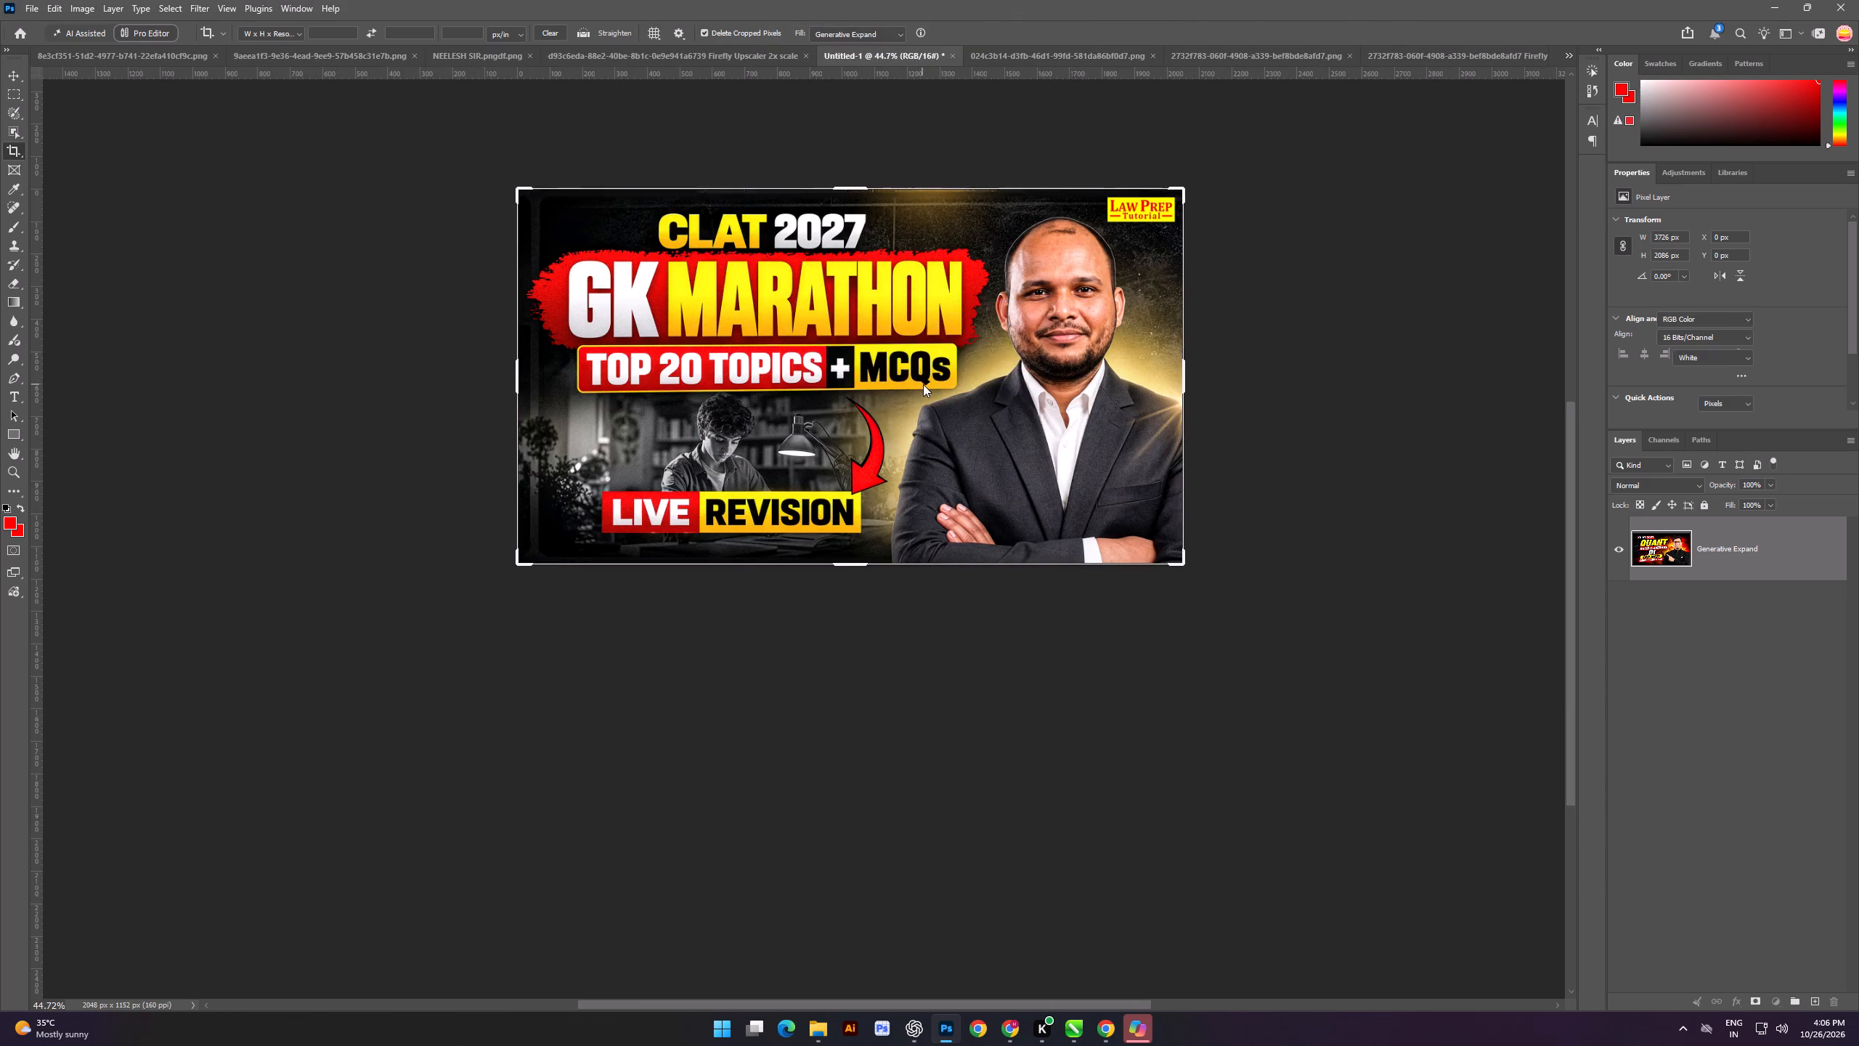
Scale the copied Quant thumbnail layer down to about 57% and position it over the 2048 × 1152 px canvas.
key(ctrl+t)
scroll(945, 381, down, 6)
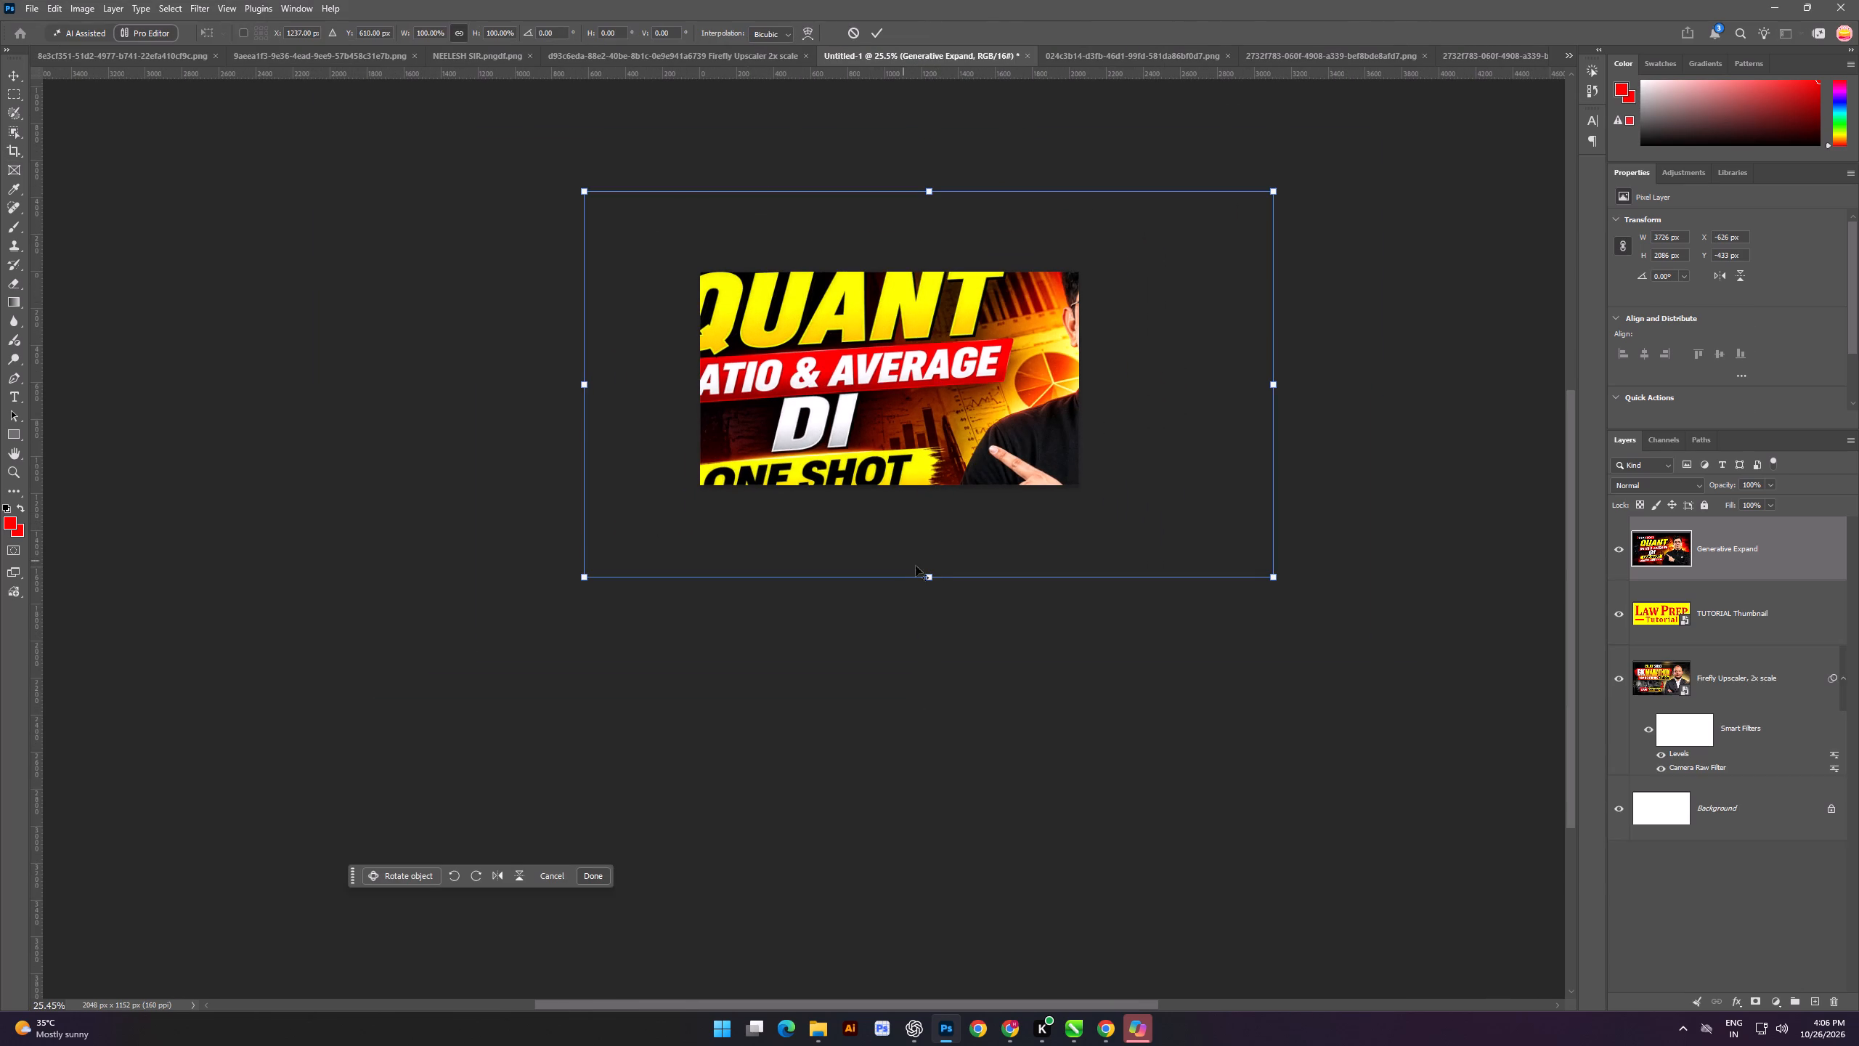
alt+drag(930, 582, 833, 517)
drag(931, 378, 927, 376)
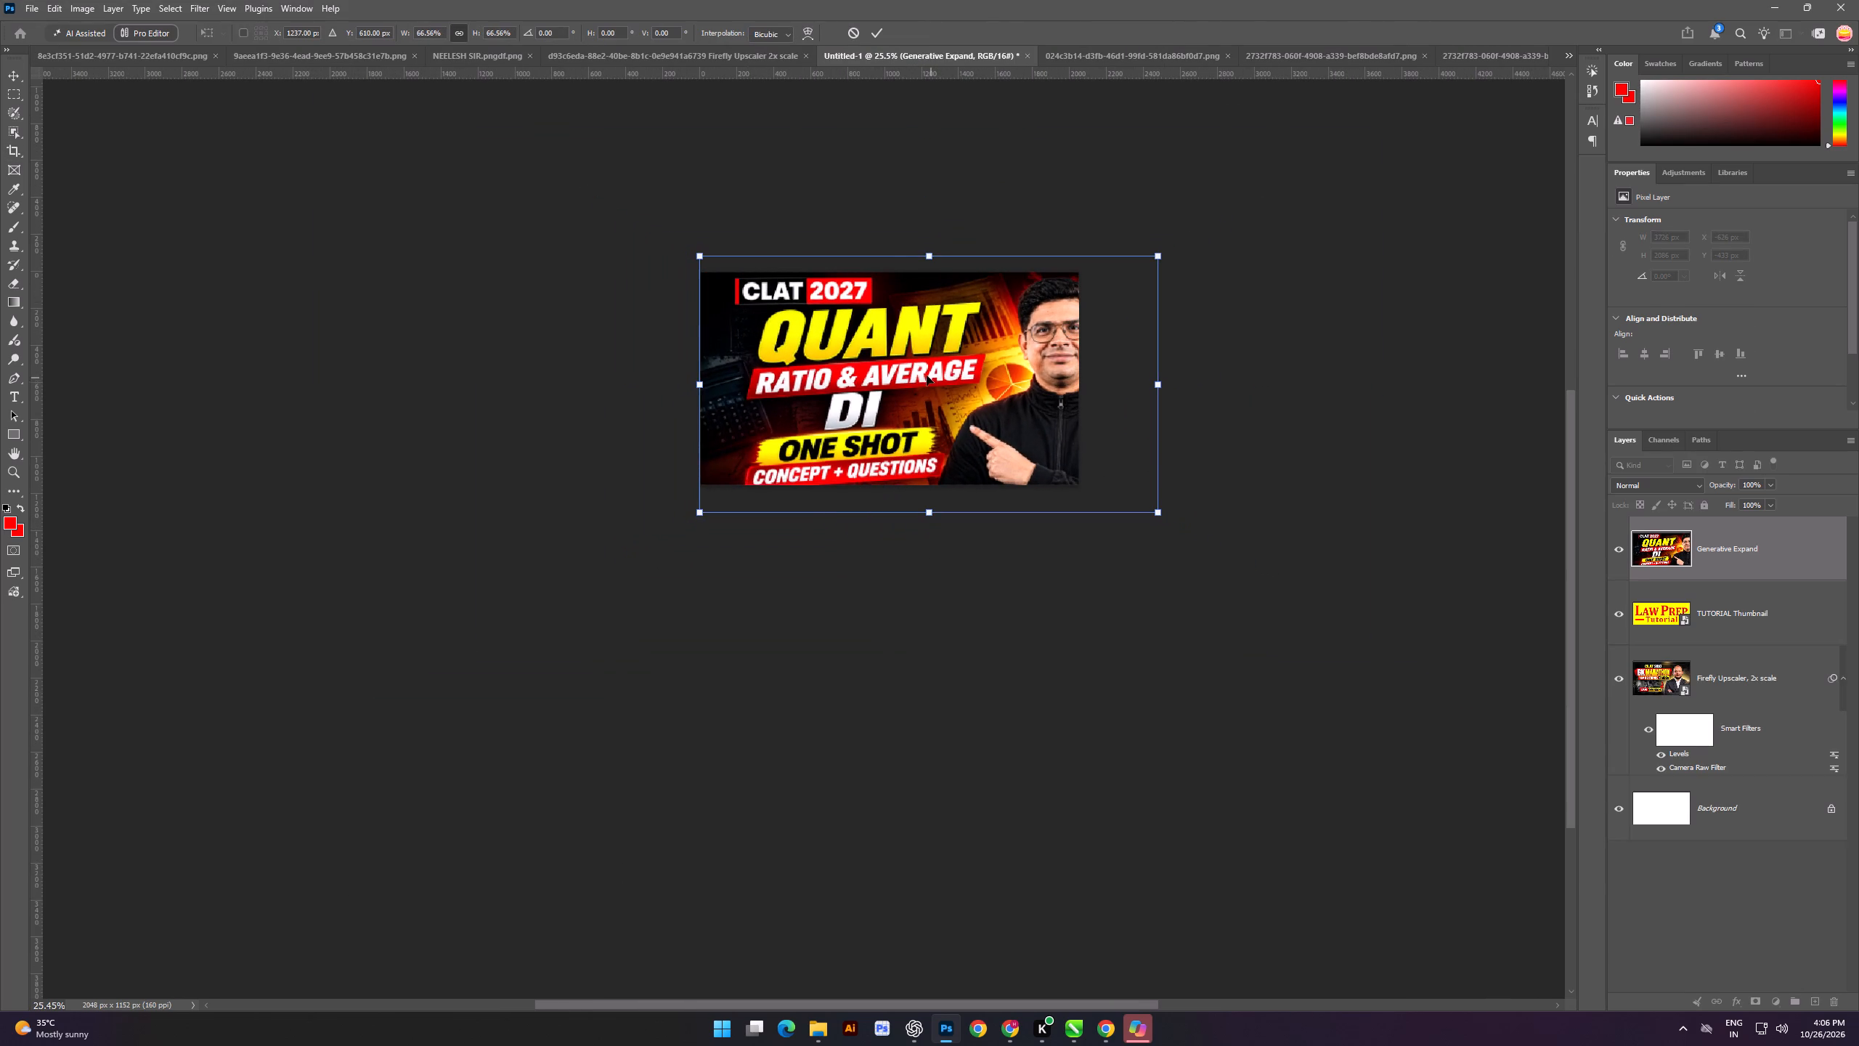
drag(927, 376, 911, 373)
alt+drag(910, 509, 901, 488)
scroll(855, 384, up, 4)
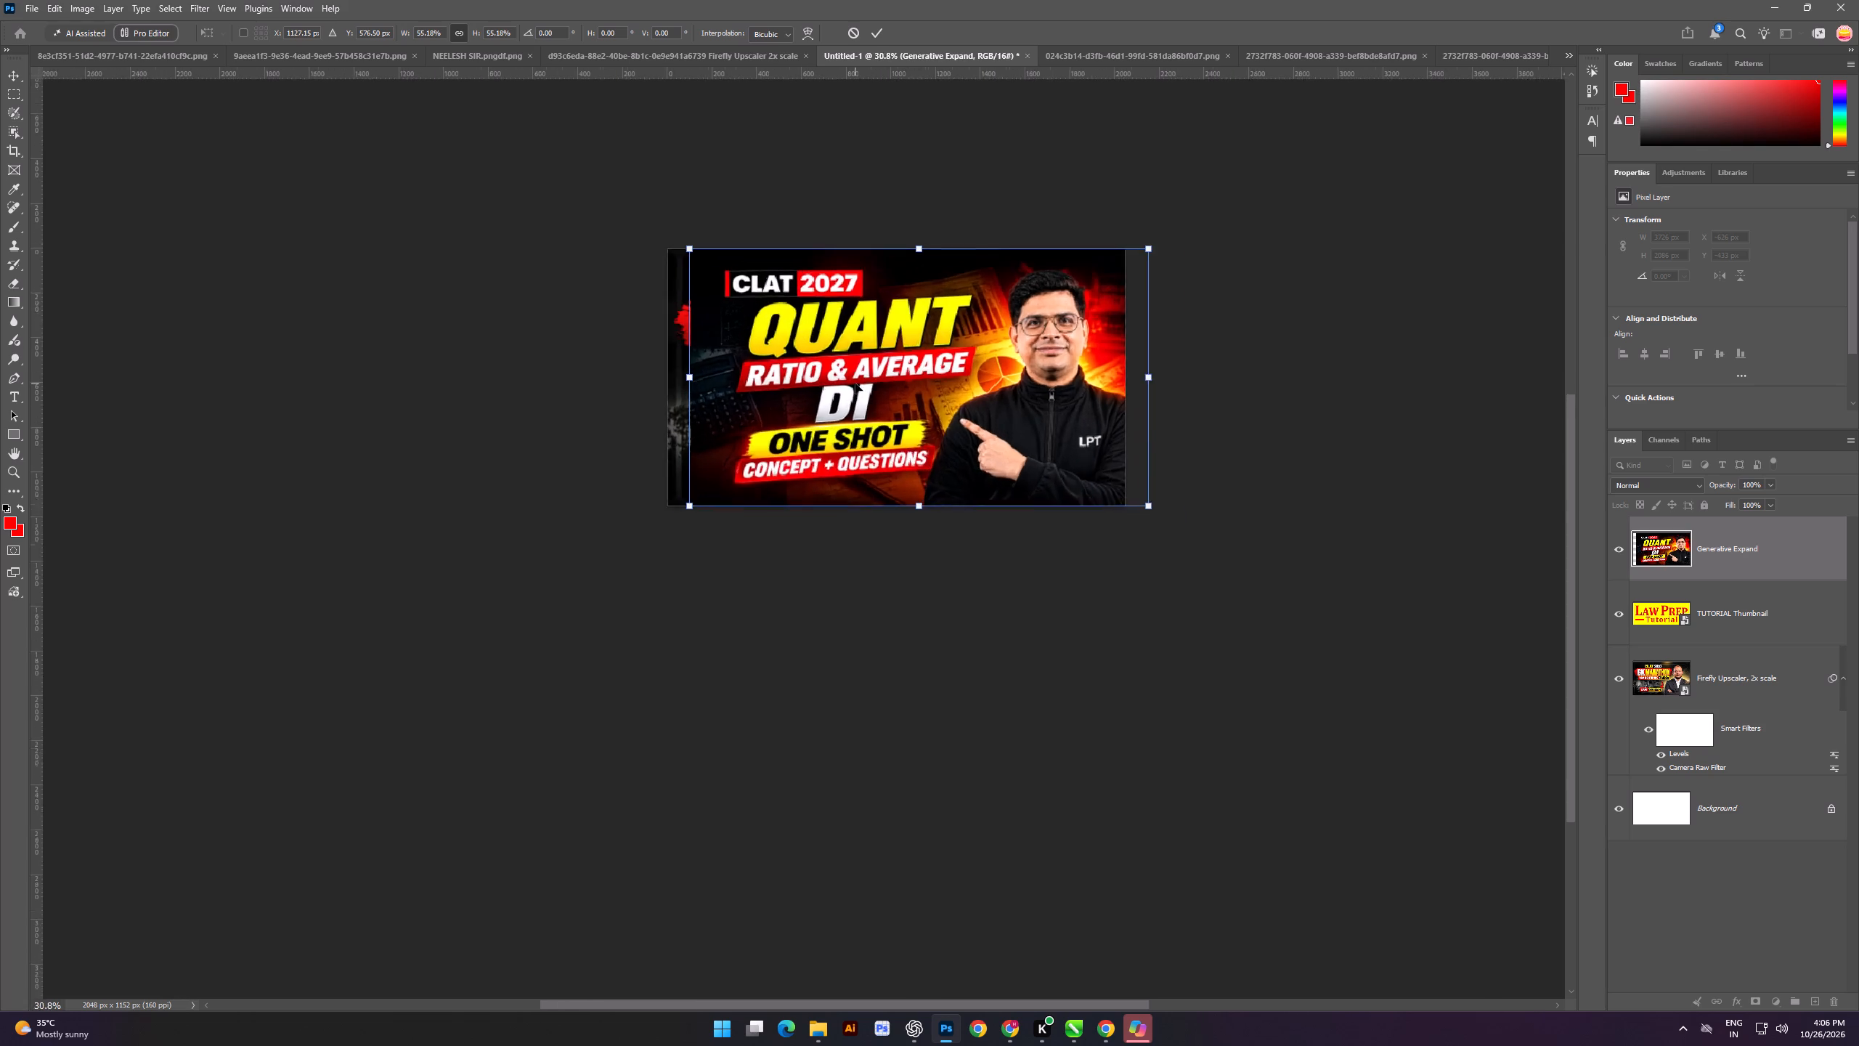
drag(932, 388, 884, 384)
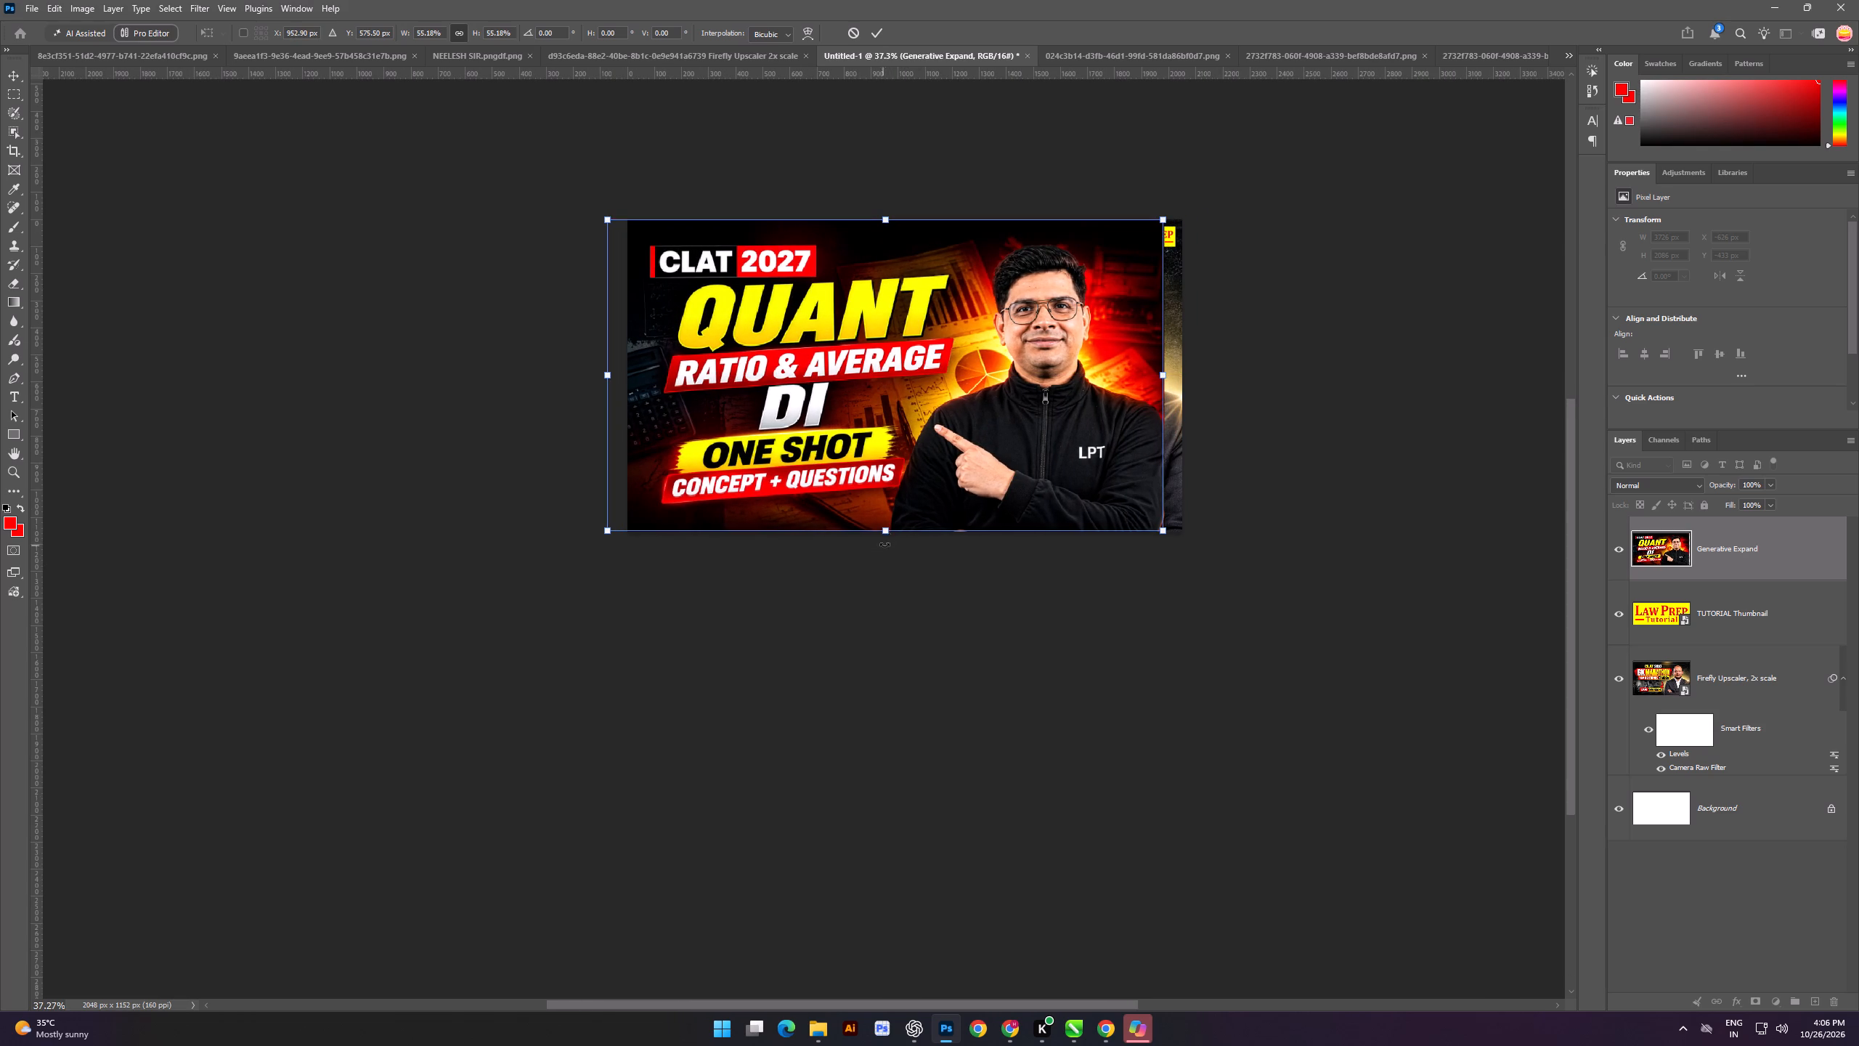
drag(890, 534, 892, 548)
drag(938, 511, 952, 511)
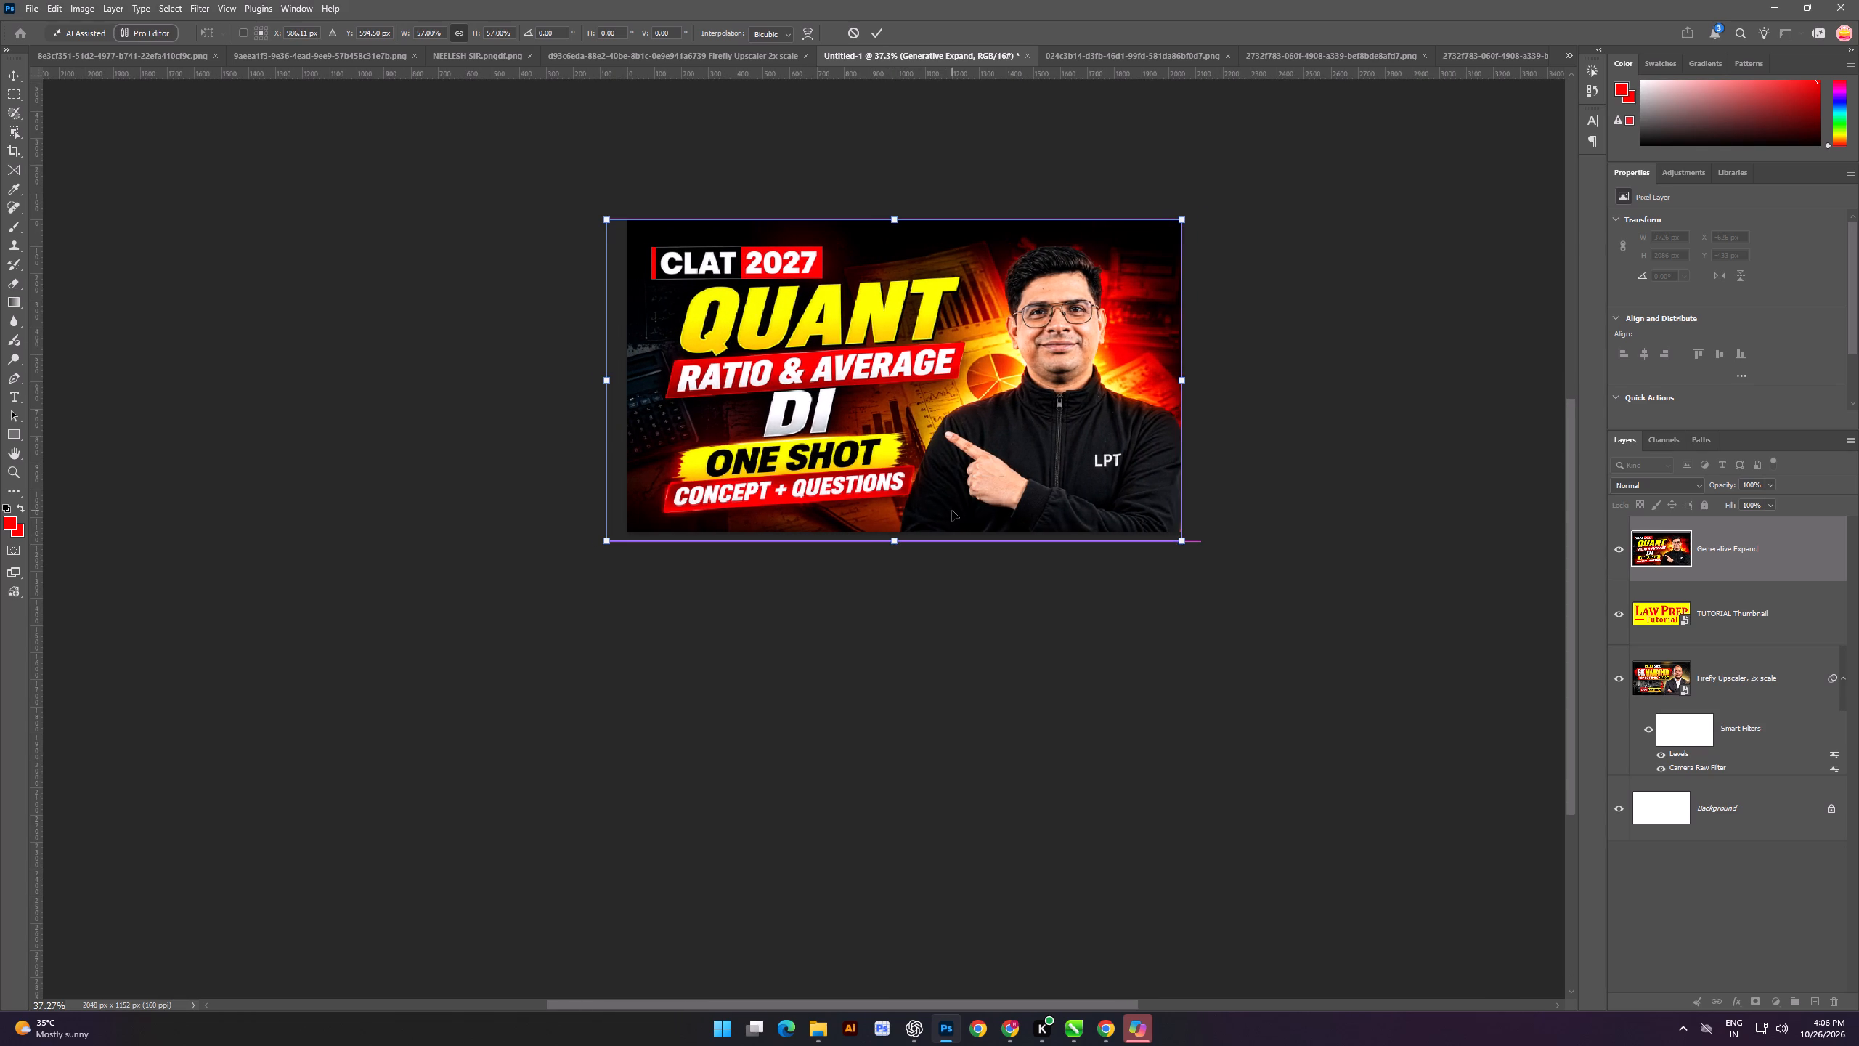
drag(781, 673, 781, 665)
key(ctrl+z)
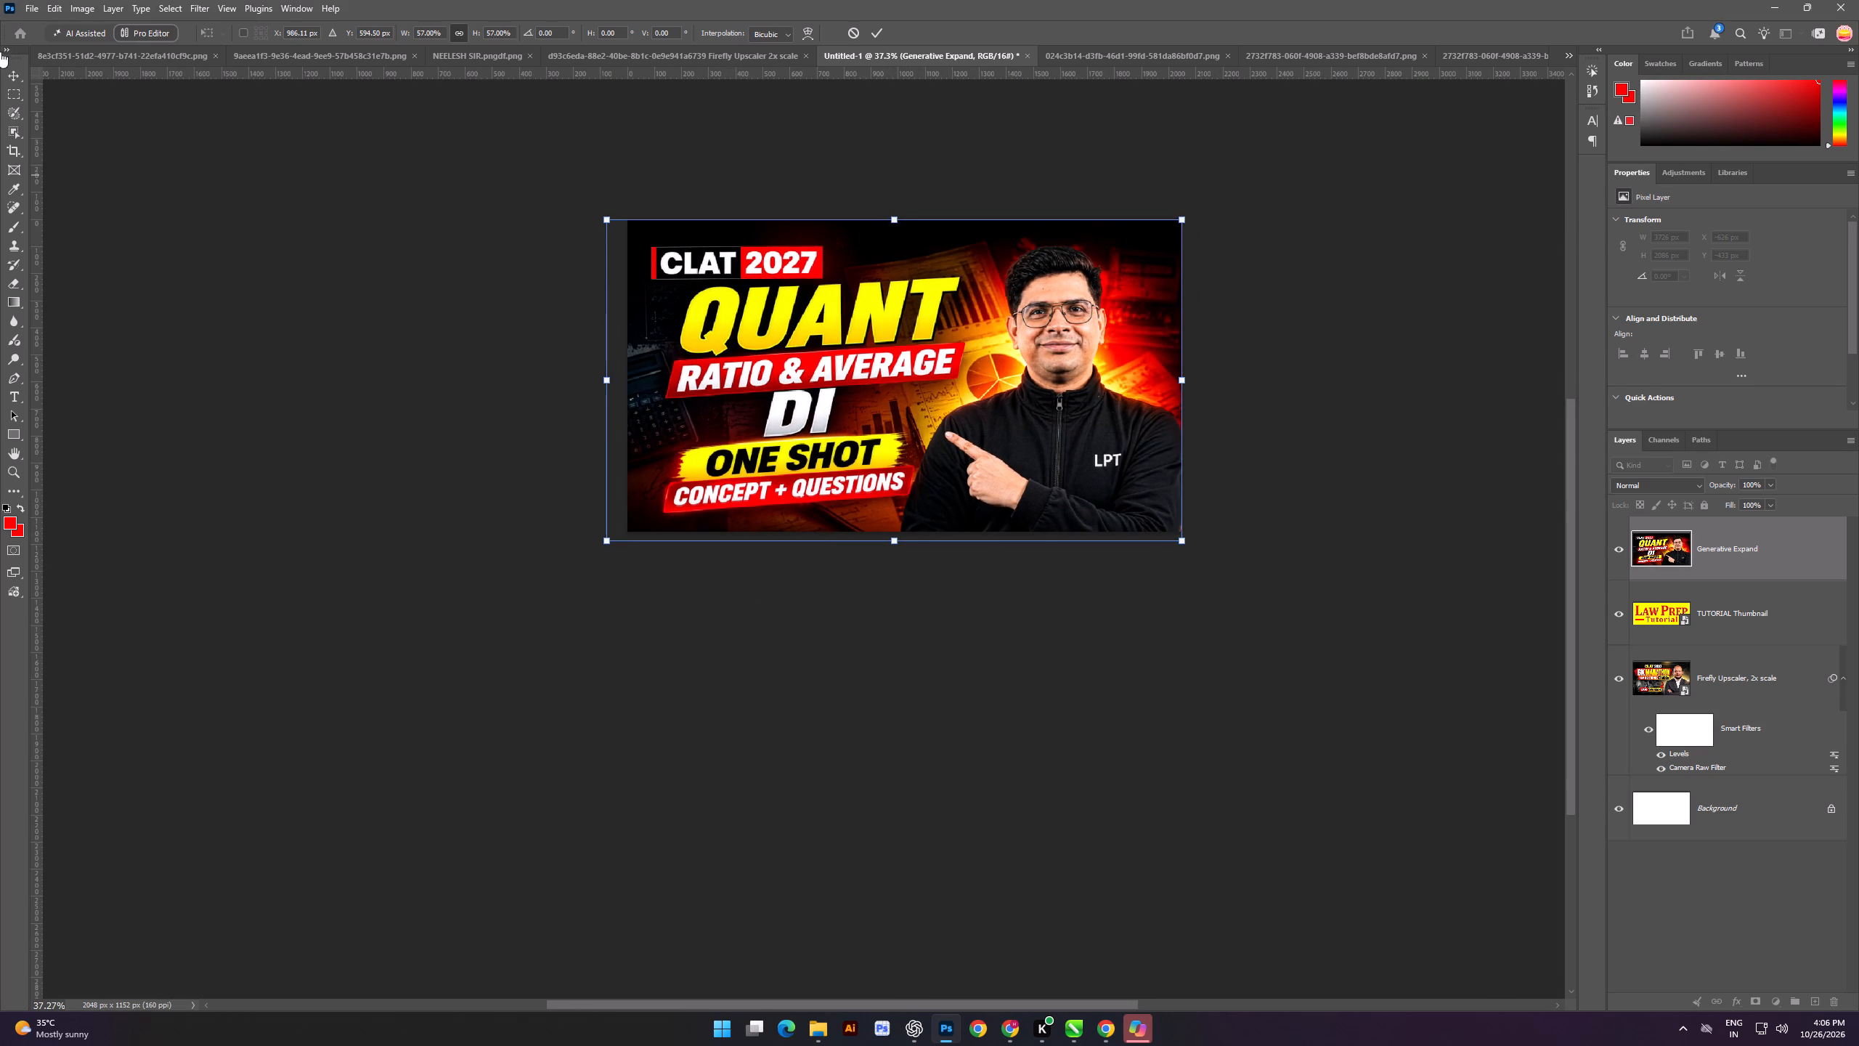
click(12, 76)
click(280, 472)
Shift the Quant thumbnail layer up slightly and enlarge it to about 101.5% so it fills the whole canvas.
shift+scroll(784, 403, up, 2)
scroll(879, 385, down, 2)
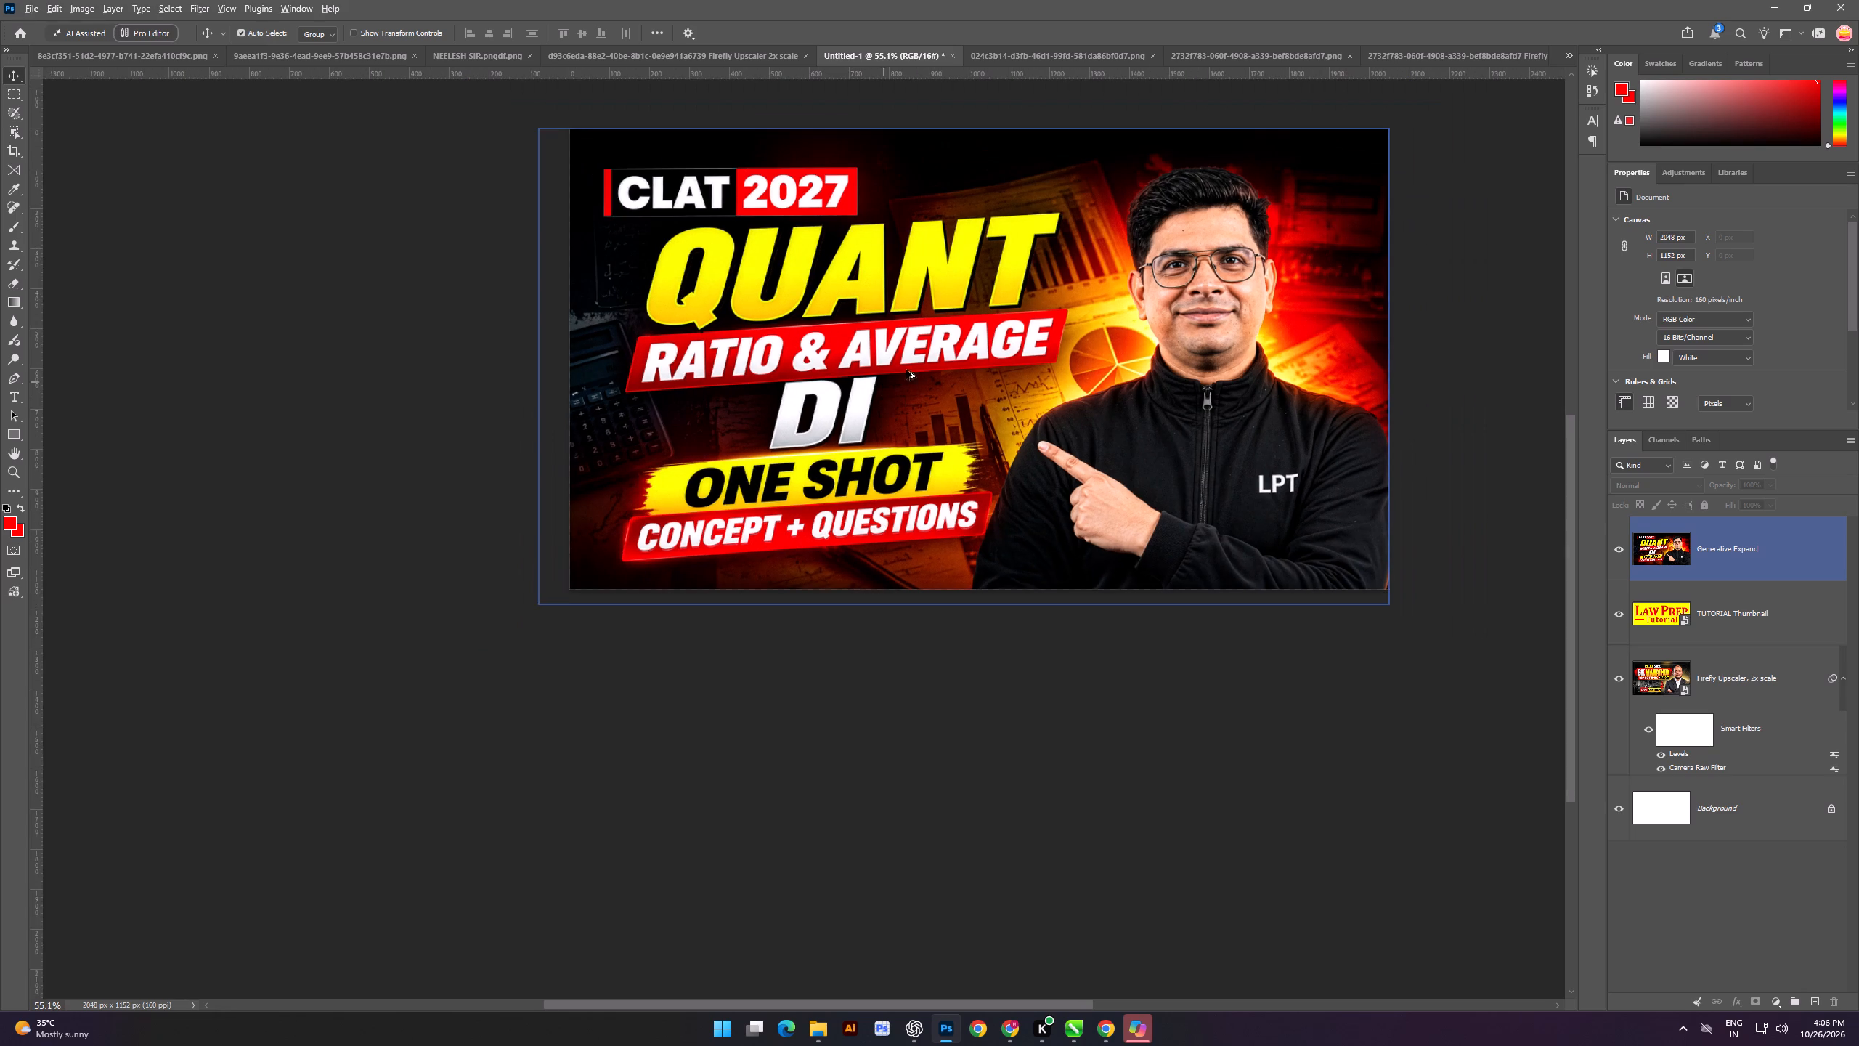
alt+scroll(919, 362, up, 1)
click(1038, 430)
key(ctrl+t)
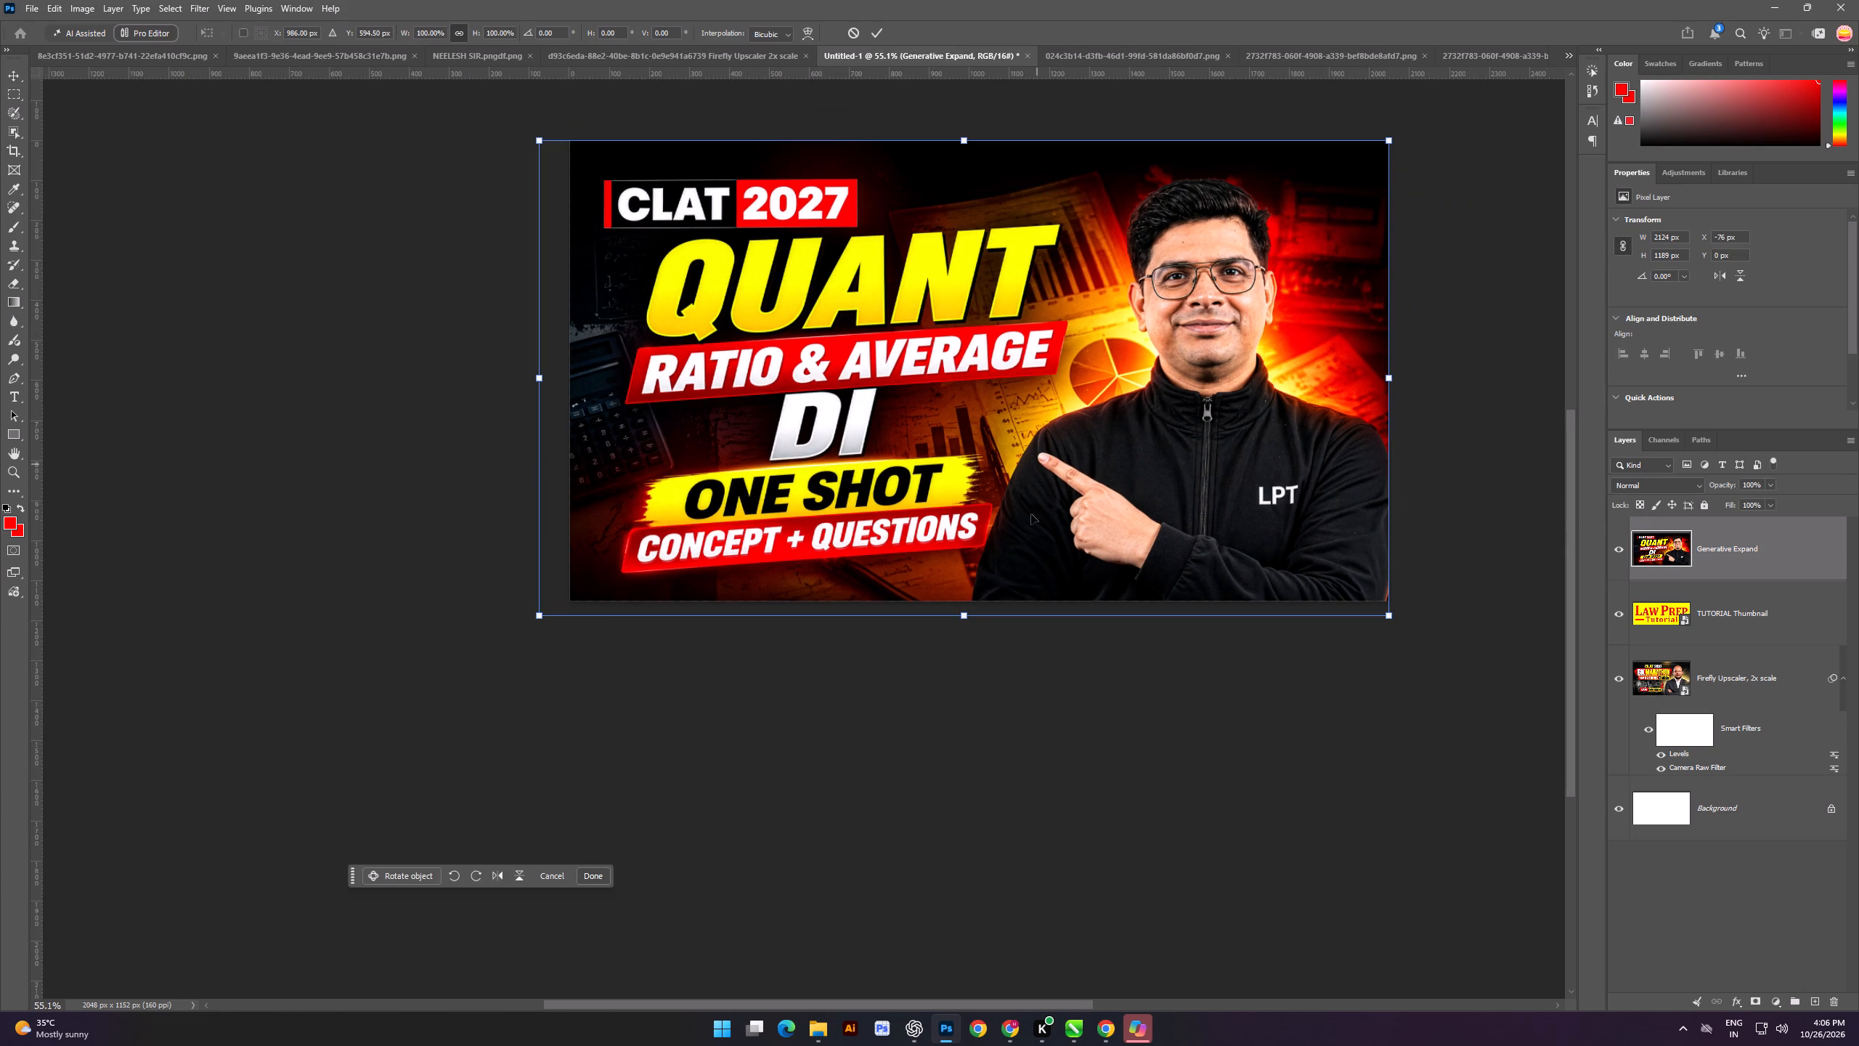
alt+click(965, 620)
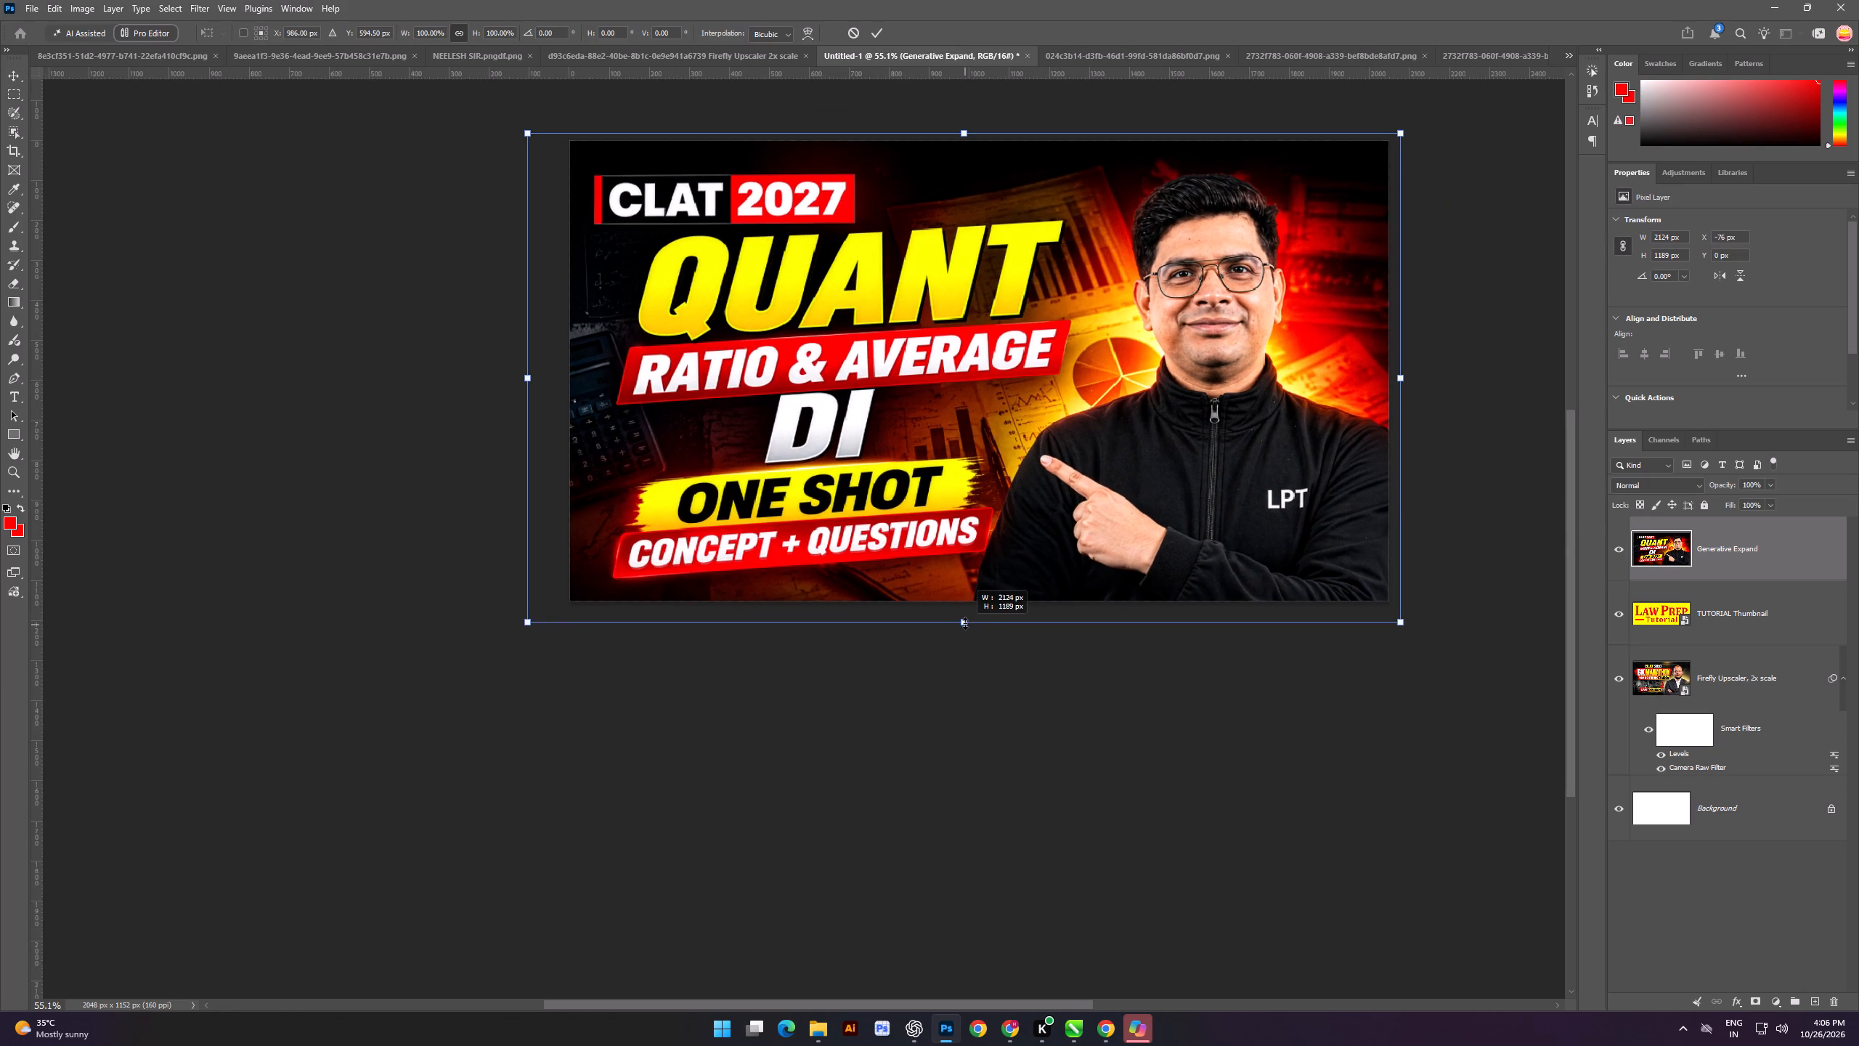
drag(999, 360, 999, 349)
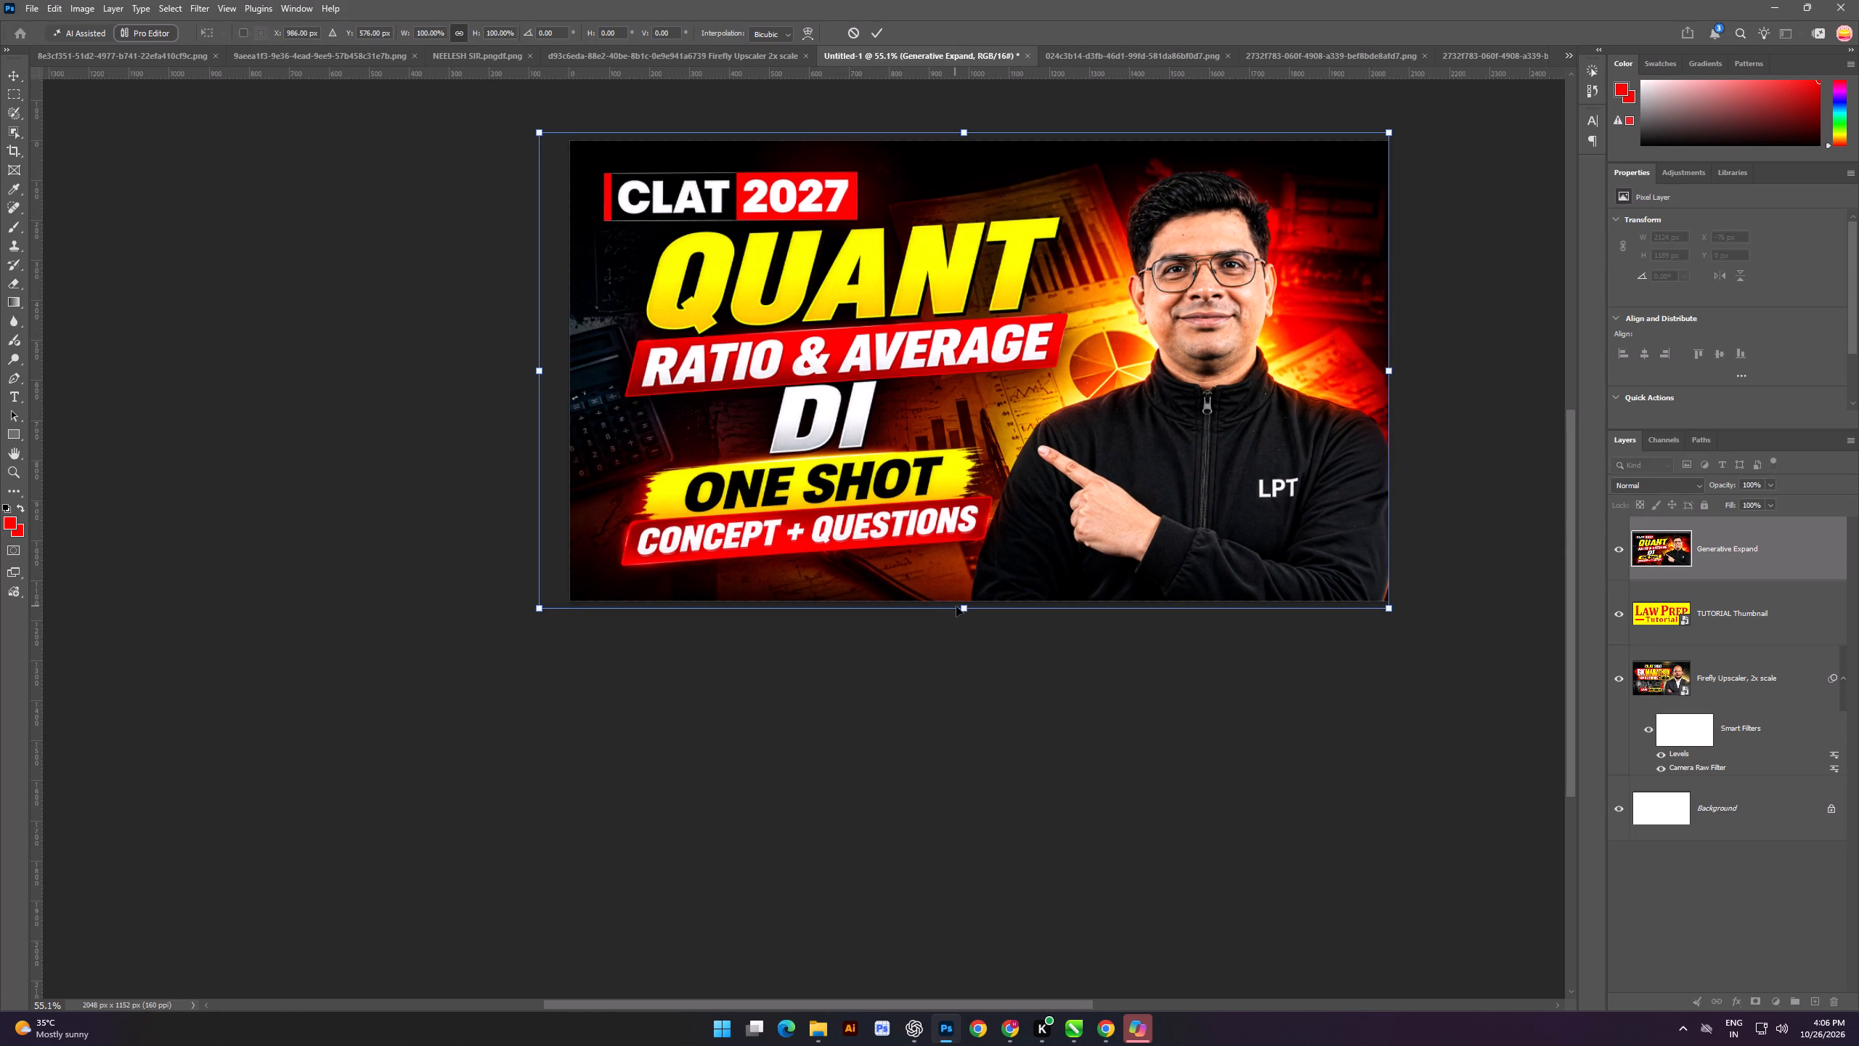
alt+drag(964, 609, 964, 617)
click(871, 711)
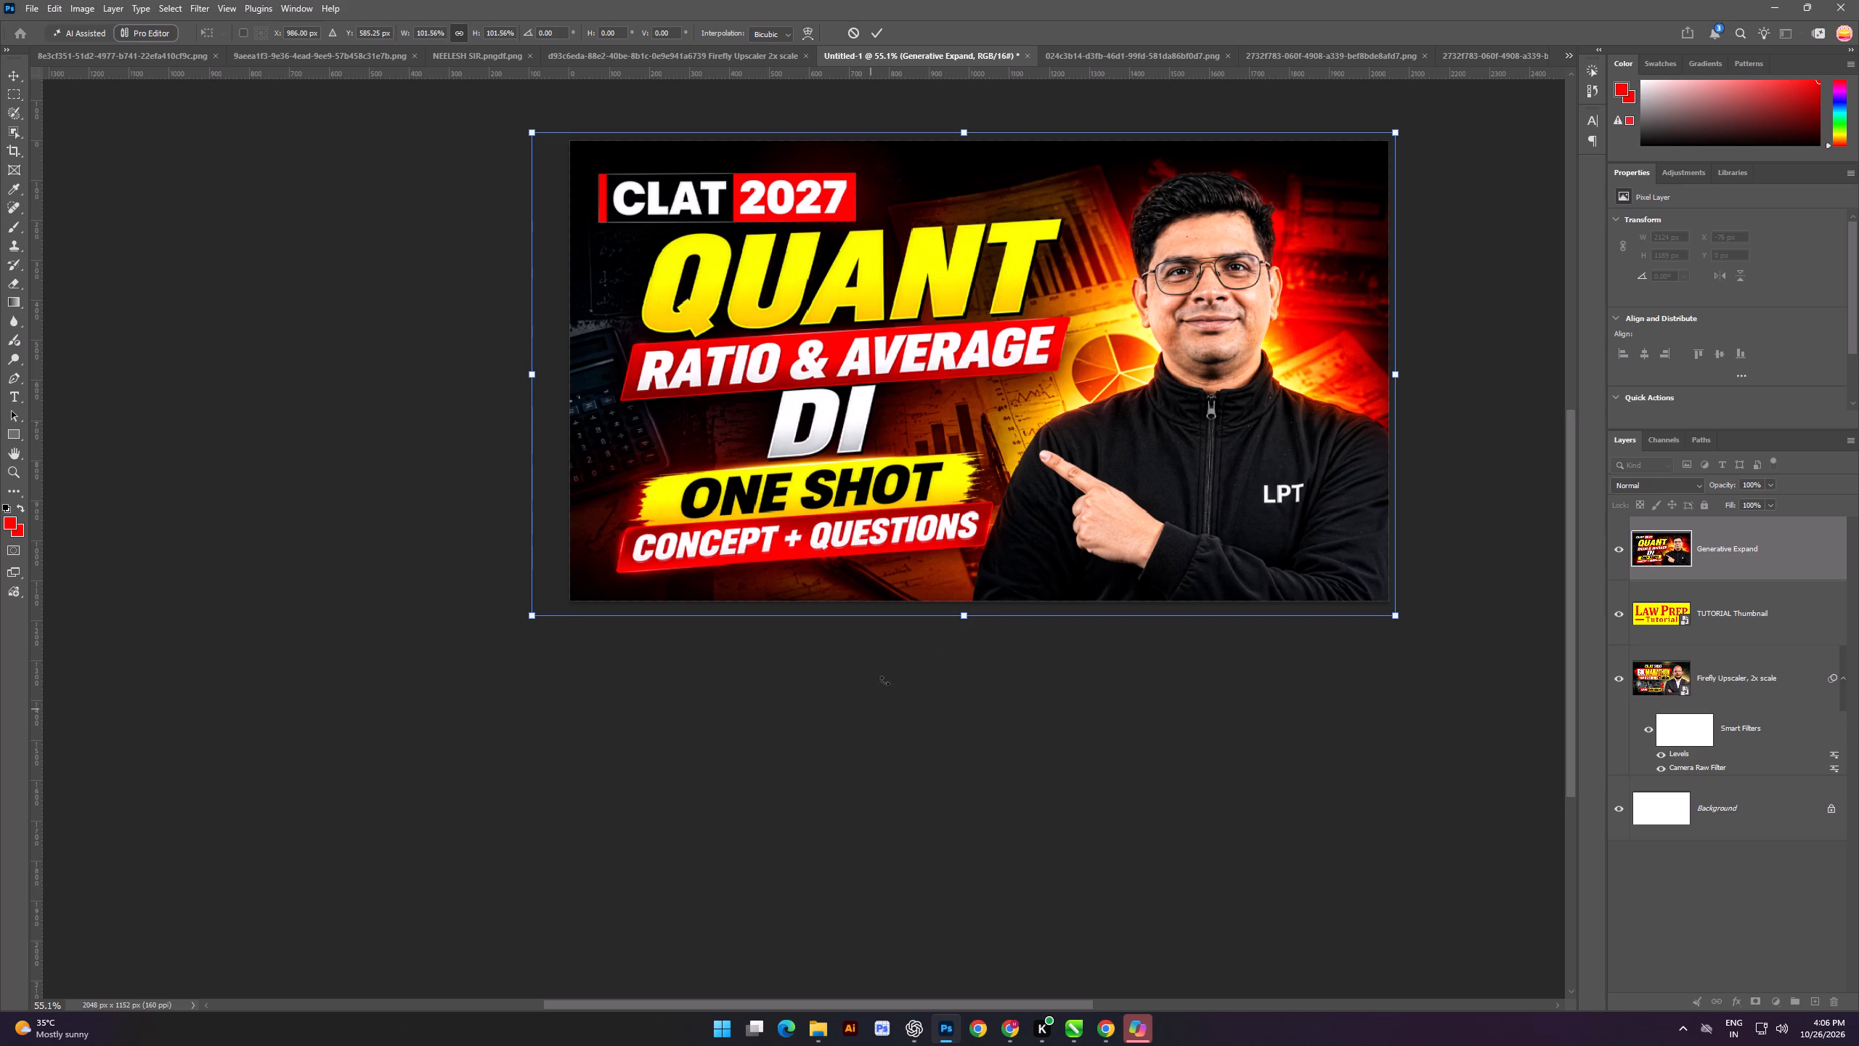
click(850, 681)
Move the TUTORIAL Thumbnail logo layer above the Generative Expand layer.
drag(1775, 617, 1764, 541)
click(1314, 650)
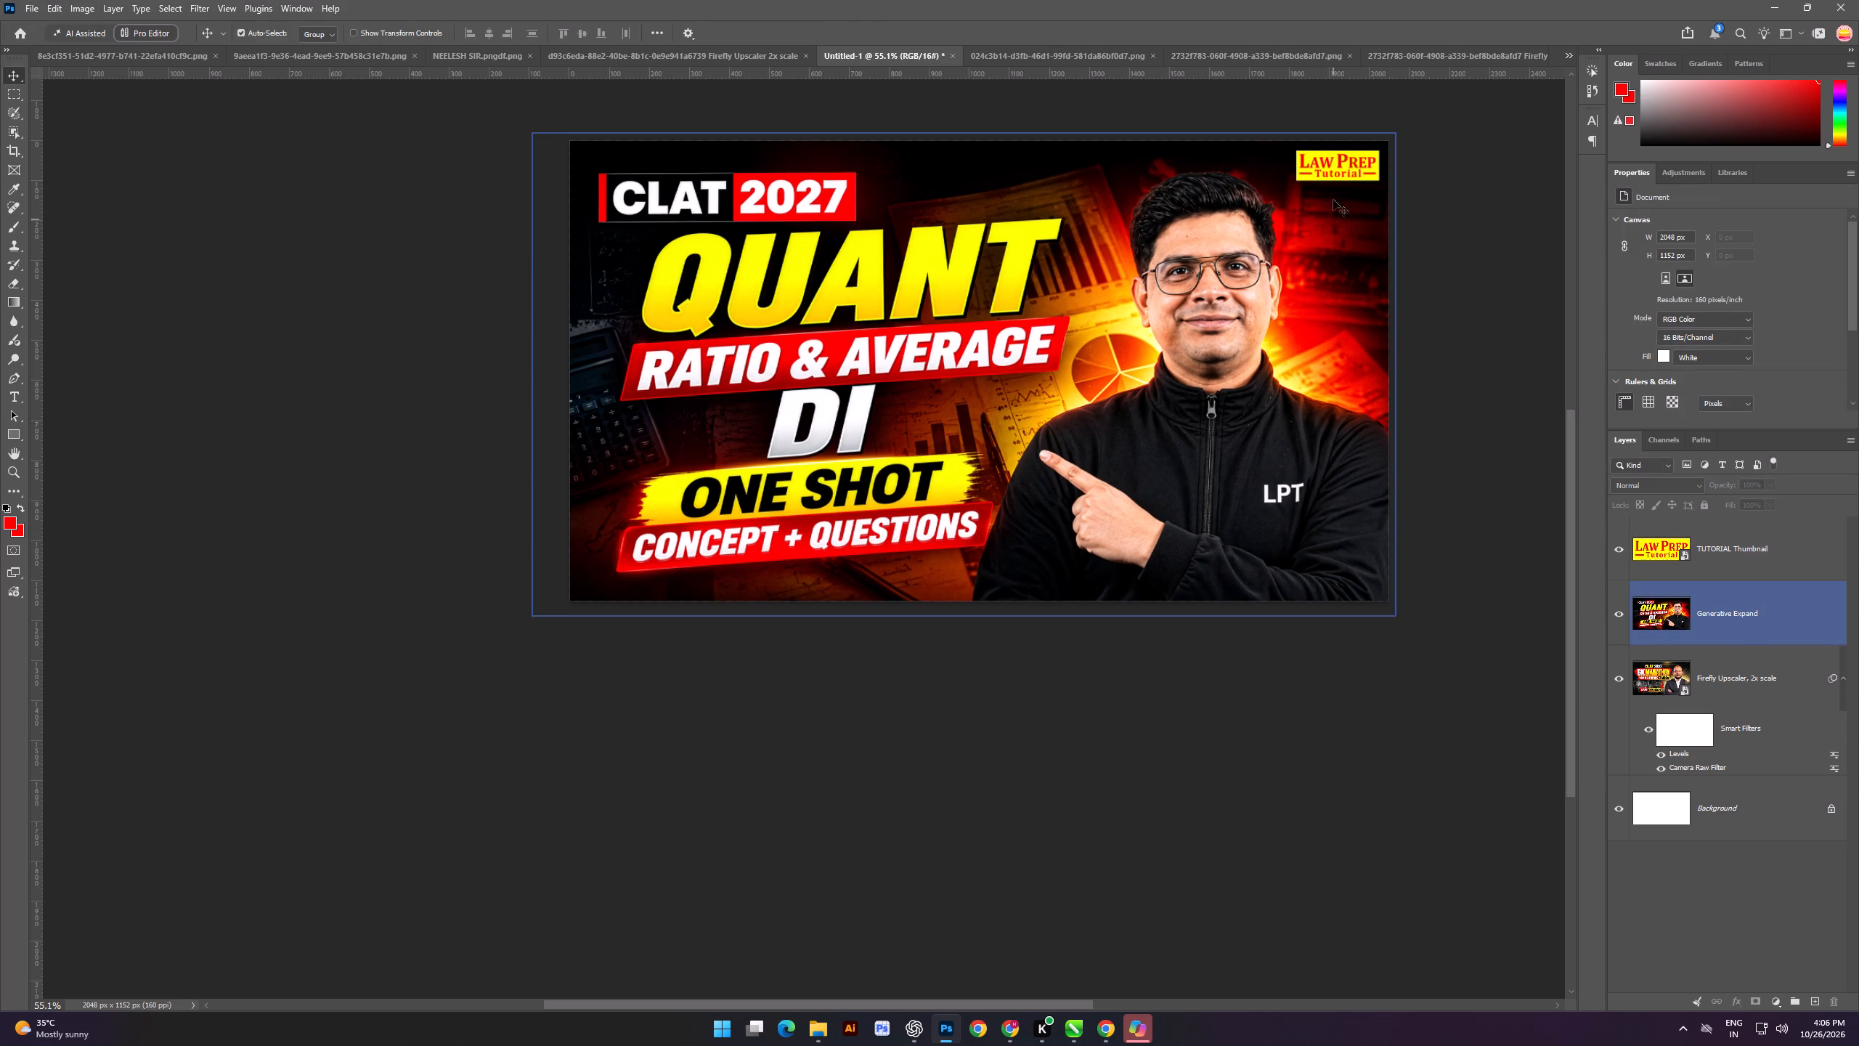
Enlarge the Law Prep Tutorial logo slightly, keeping it anchored in the thumbnail's upper-right corner.
click(1333, 171)
key(ctrl+t)
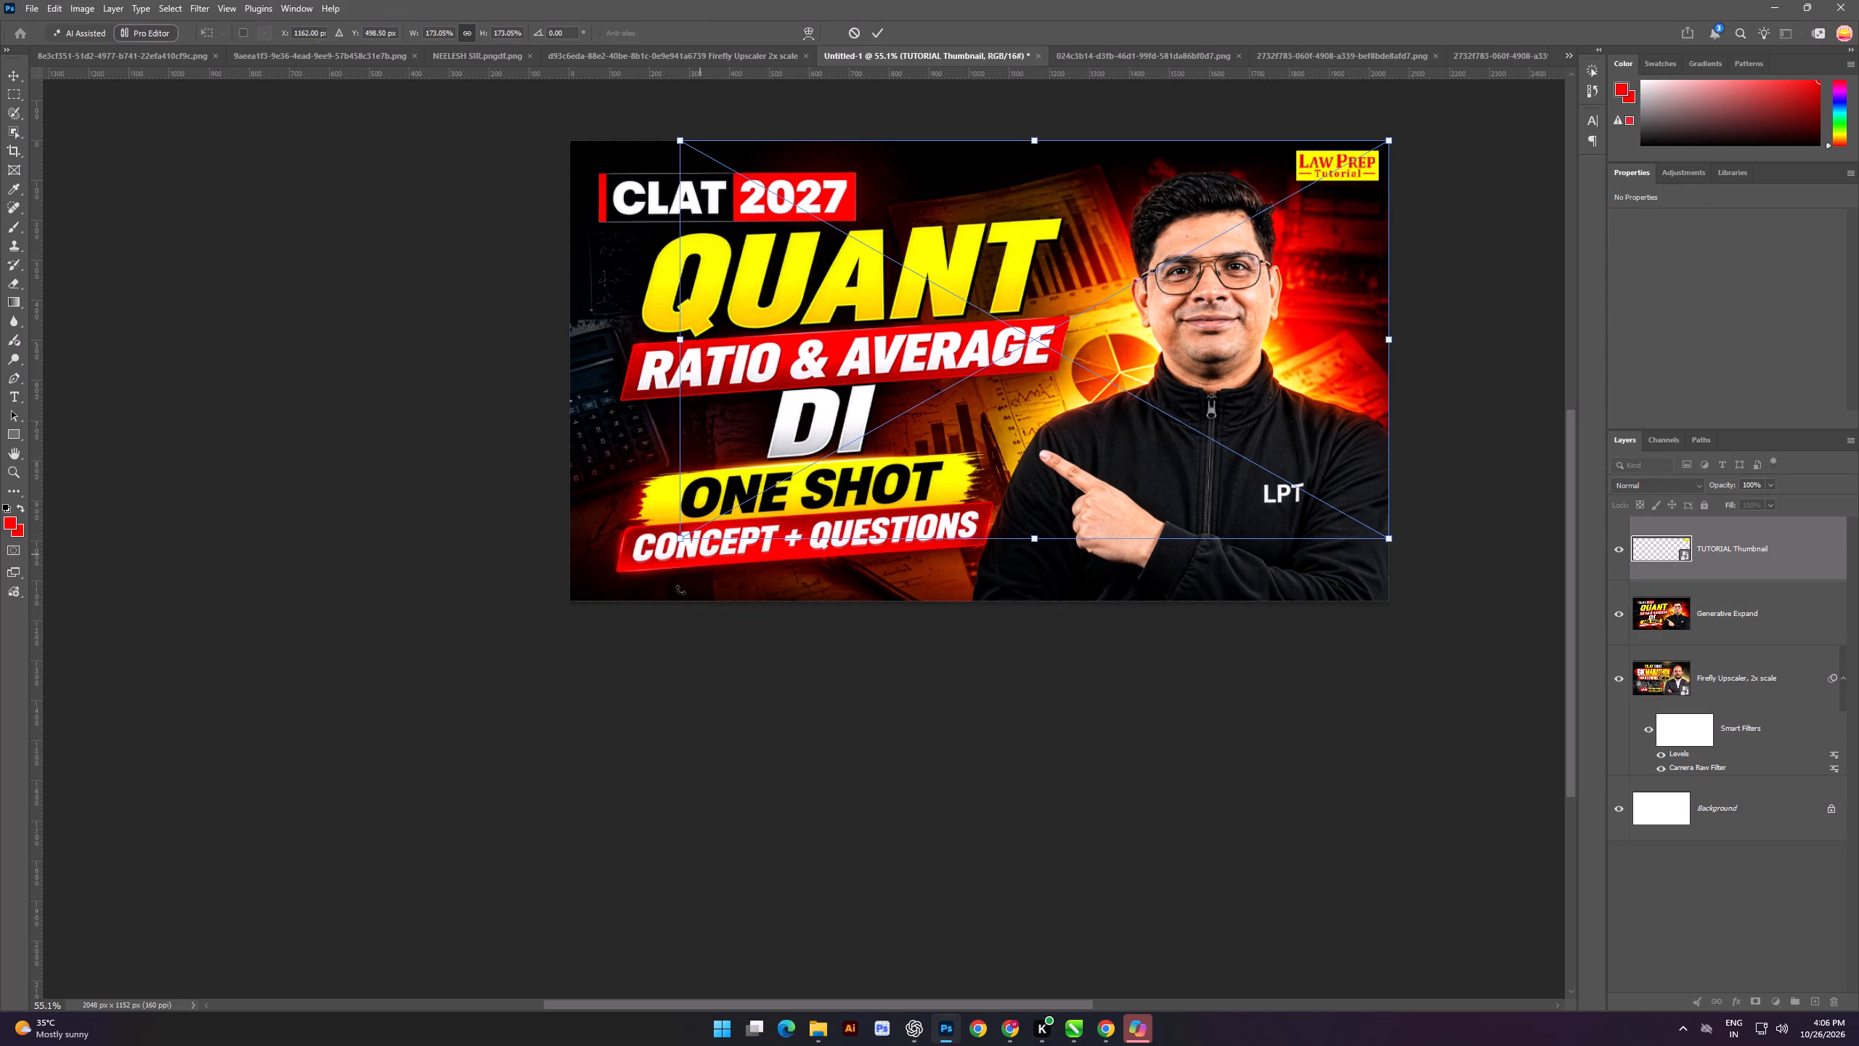
drag(680, 546, 614, 607)
click(4, 78)
click(119, 258)
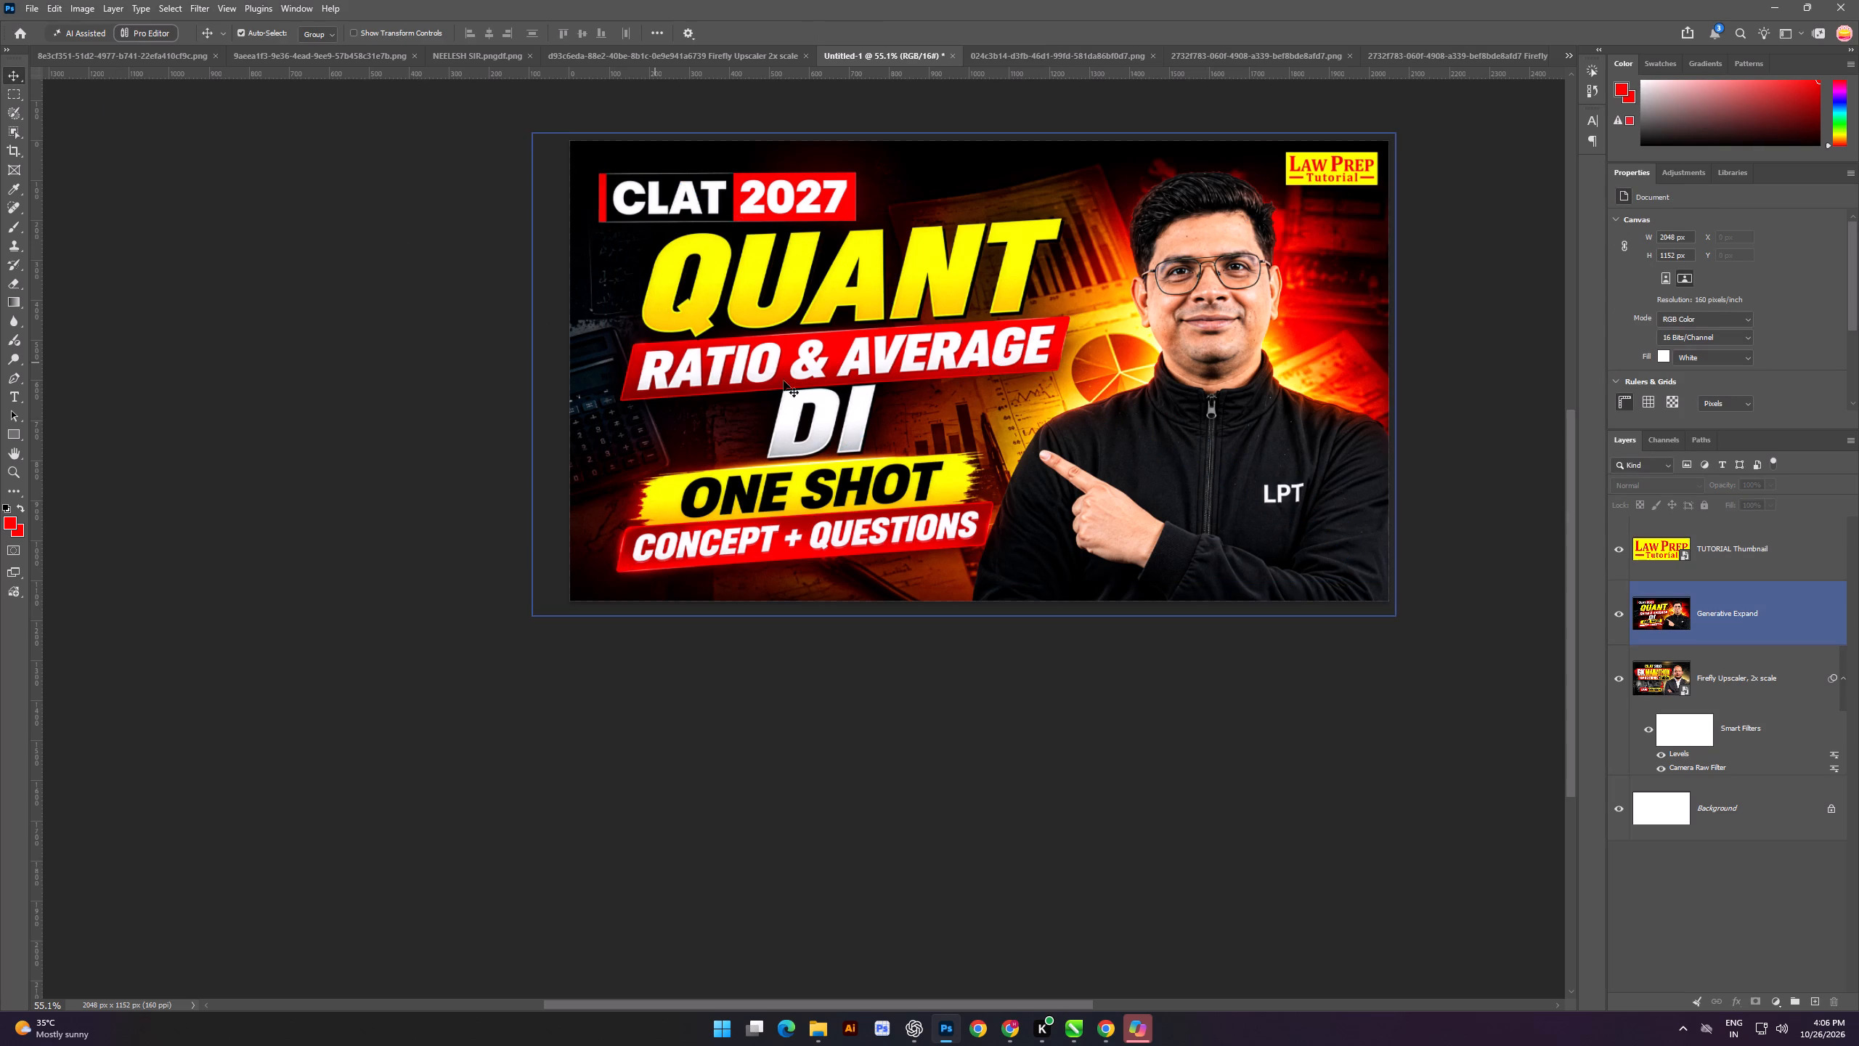
Export the thumbnail as PNG to Downloads, replacing the existing file 2732f783-060f-4908-a339-bef8bde8afd7.png.
scroll(891, 387, down, 1)
scroll(948, 325, up, 1)
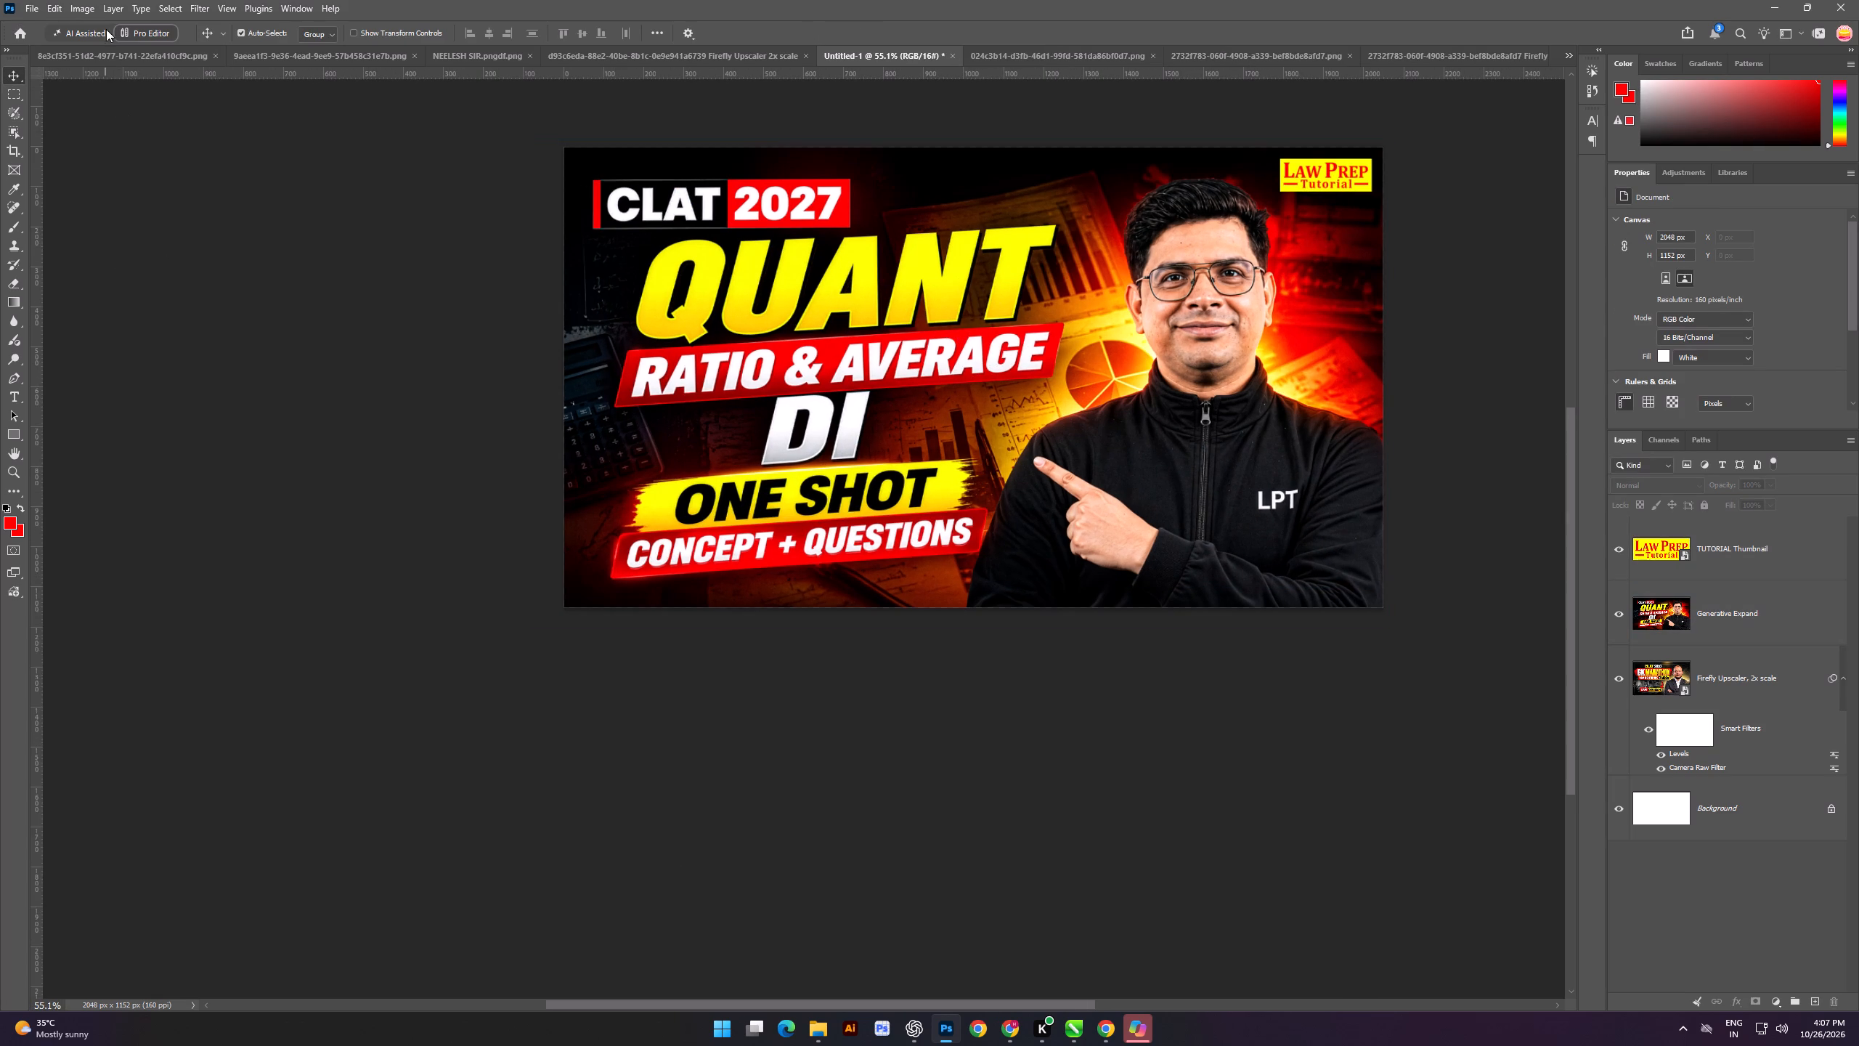
click(29, 7)
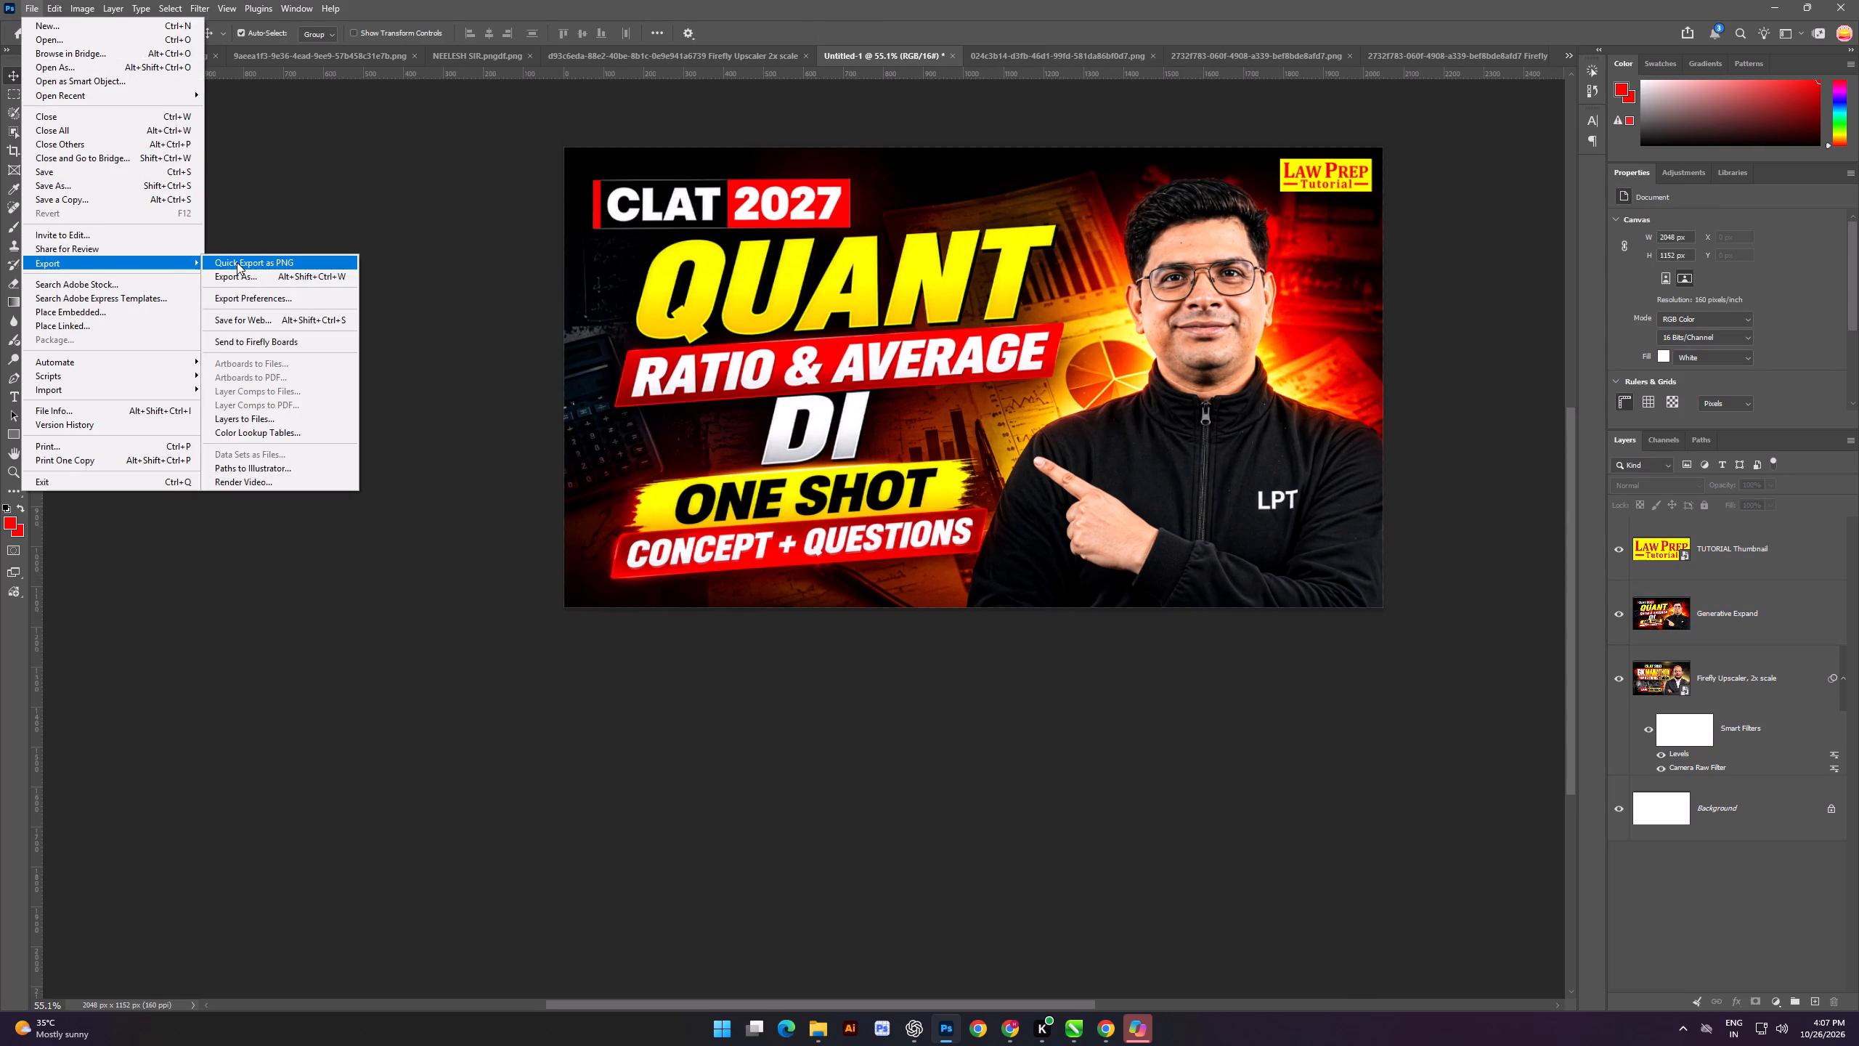
click(237, 262)
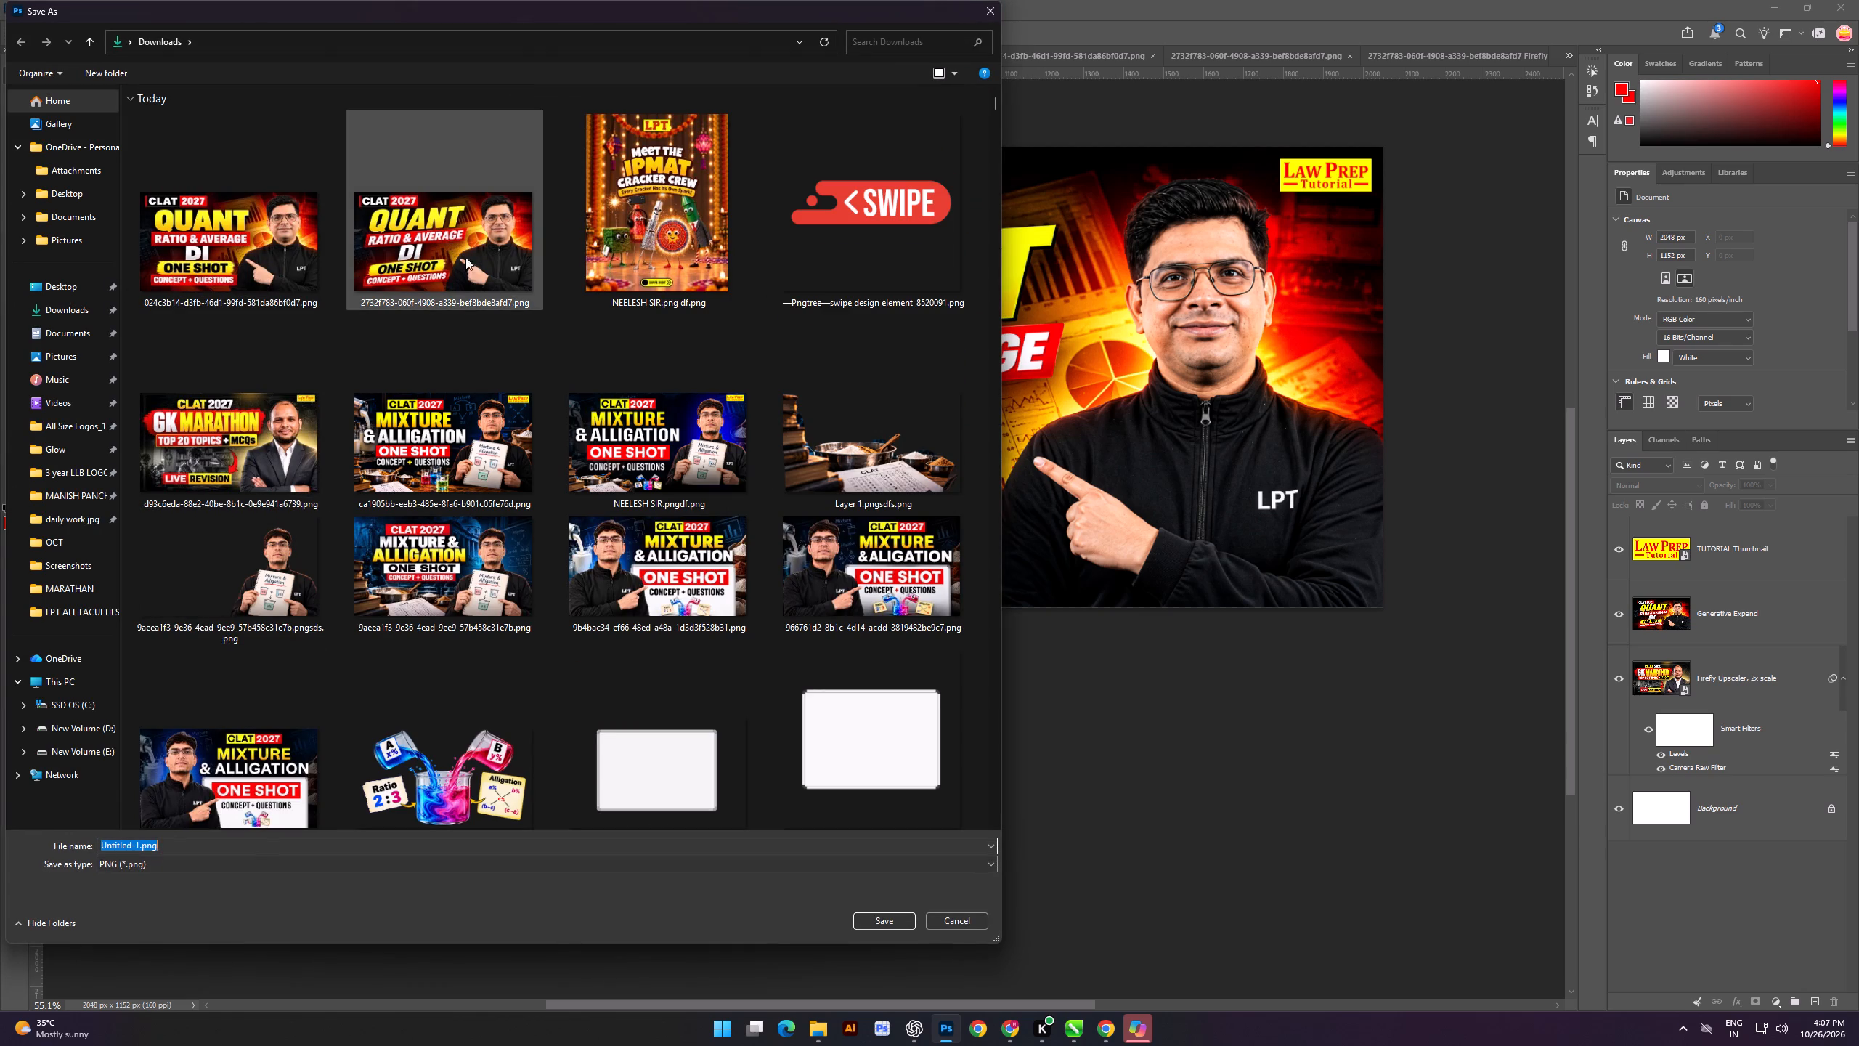
double_click(463, 255)
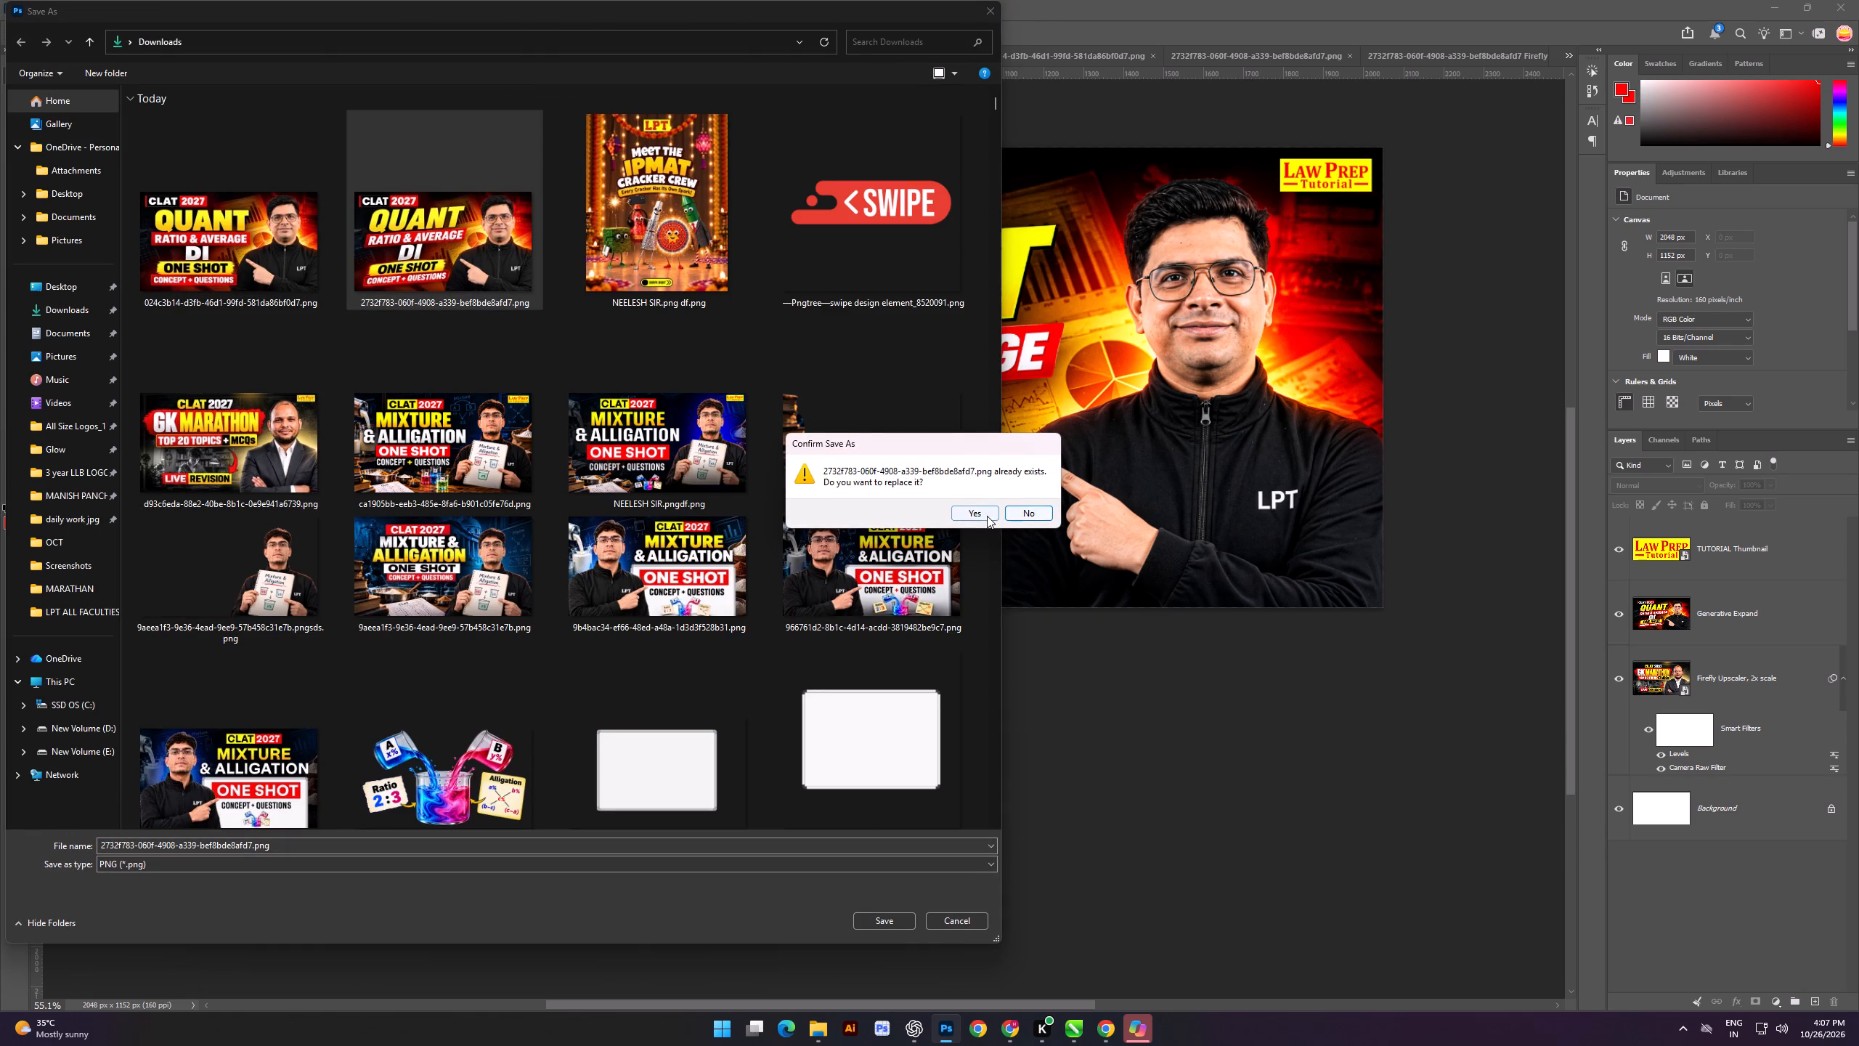
click(980, 516)
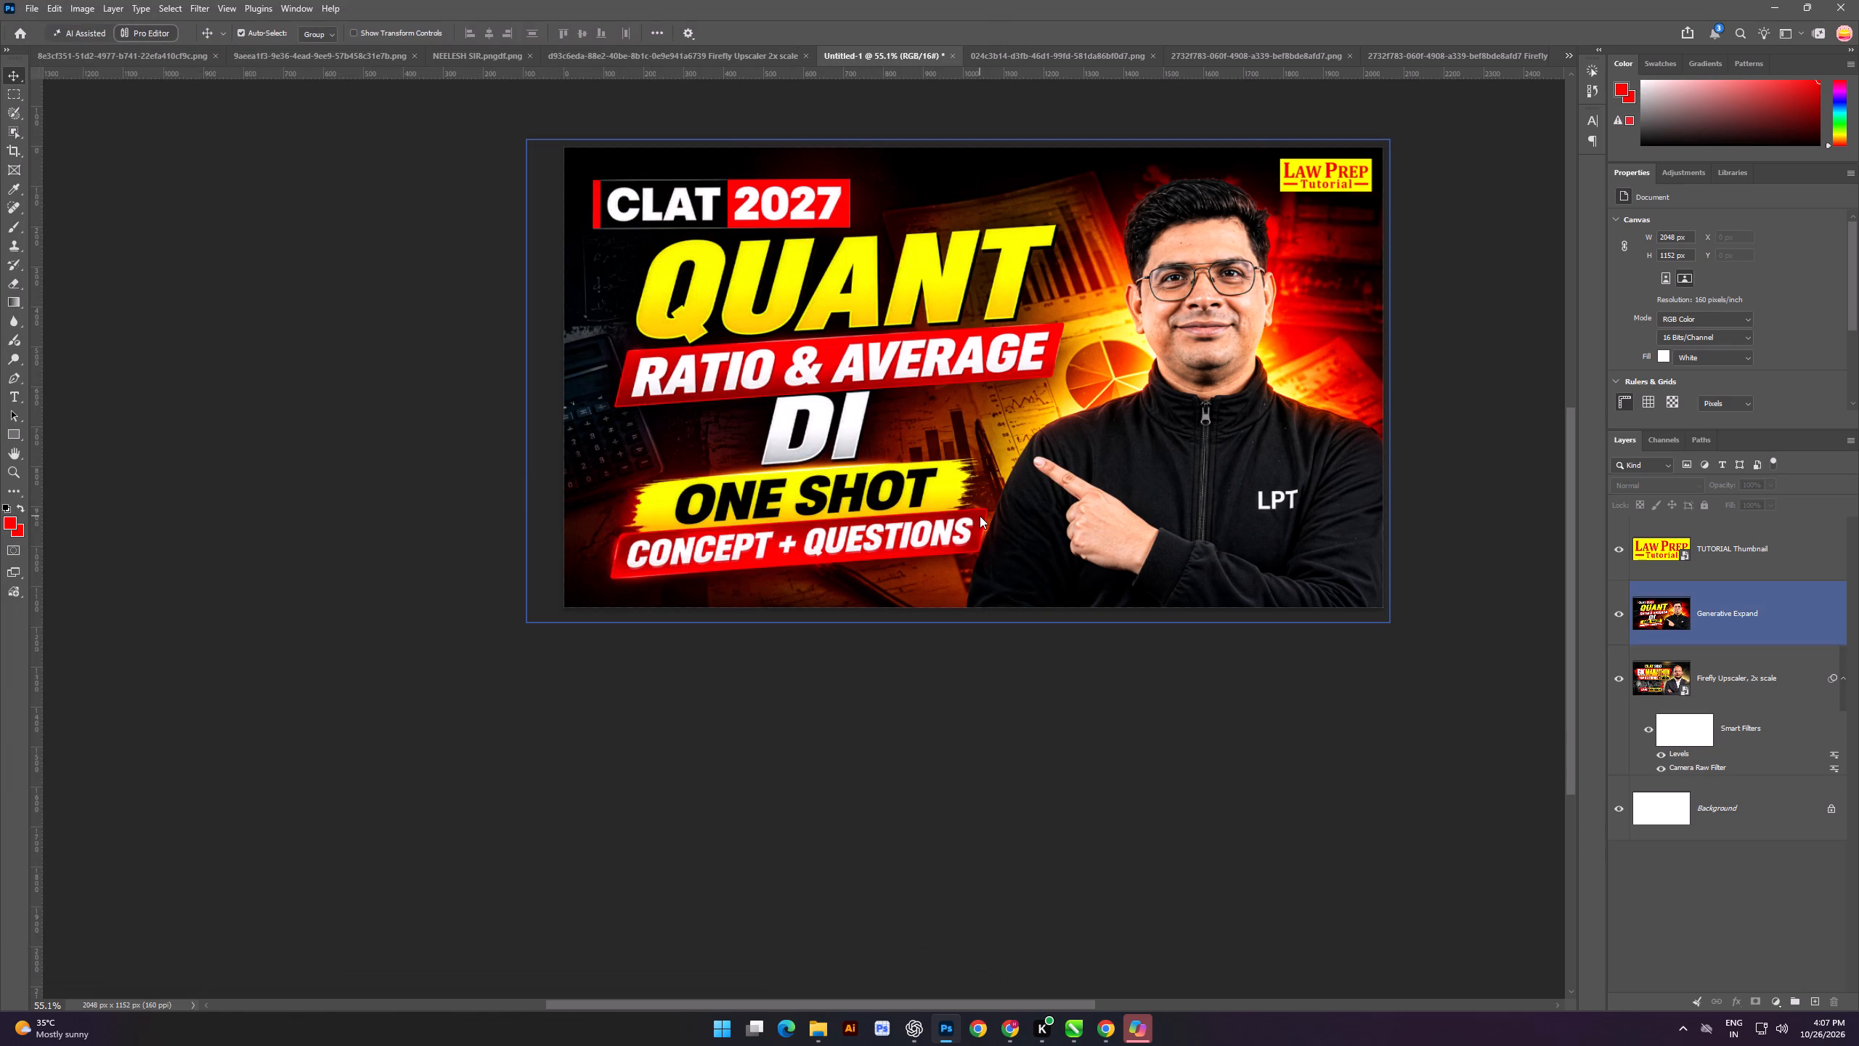